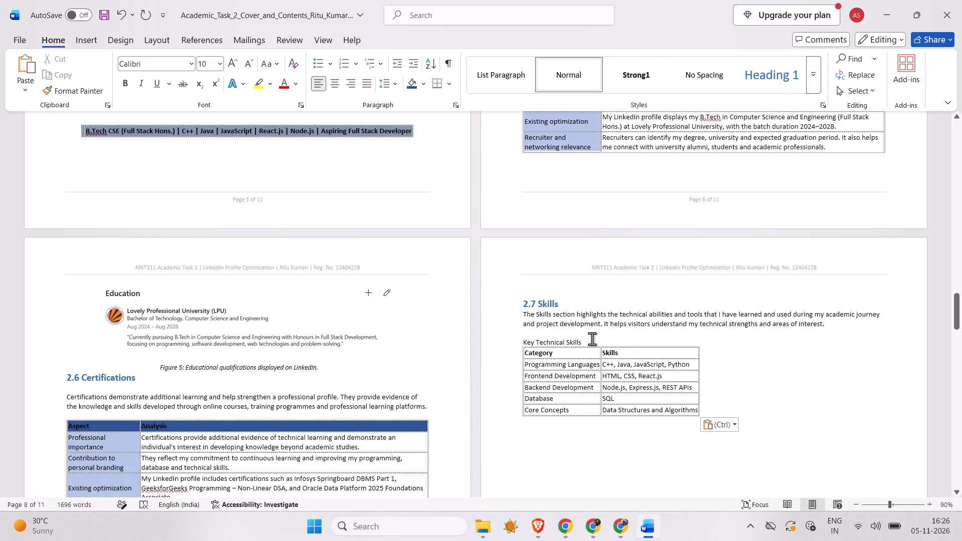
key("Return")
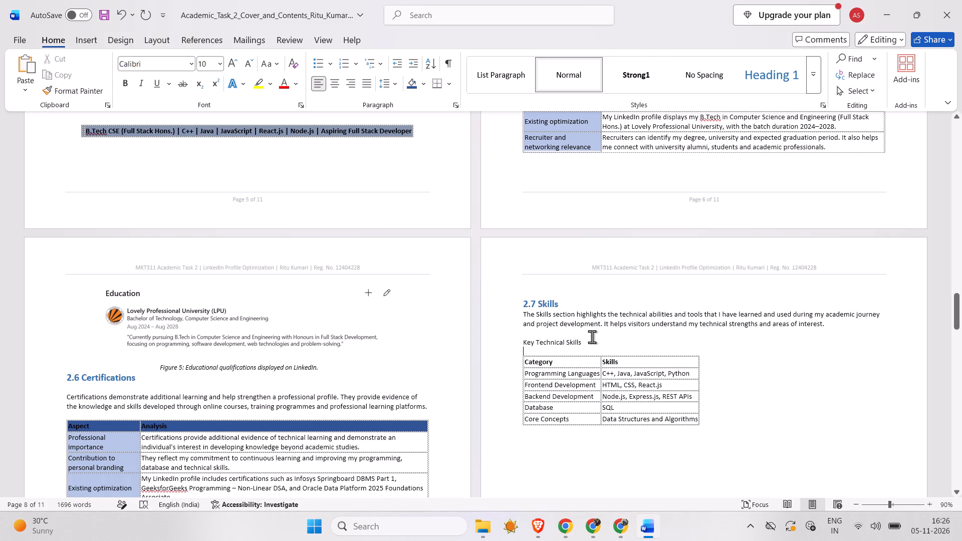
left_click_drag(588, 337, 524, 339)
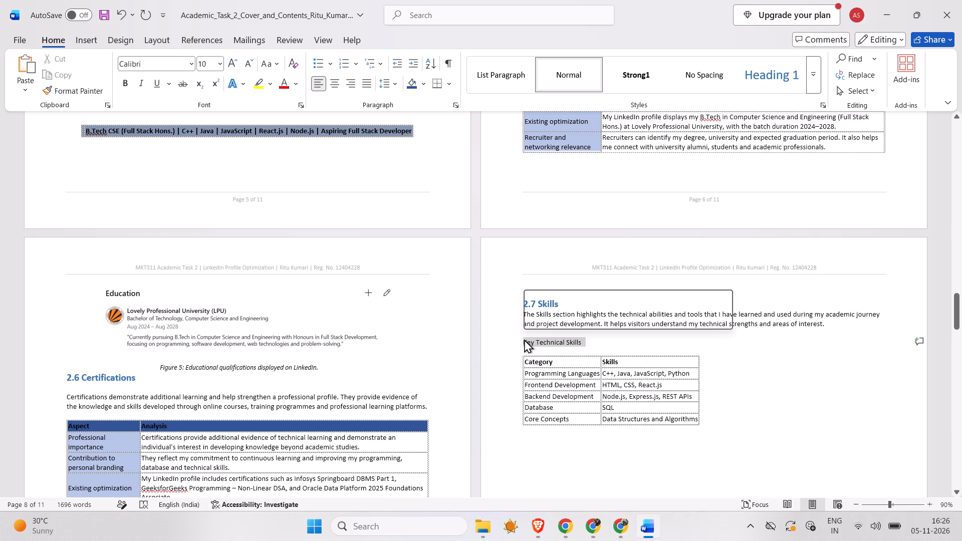
left_click(530, 323)
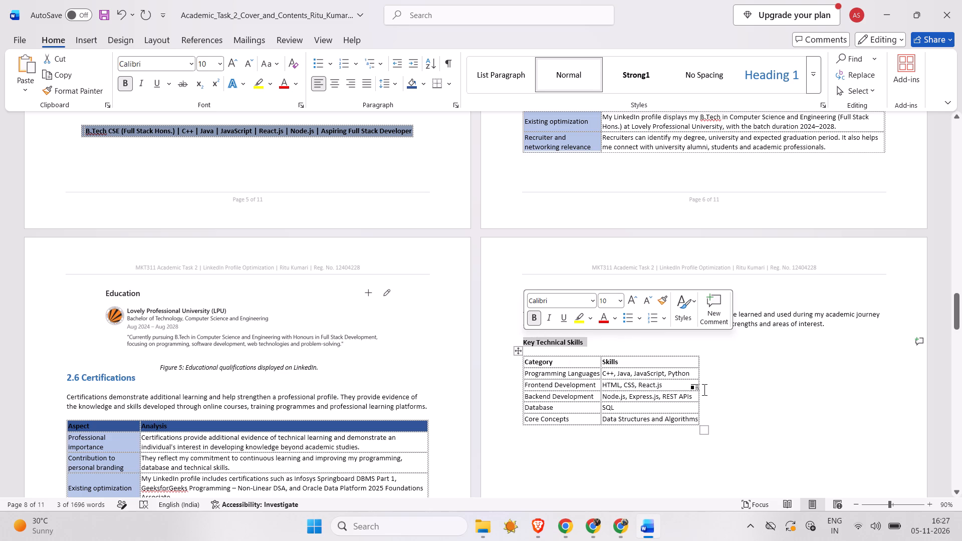
Widen the Category column of the Key Technical Skills table by moving the divider between its two columns.
left_click_drag(697, 391, 862, 383)
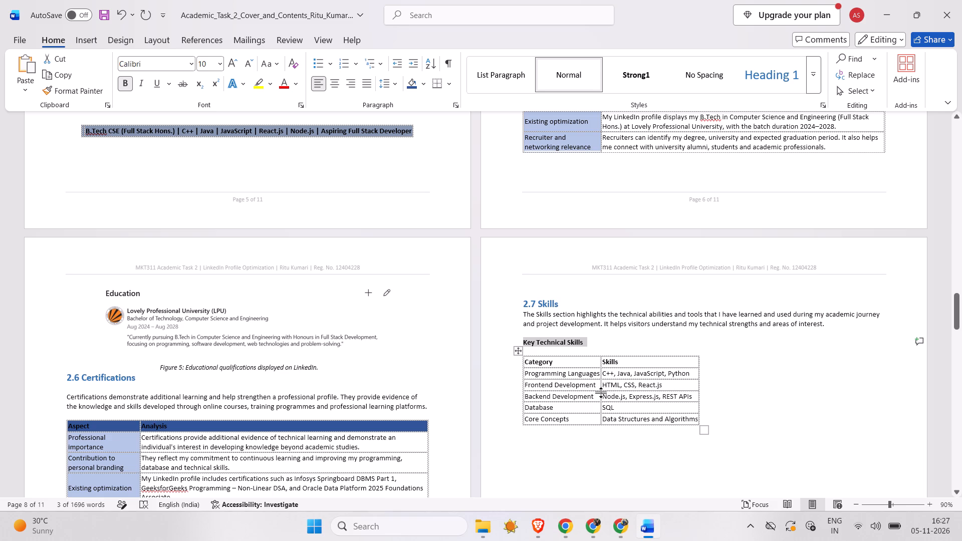
left_click(601, 392)
left_click_drag(600, 389, 679, 367)
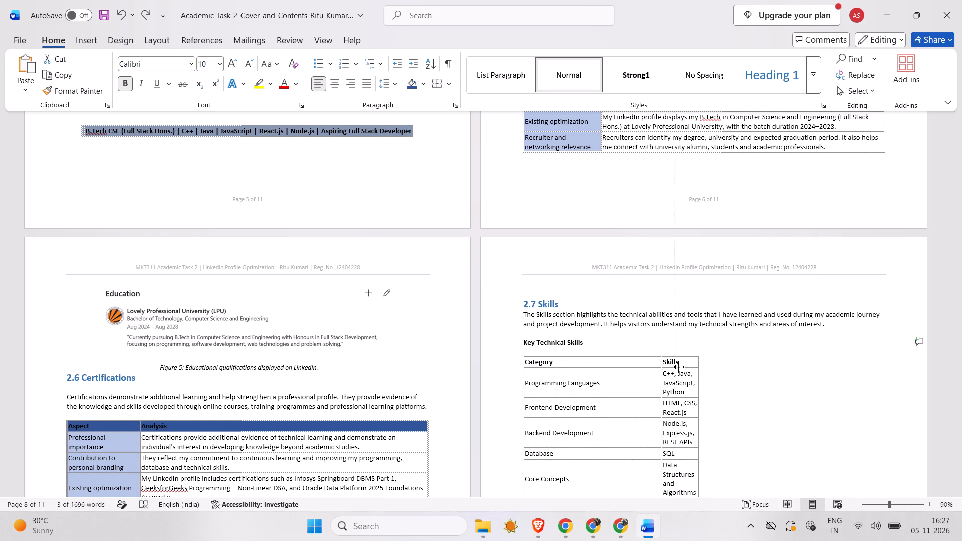
left_click_drag(679, 367, 612, 361)
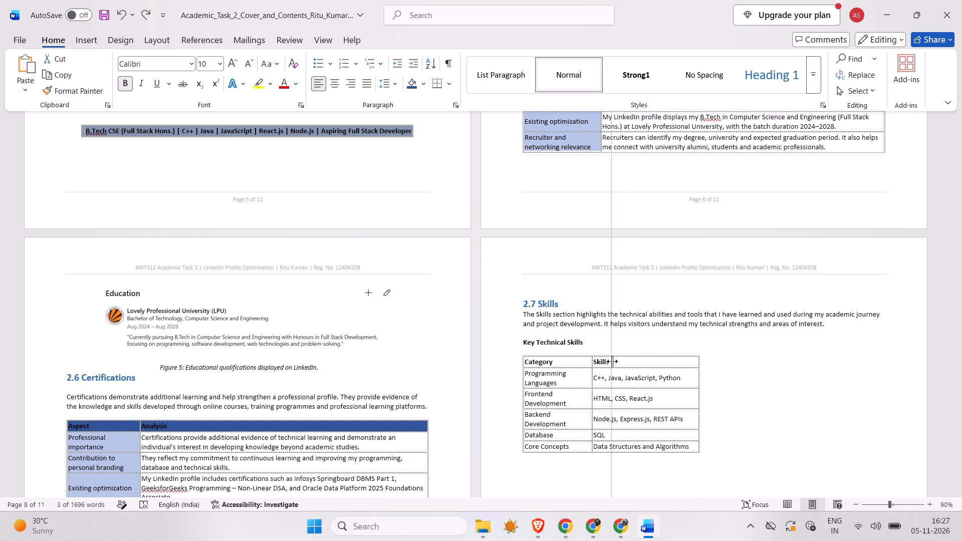
left_click_drag(612, 361, 620, 368)
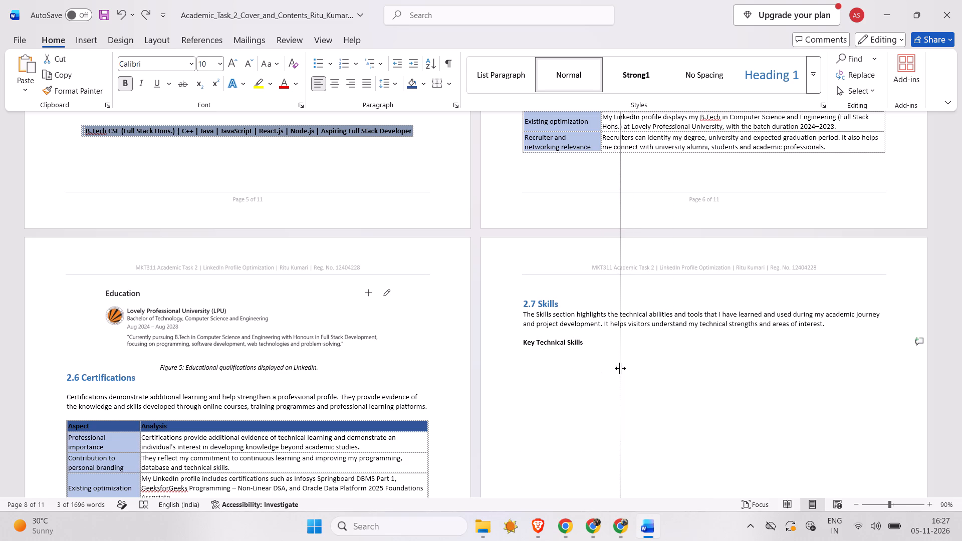
left_click_drag(620, 368, 622, 370)
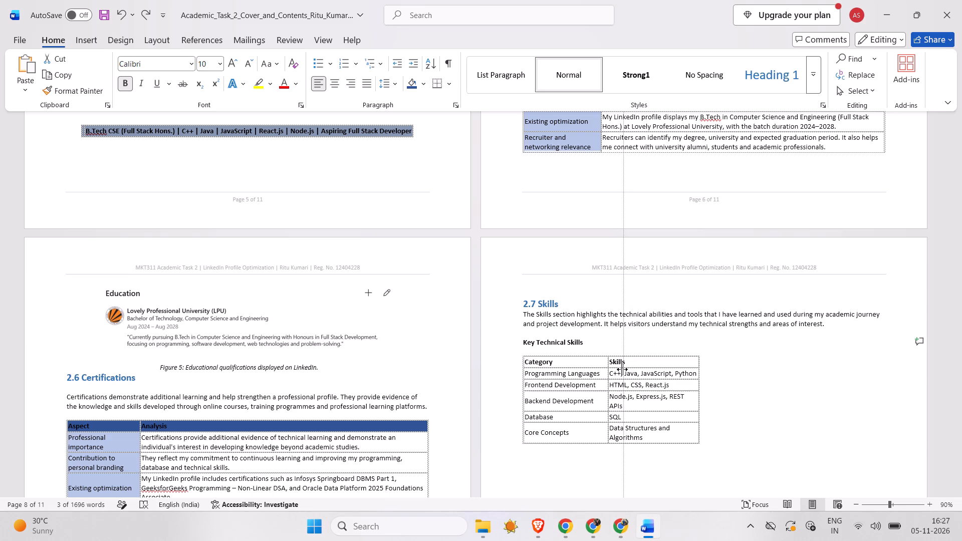
left_click_drag(622, 370, 604, 358)
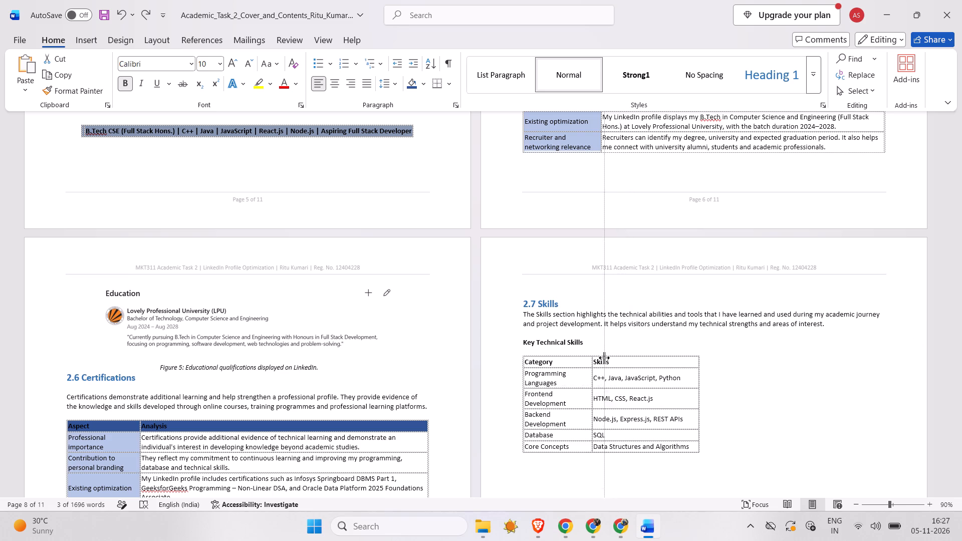
left_click_drag(604, 358, 643, 378)
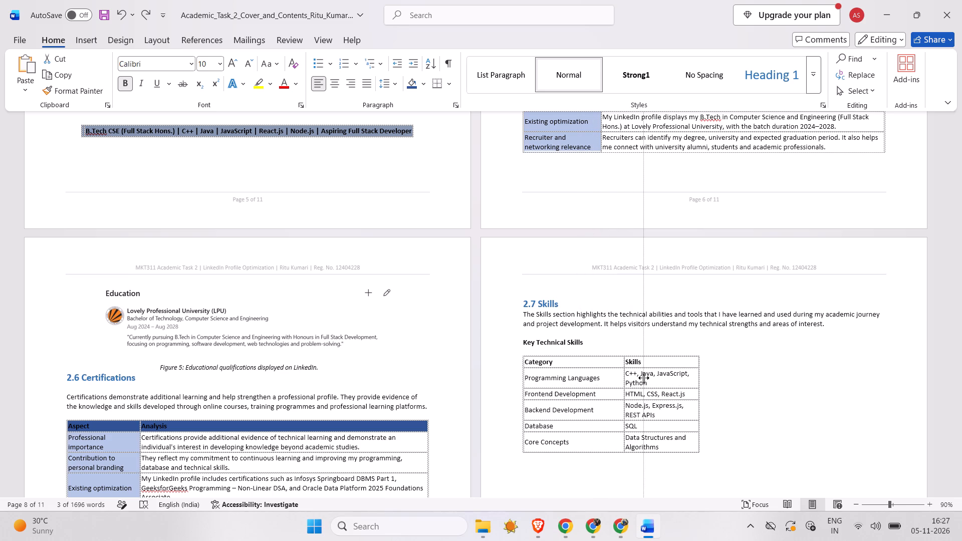
left_click_drag(643, 378, 686, 367)
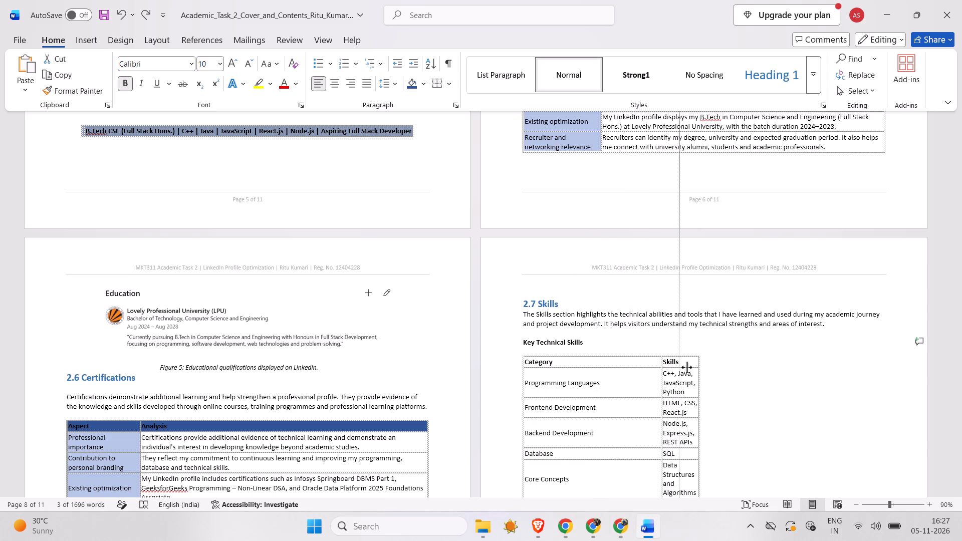
left_click_drag(686, 367, 639, 382)
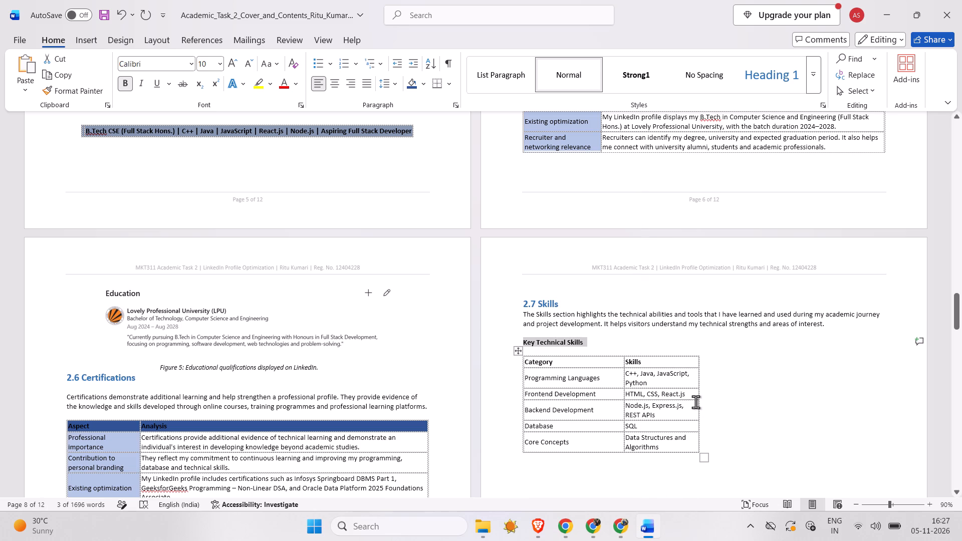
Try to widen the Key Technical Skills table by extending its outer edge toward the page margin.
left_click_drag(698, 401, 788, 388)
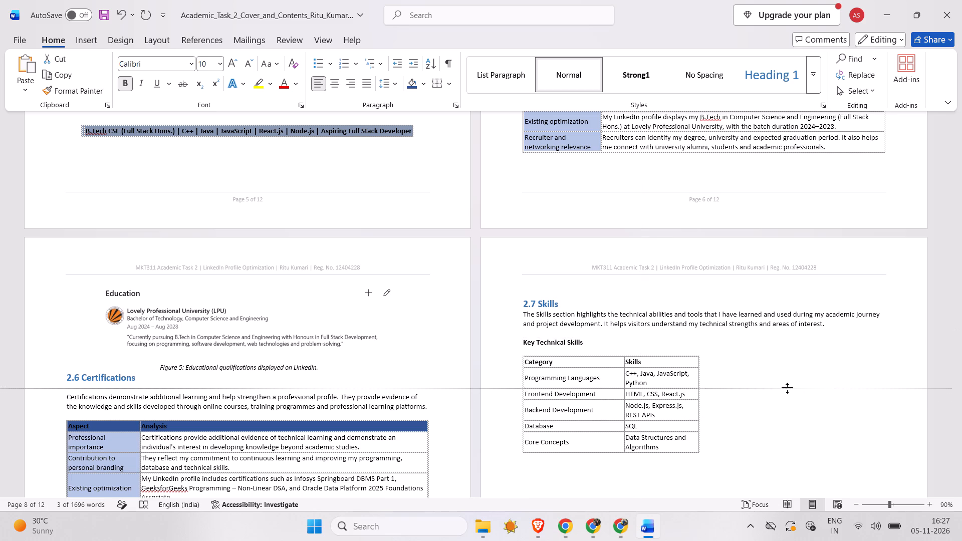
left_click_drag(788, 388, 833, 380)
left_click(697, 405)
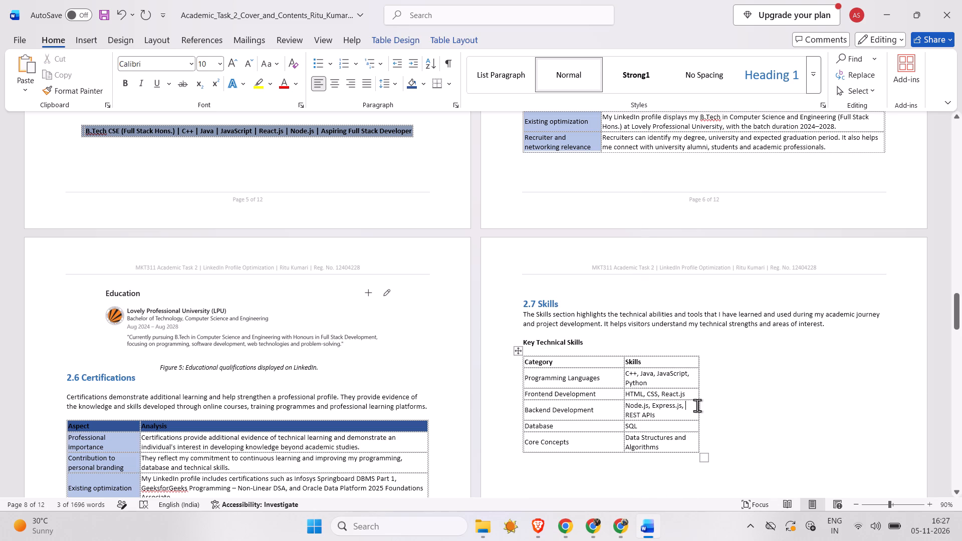
Widen the Skills column of the Key Technical Skills table until the table's outer edge reaches the page's text margin.
left_click(518, 351)
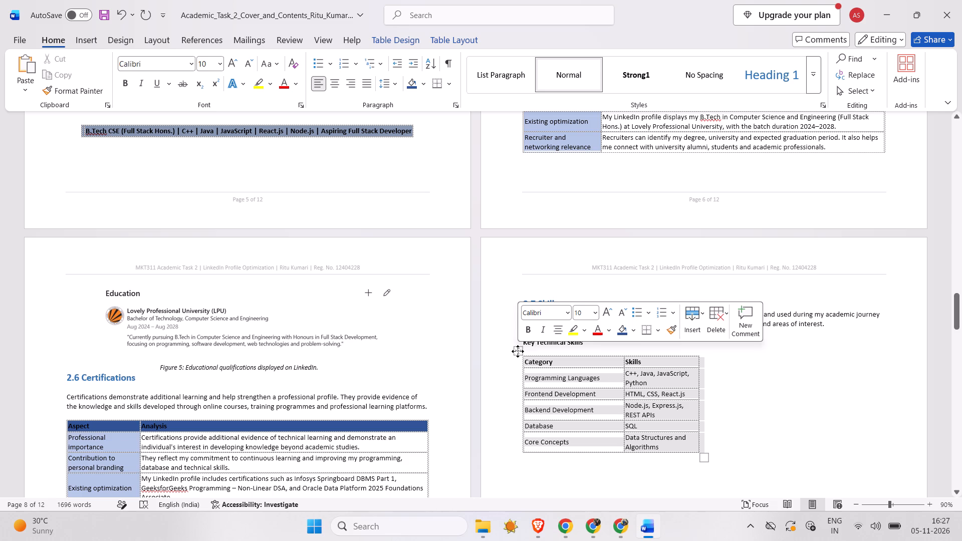
left_click(699, 377)
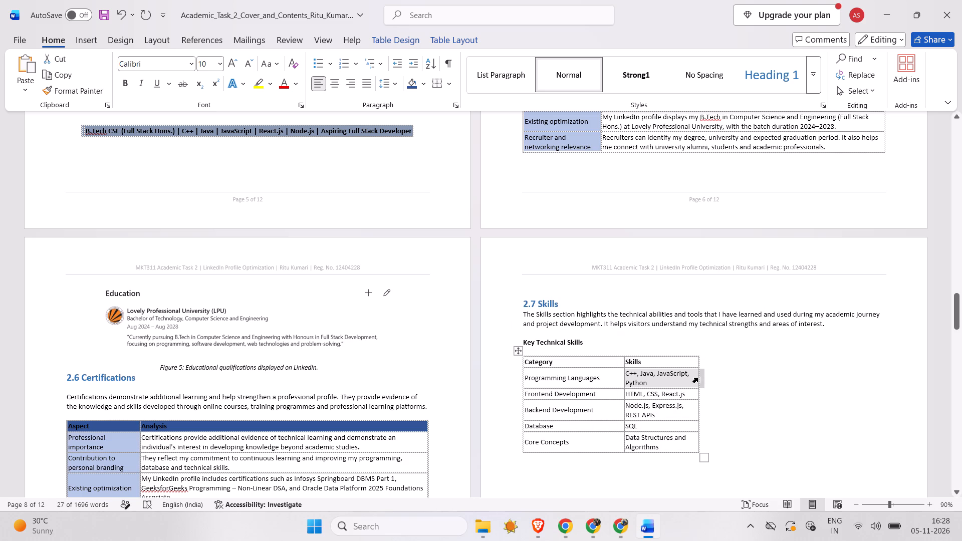
left_click(697, 378)
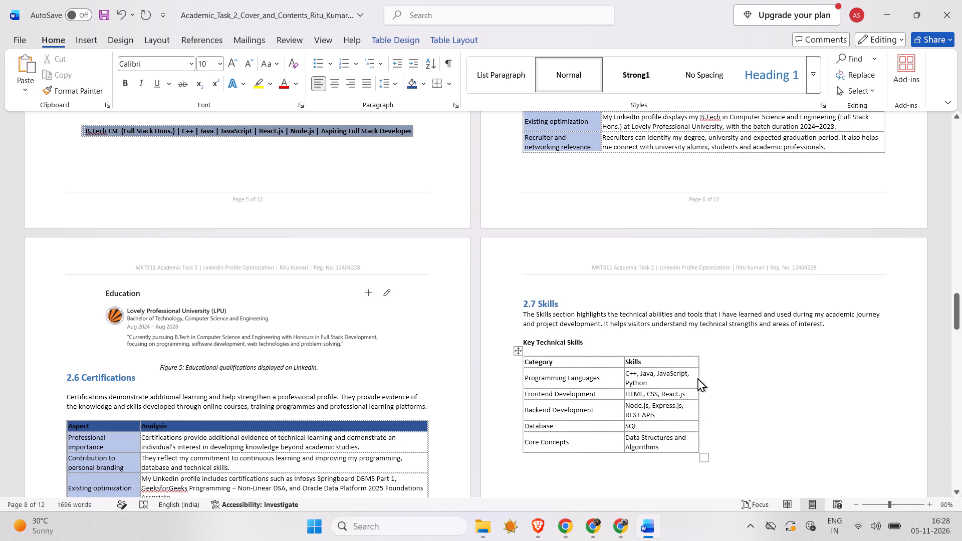
left_click_drag(698, 378, 855, 368)
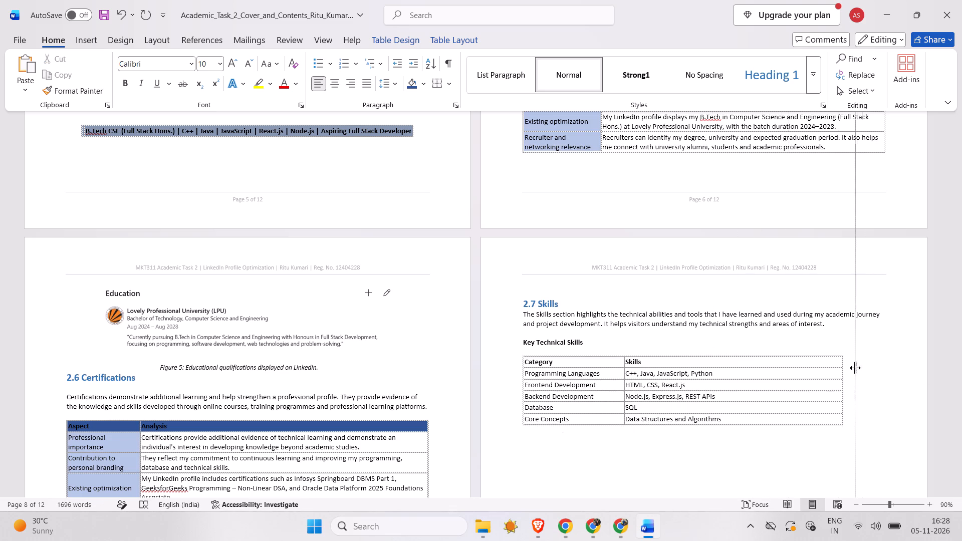
left_click_drag(855, 368, 892, 375)
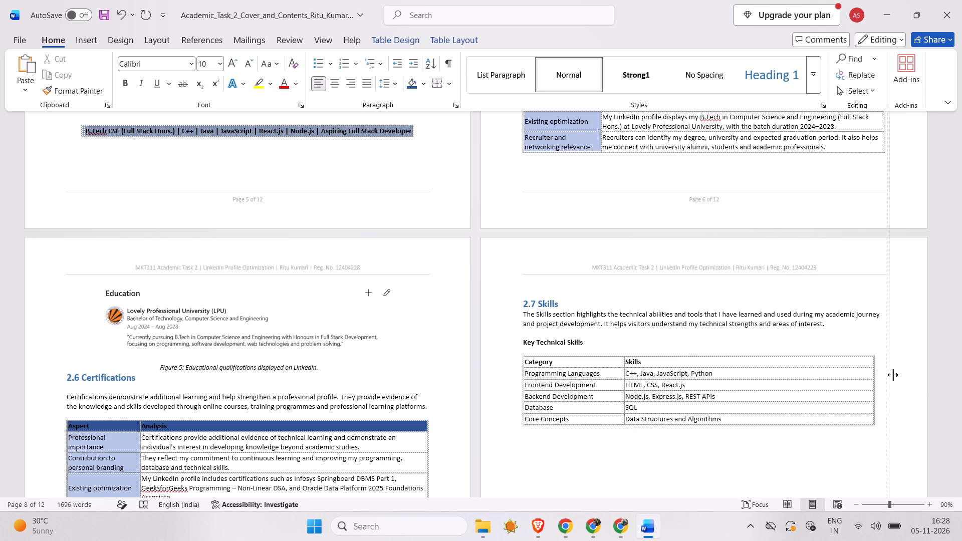
left_click_drag(892, 375, 887, 378)
left_click_drag(887, 378, 891, 379)
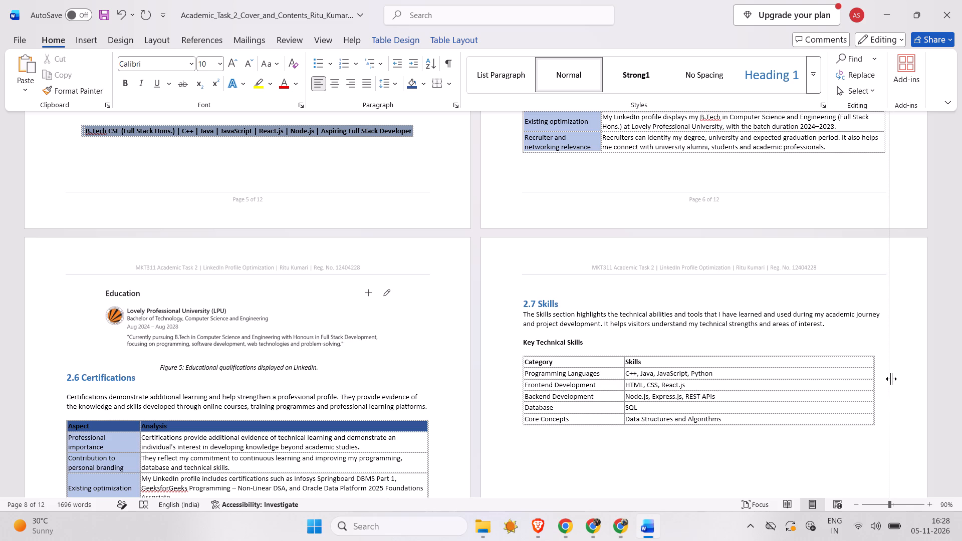
left_click_drag(891, 379, 895, 378)
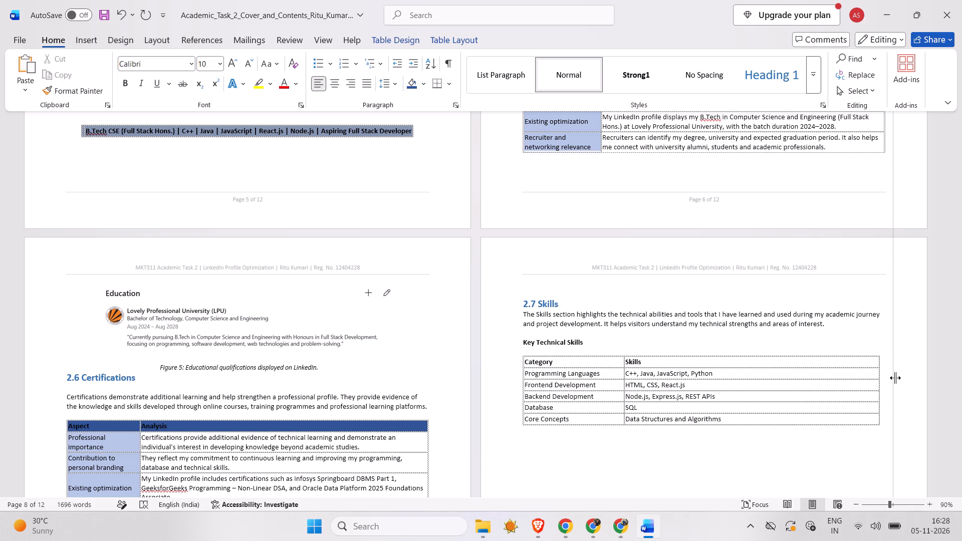
left_click_drag(895, 378, 899, 378)
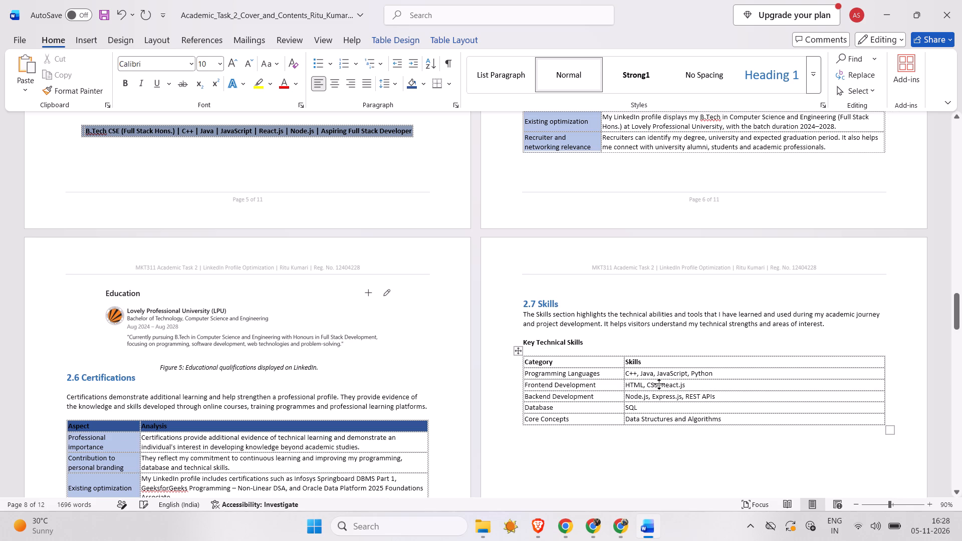
Shade the Category/Skills header row of the Key Technical Skills table dark blue, matching the header rows in section 2.6.
left_click_drag(678, 361, 589, 362)
left_click(705, 394)
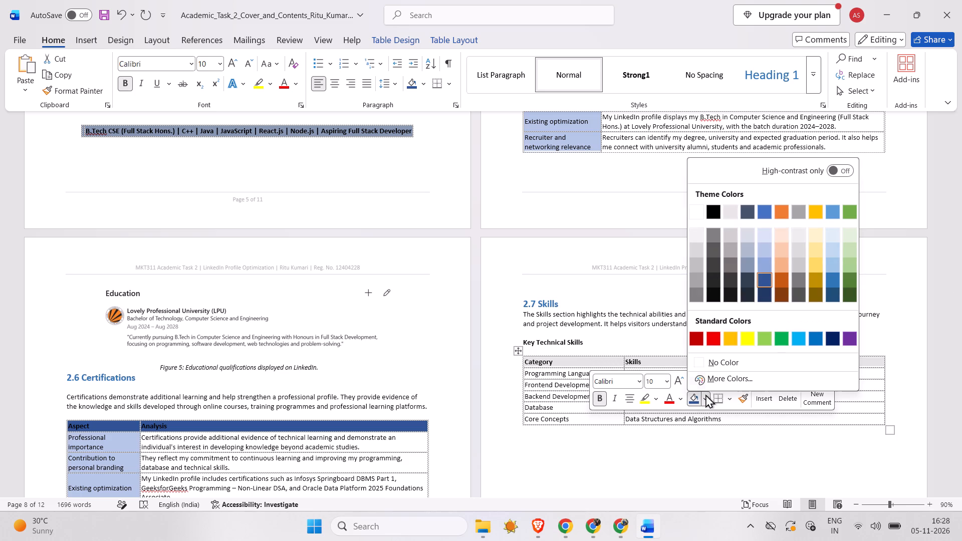
left_click(759, 274)
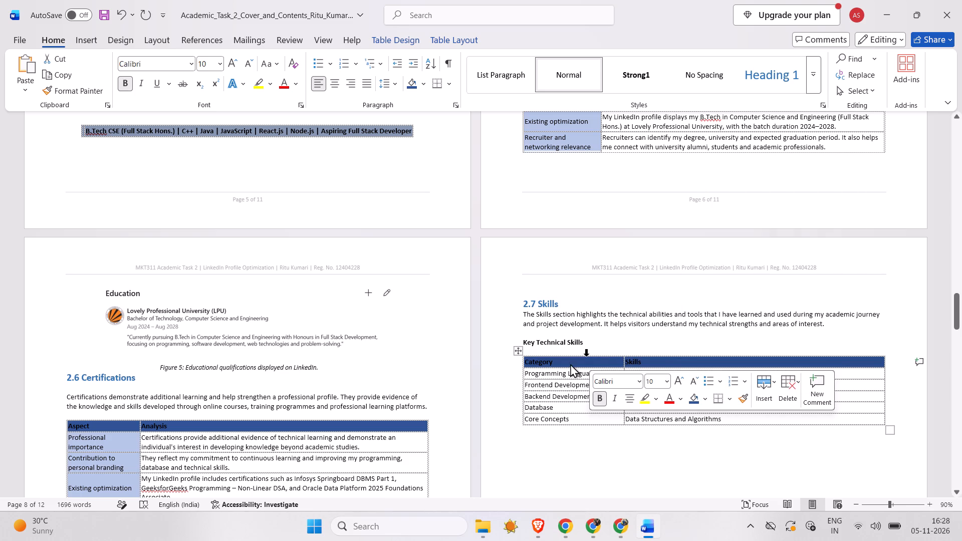
Shade the Category cells from Programming Languages to Core Concepts light blue, like the first column of the 2.6 Certifications analysis table.
left_click(534, 374)
left_click_drag(534, 374, 576, 399)
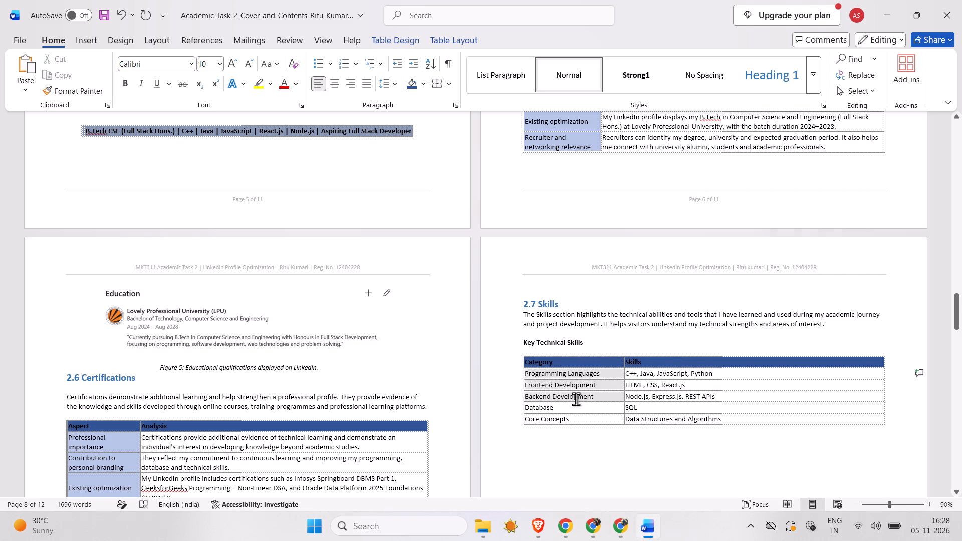
left_click_drag(576, 399, 576, 414)
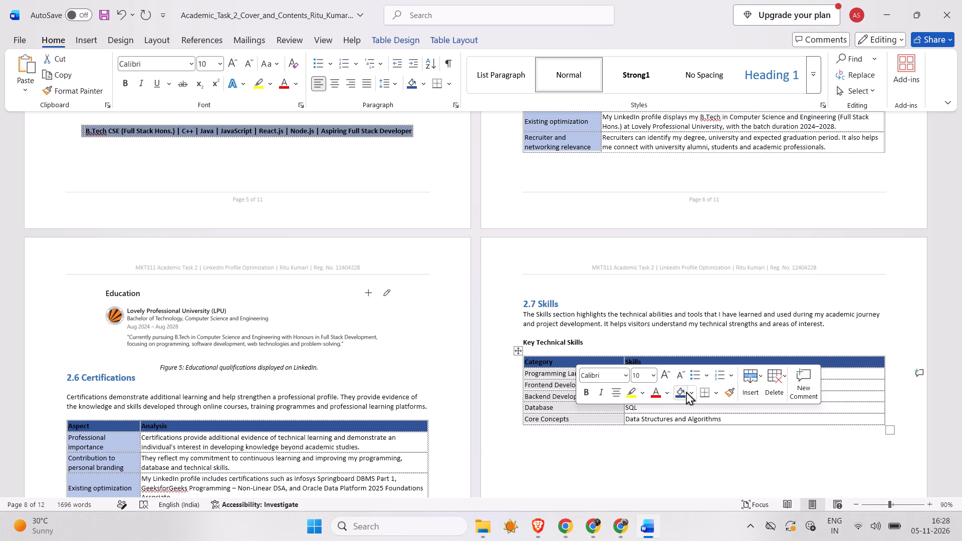
left_click(686, 391)
left_click(690, 391)
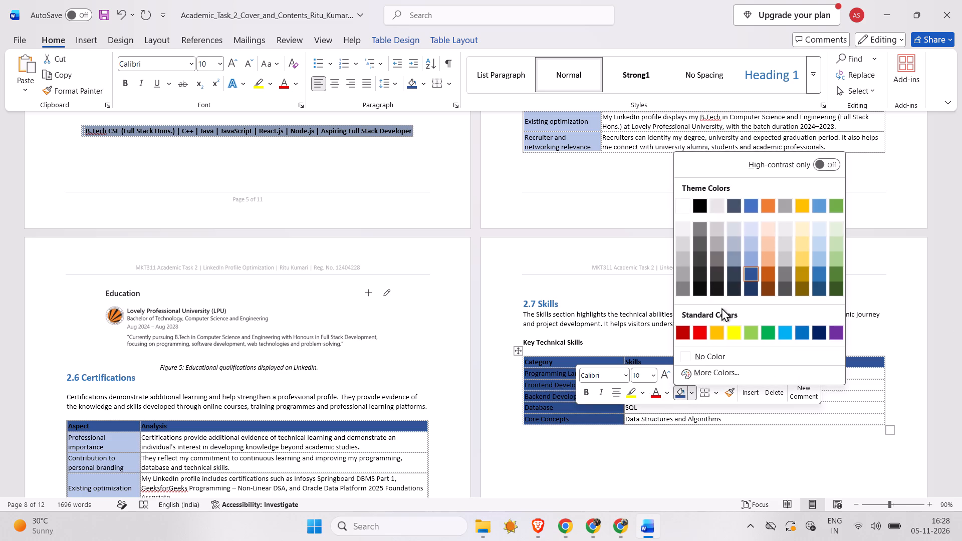
left_click(753, 249)
left_click(627, 481)
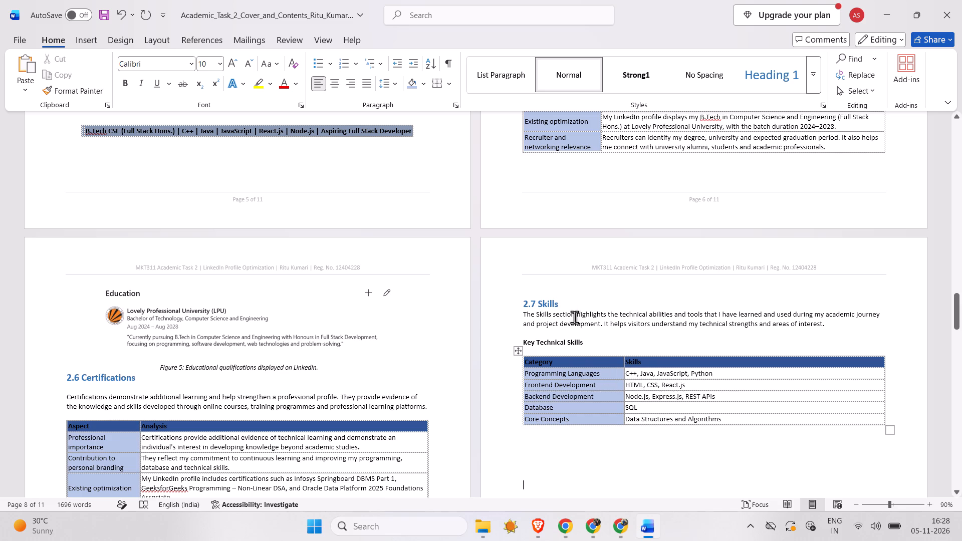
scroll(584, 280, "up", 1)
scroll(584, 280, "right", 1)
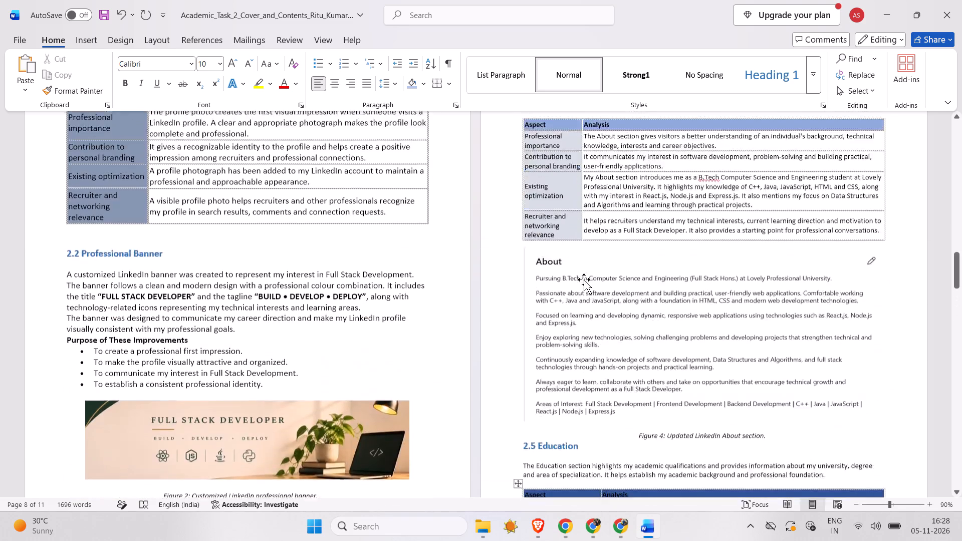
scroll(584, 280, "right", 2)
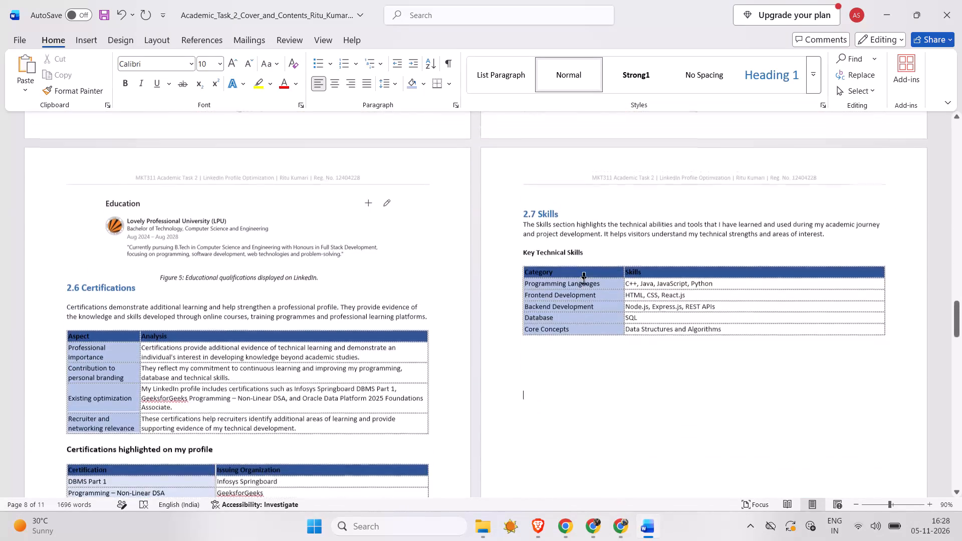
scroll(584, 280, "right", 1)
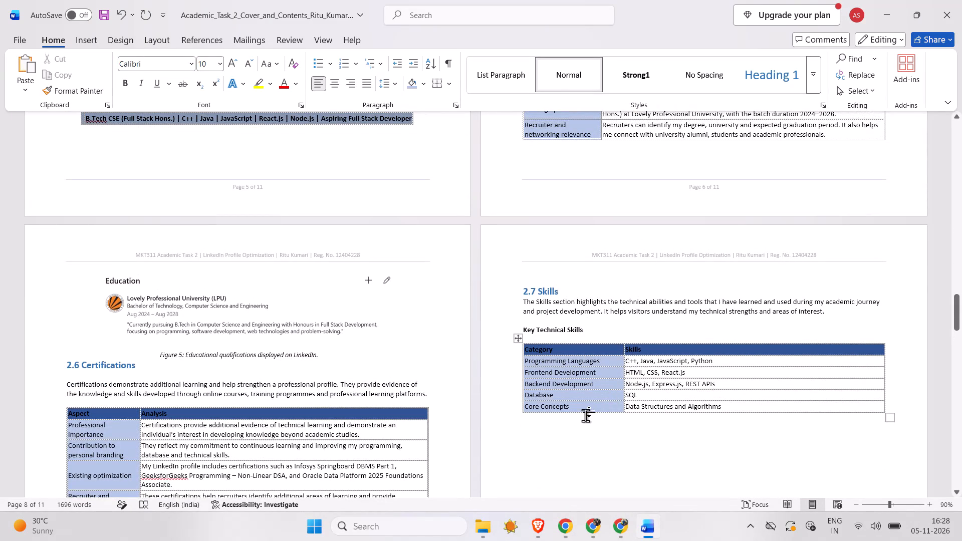
left_click(613, 534)
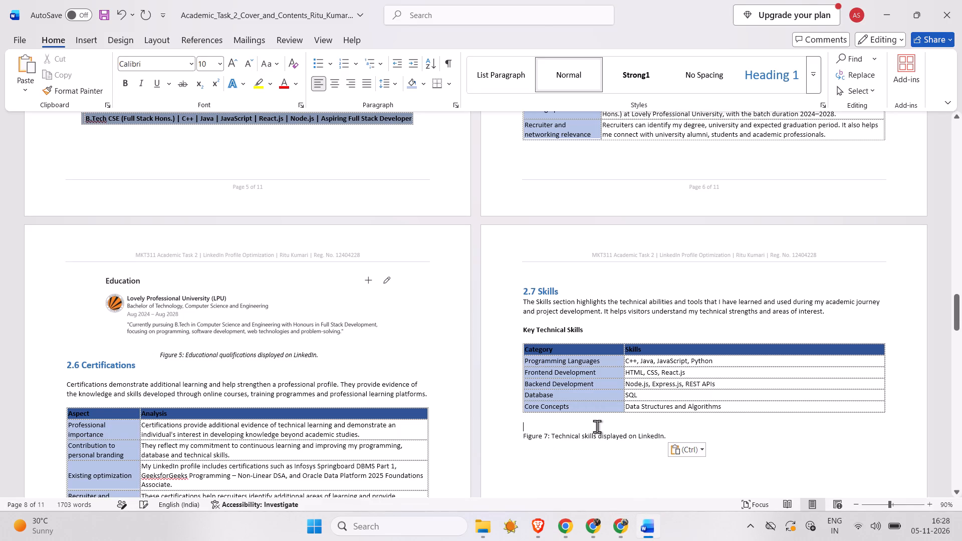
key("Return")
key("Return")
key("Return")
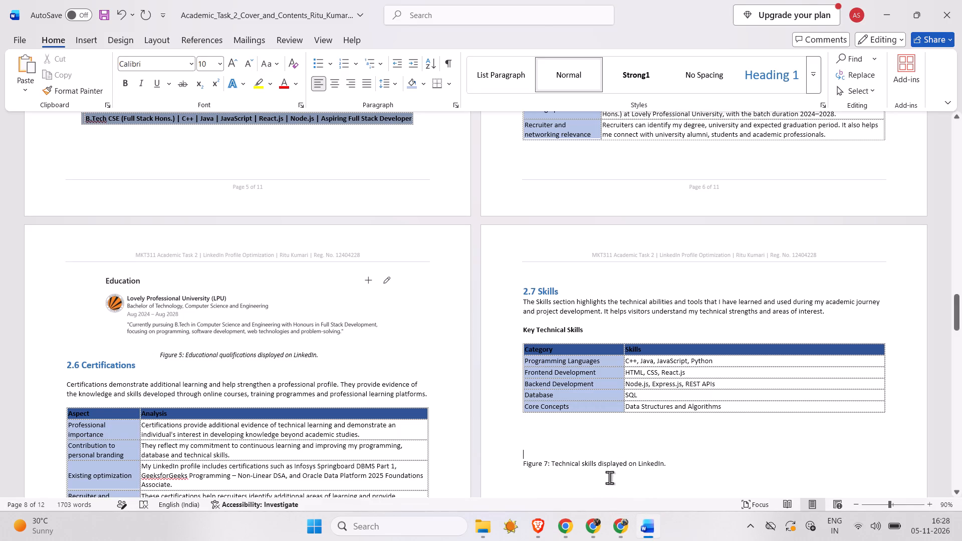
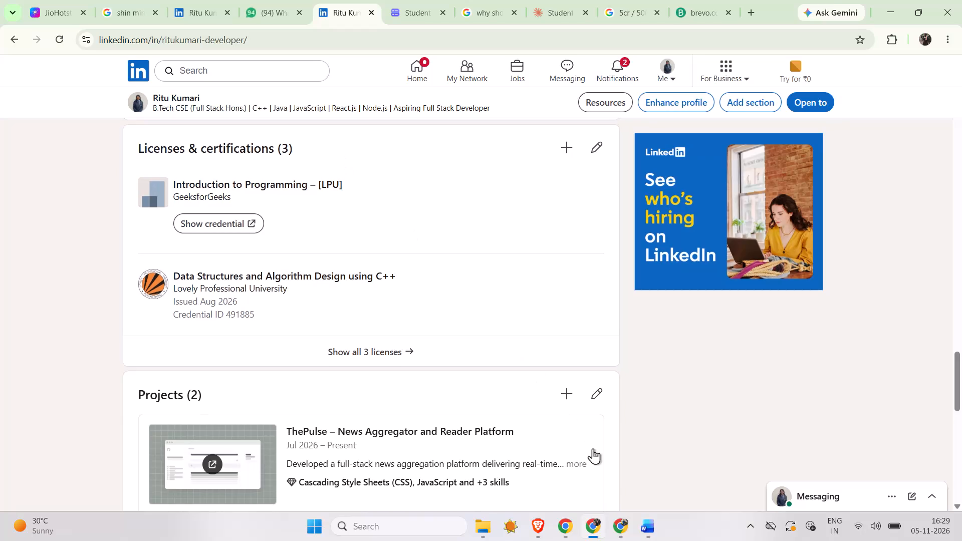
Open the full Skills list from the LinkedIn profile.
scroll(382, 260, "down", 8)
left_click(399, 143)
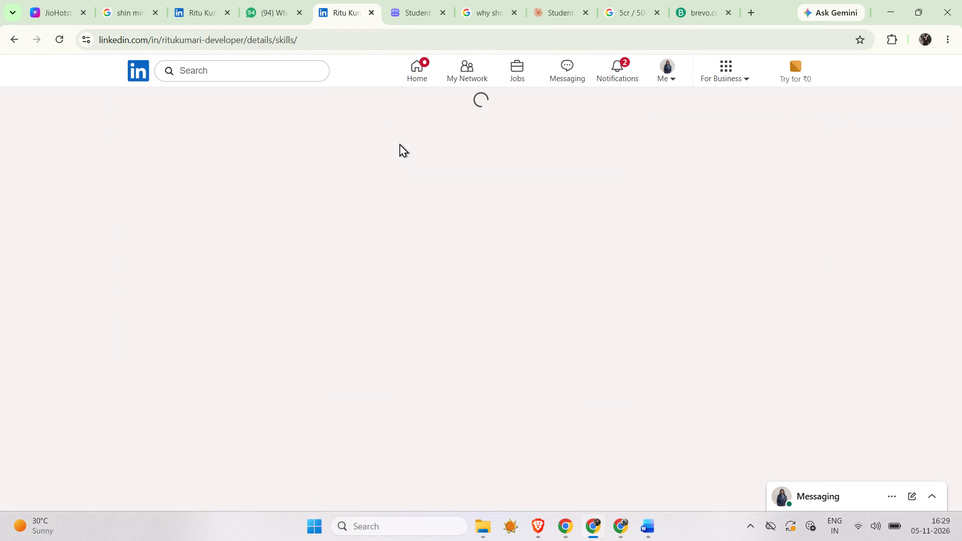
Capture a screenshot of the LinkedIn Skills section from its heading down to the Cascading Style Sheets (CSS) entry.
scroll(326, 243, "right", 1)
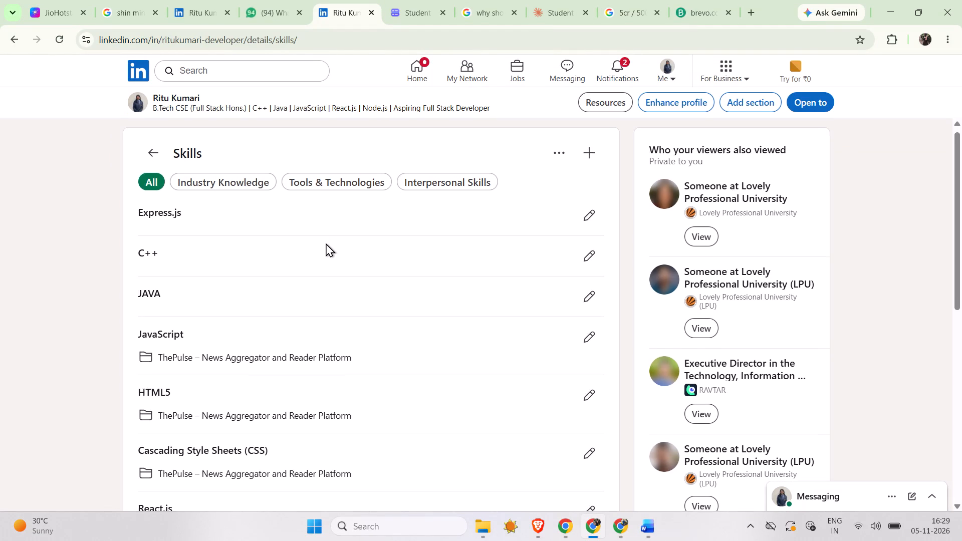
scroll(326, 243, "right", 1)
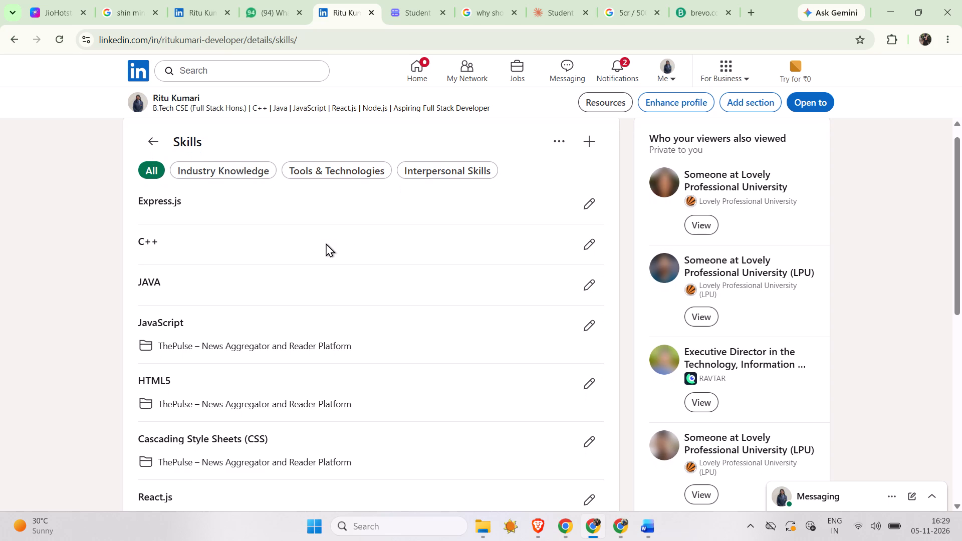
key("shift+super+s")
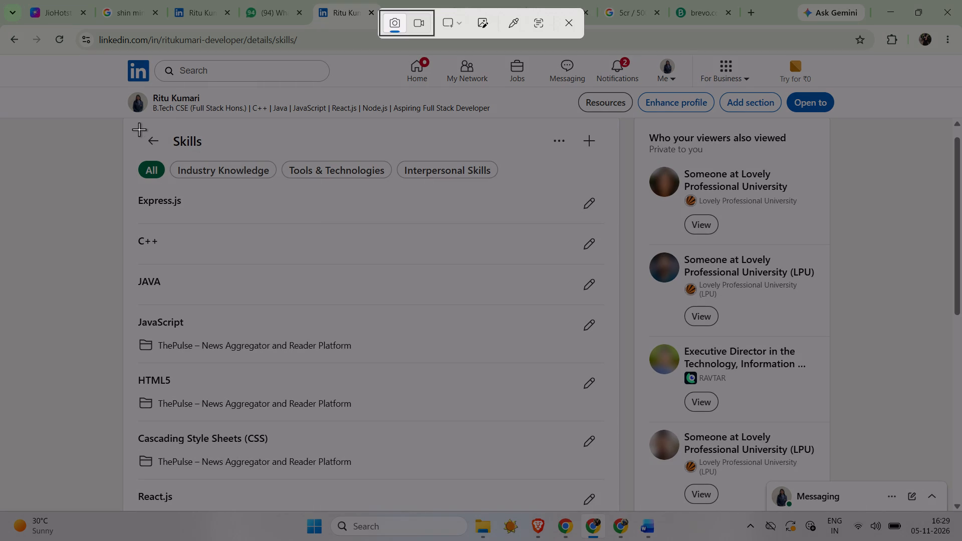
left_click_drag(135, 129, 491, 436)
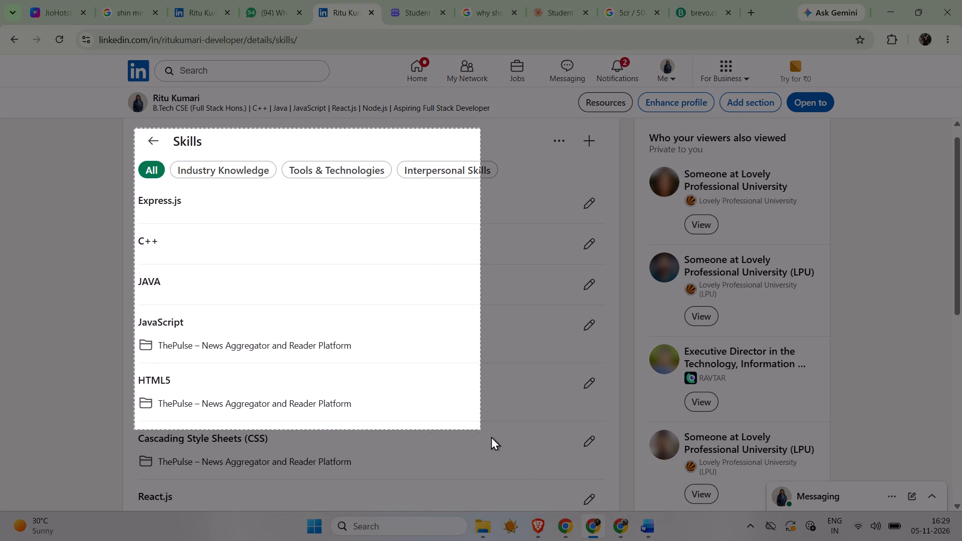
left_click_drag(491, 436, 570, 458)
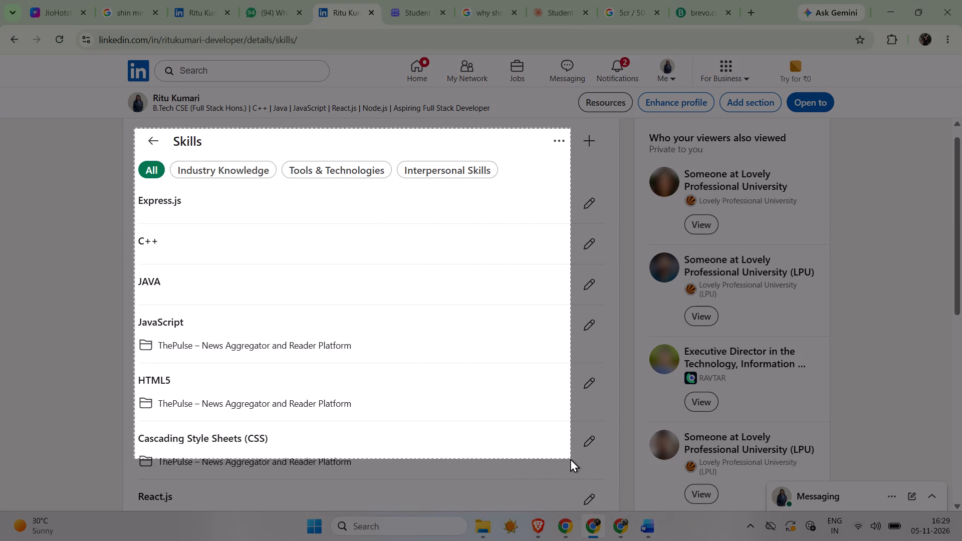
left_click_drag(570, 458, 622, 475)
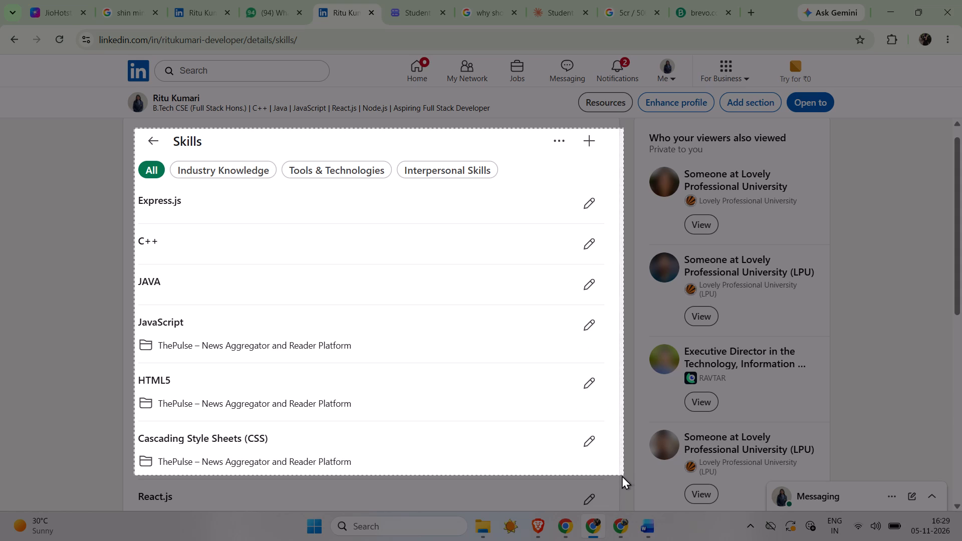
left_click_drag(622, 475, 617, 475)
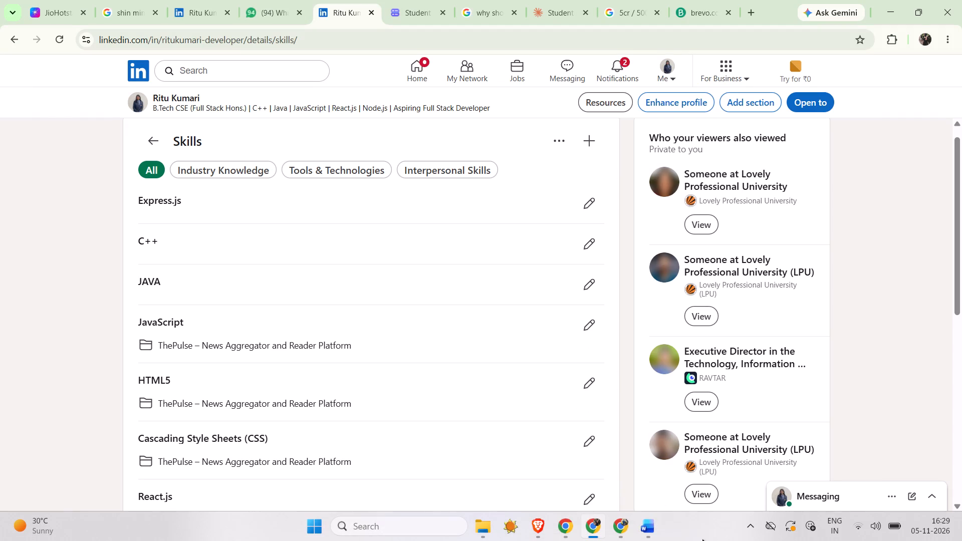
Paste the Skills screenshot into the Word report between the Key Technical Skills table and the Figure 7 caption.
left_click(653, 527)
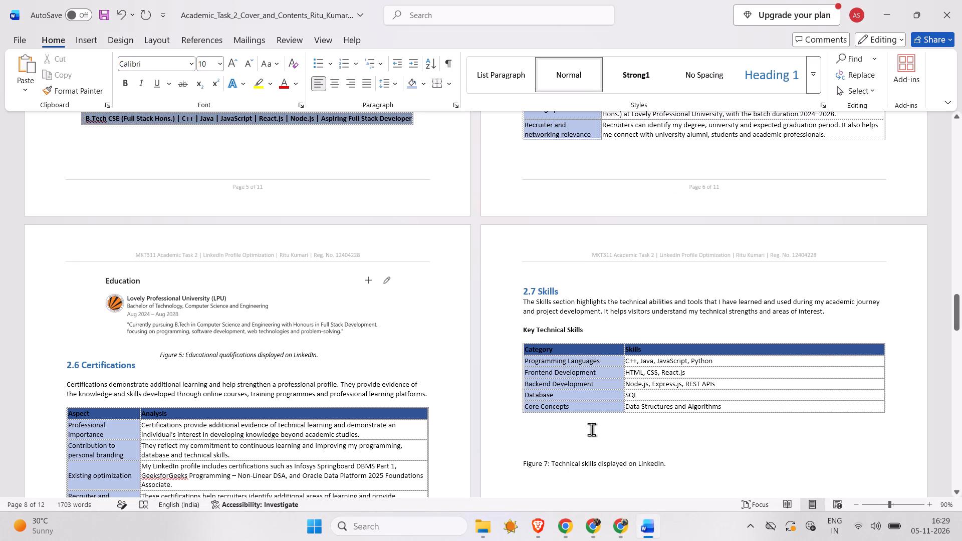
key("ctrl+v")
Set the text wrapping of the pasted Skills screenshot to Top and Bottom.
left_click(597, 387)
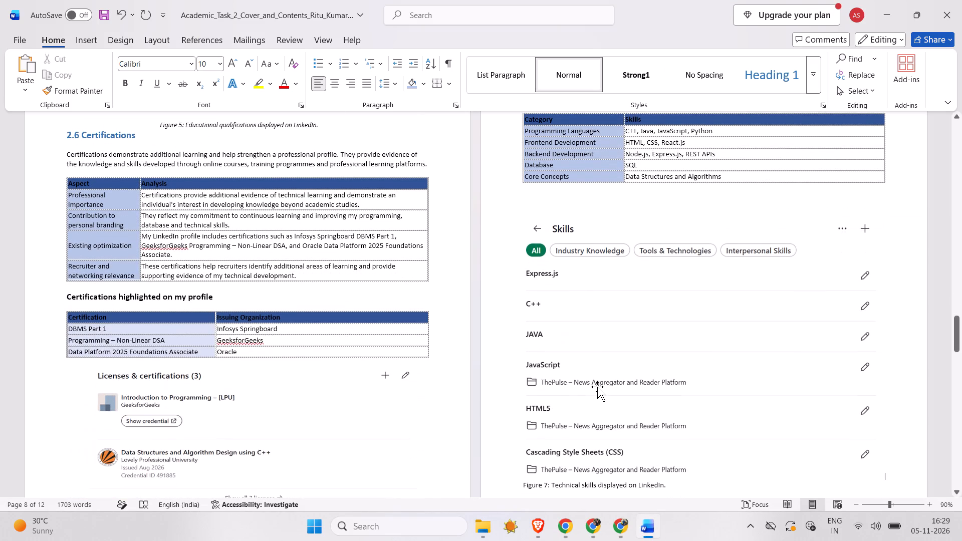
left_click(900, 228)
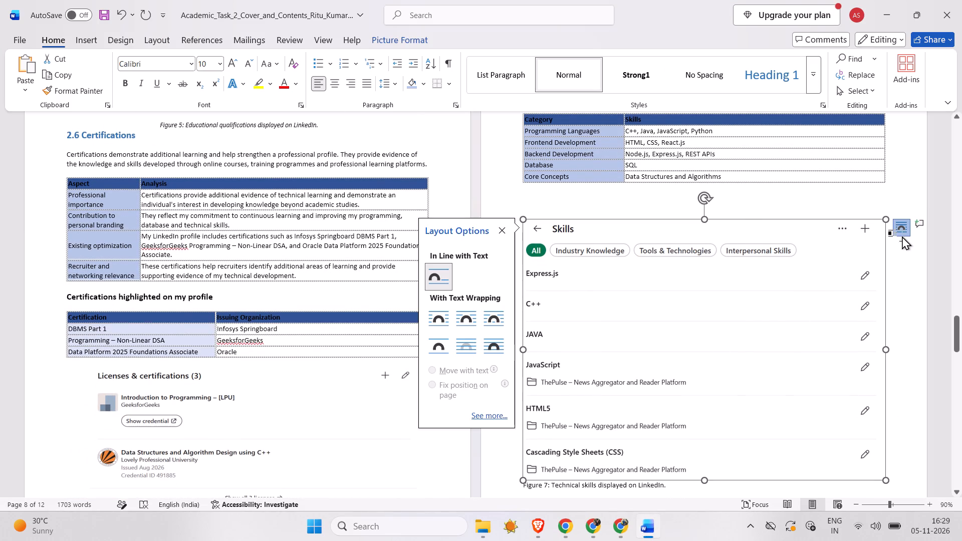
left_click(902, 235)
left_click(901, 232)
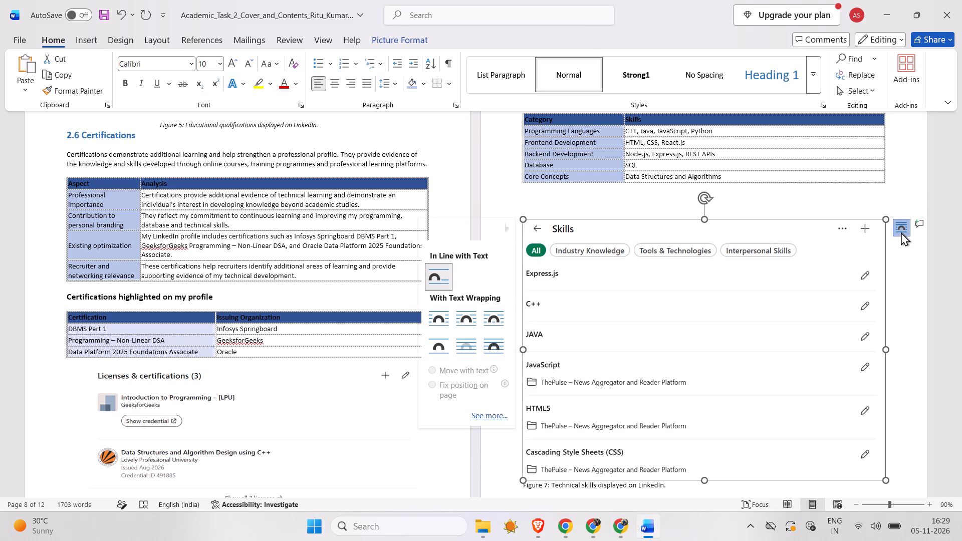
left_click(433, 351)
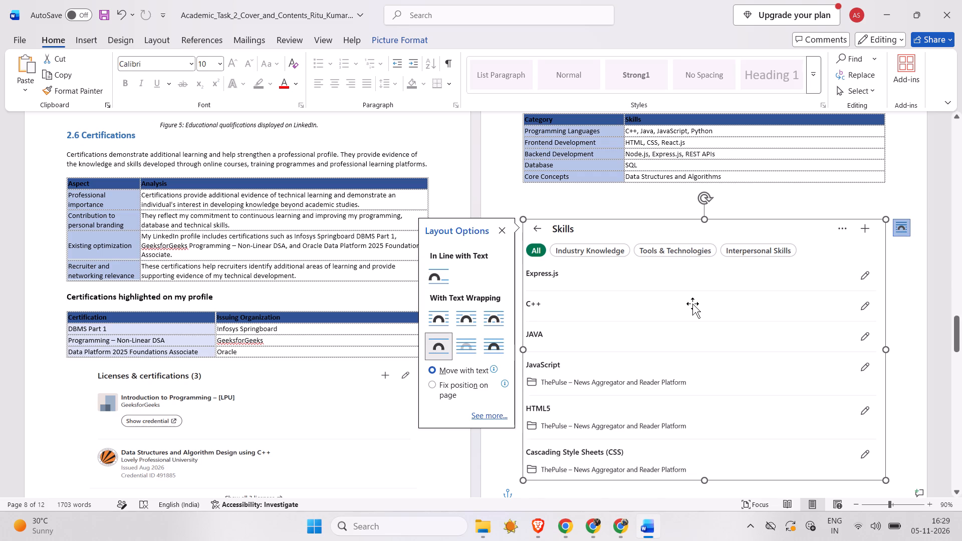
Scale the Skills screenshot down proportionally to about four fifths of the text width.
scroll(692, 304, "up", 2, "ctrl")
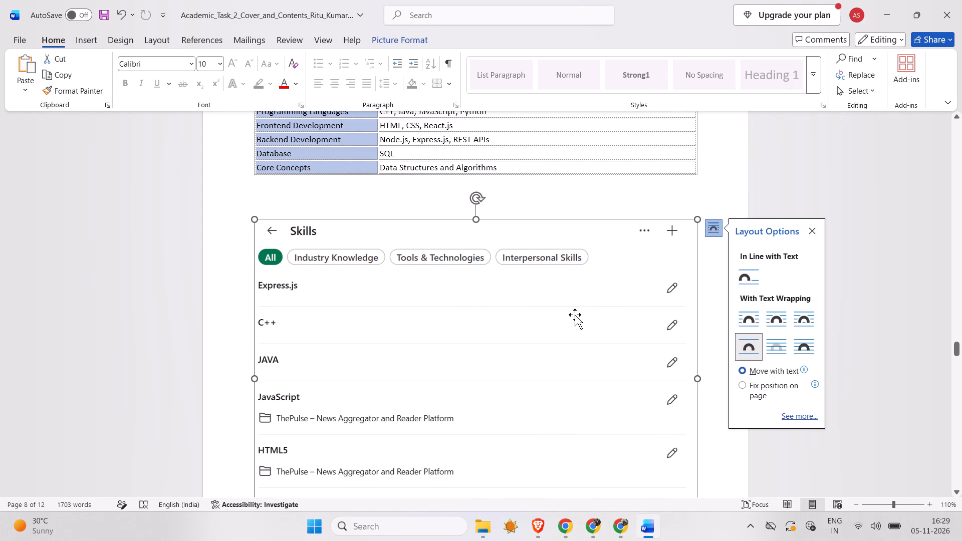
scroll(573, 315, "down", 1)
scroll(573, 315, "up", 1)
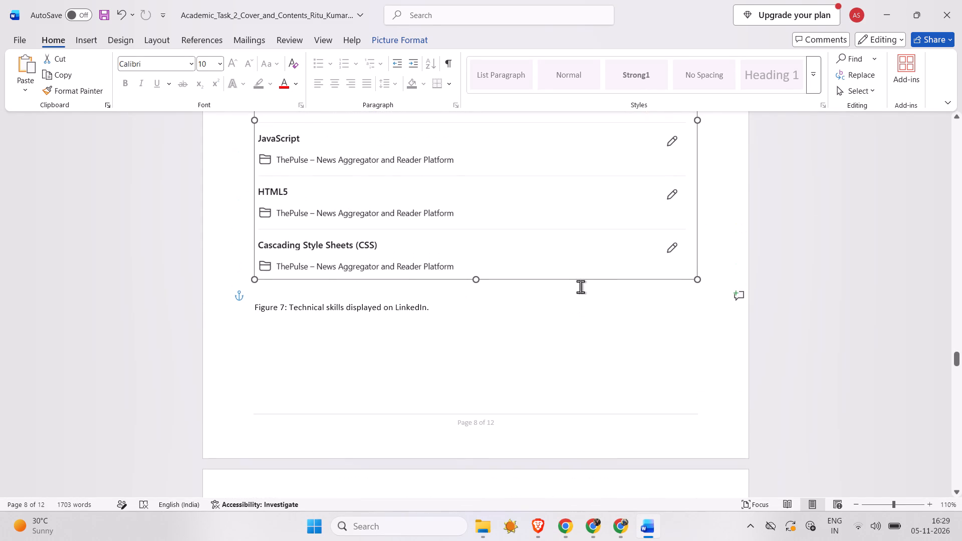
left_click(597, 256)
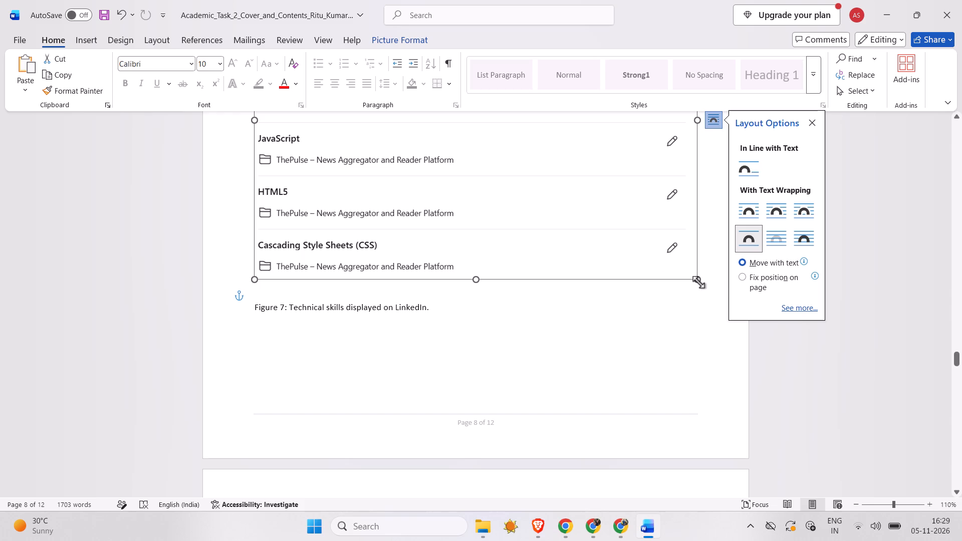
left_click_drag(698, 279, 614, 180)
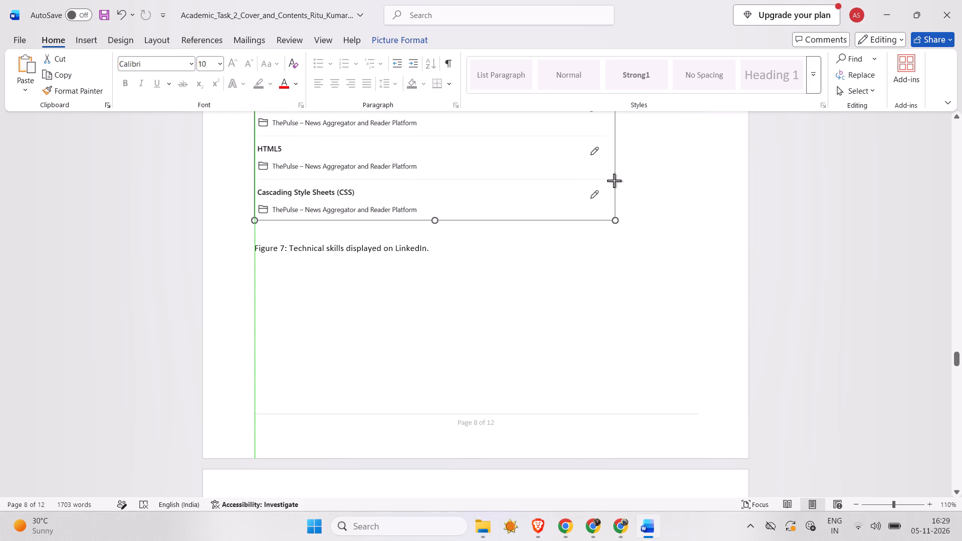
left_click_drag(614, 180, 605, 152)
Move the Skills screenshot up close beneath the Key Technical Skills table and centre it horizontally on the page.
scroll(519, 345, "up", 1)
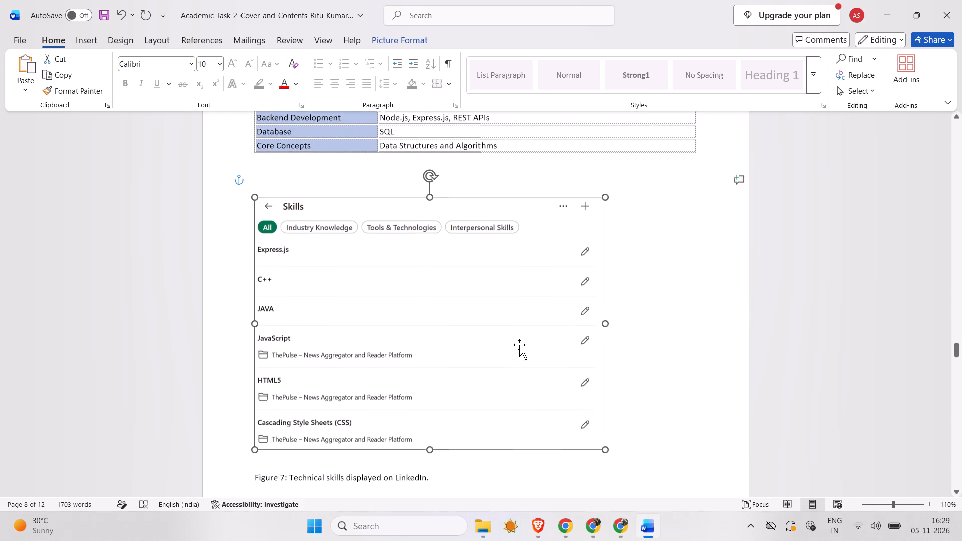
left_click_drag(438, 292, 454, 268)
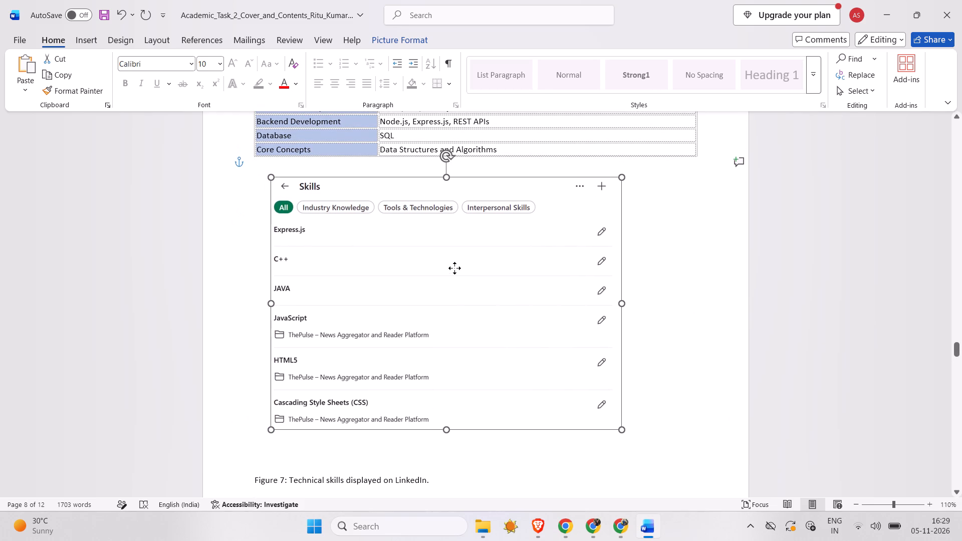
left_click_drag(454, 268, 456, 265)
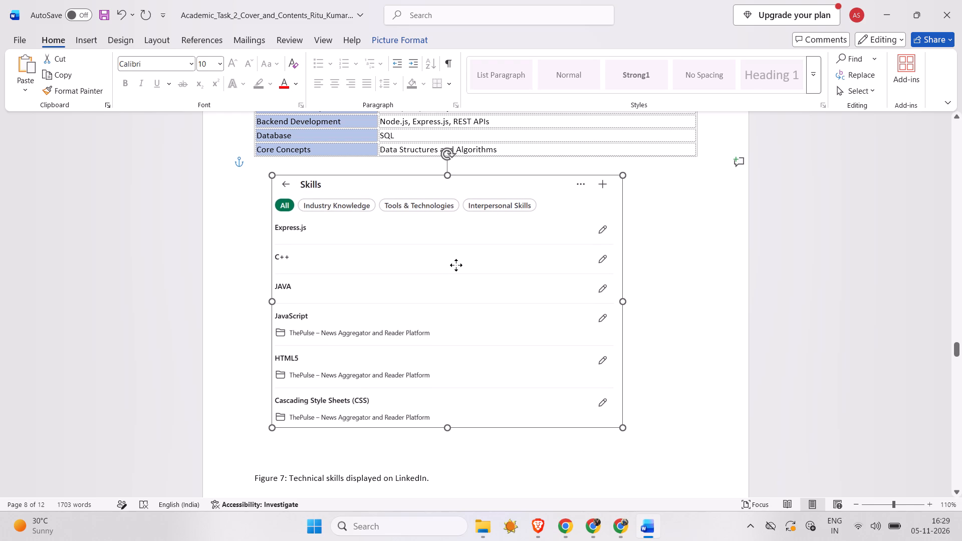
left_click_drag(456, 265, 488, 262)
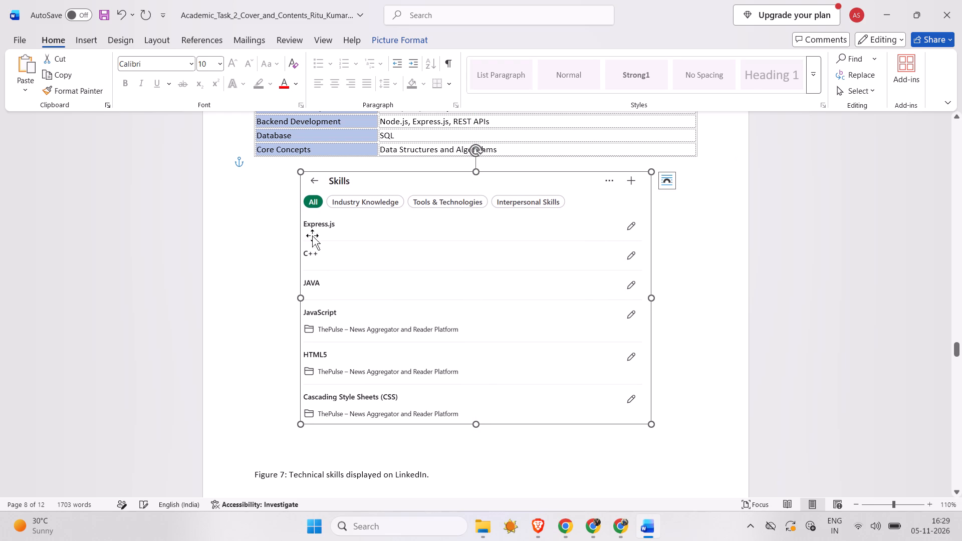
left_click_drag(301, 262, 272, 259)
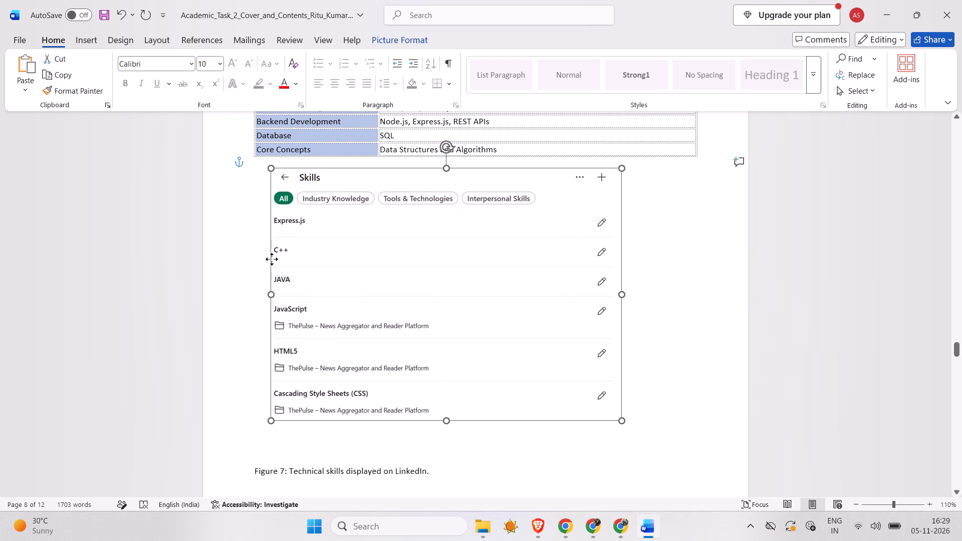
left_click_drag(272, 259, 311, 259)
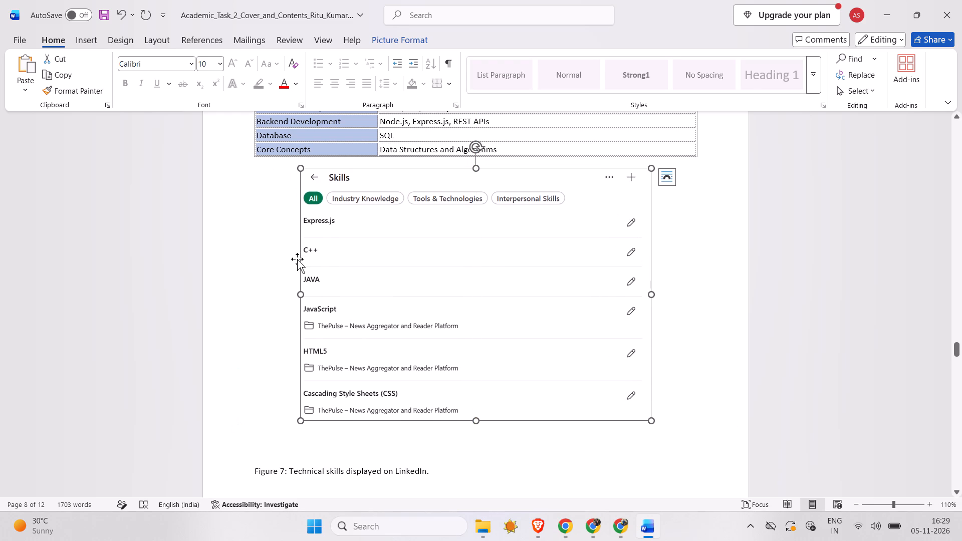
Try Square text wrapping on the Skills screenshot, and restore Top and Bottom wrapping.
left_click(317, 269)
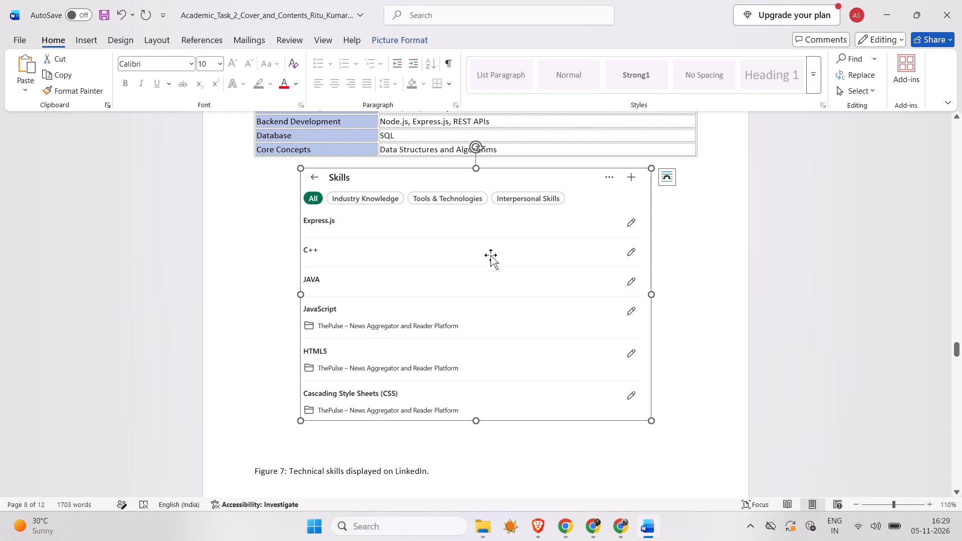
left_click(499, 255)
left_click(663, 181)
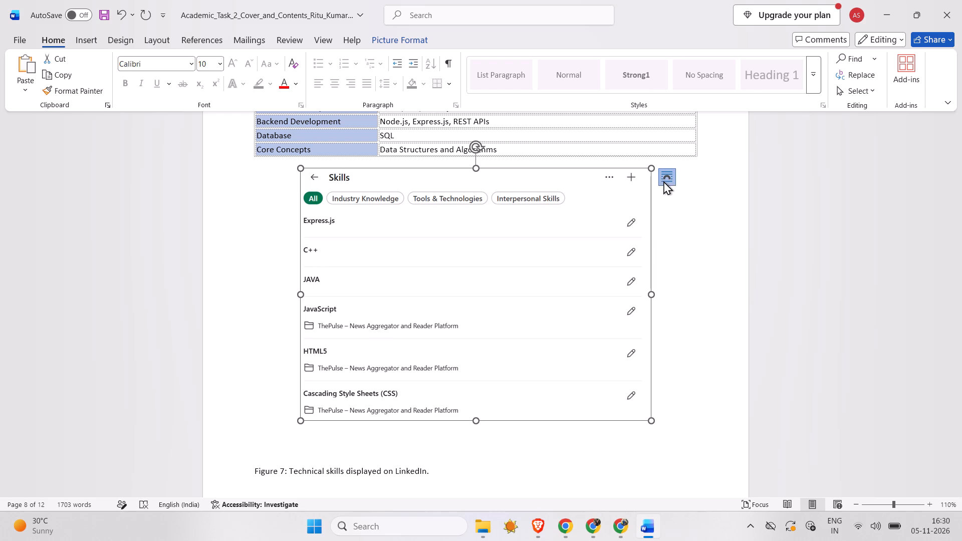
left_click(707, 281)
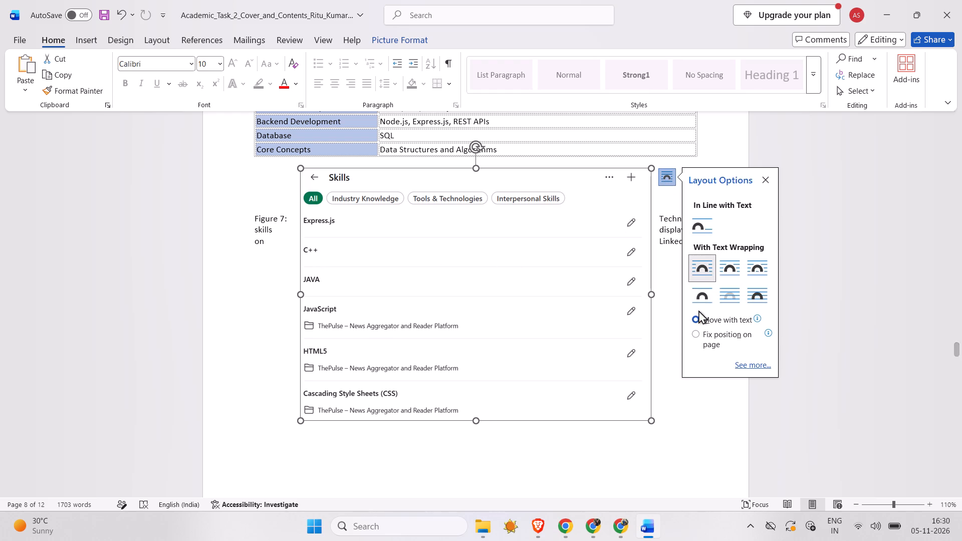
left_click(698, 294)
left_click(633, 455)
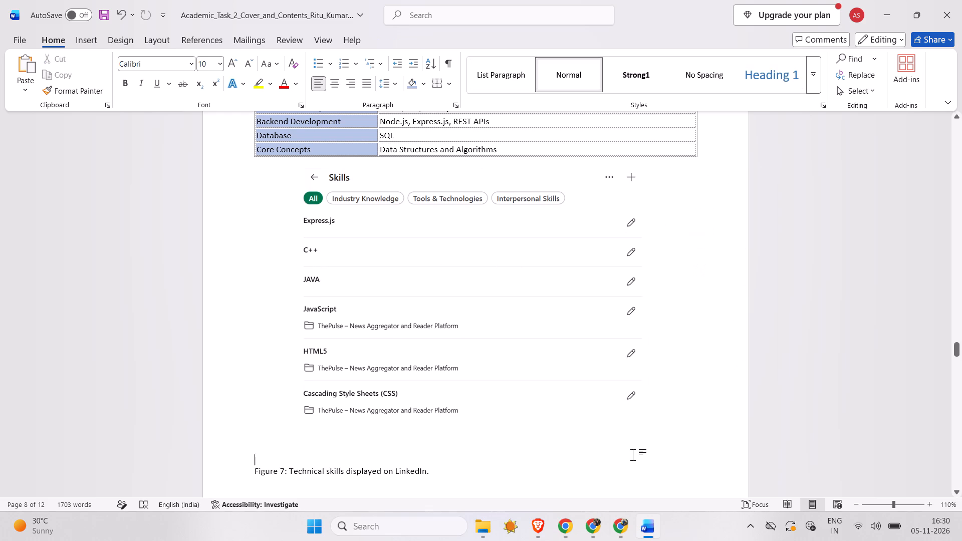
Stretch the Skills screenshot on both sides to match the full width of the Key Technical Skills table.
left_click(635, 313)
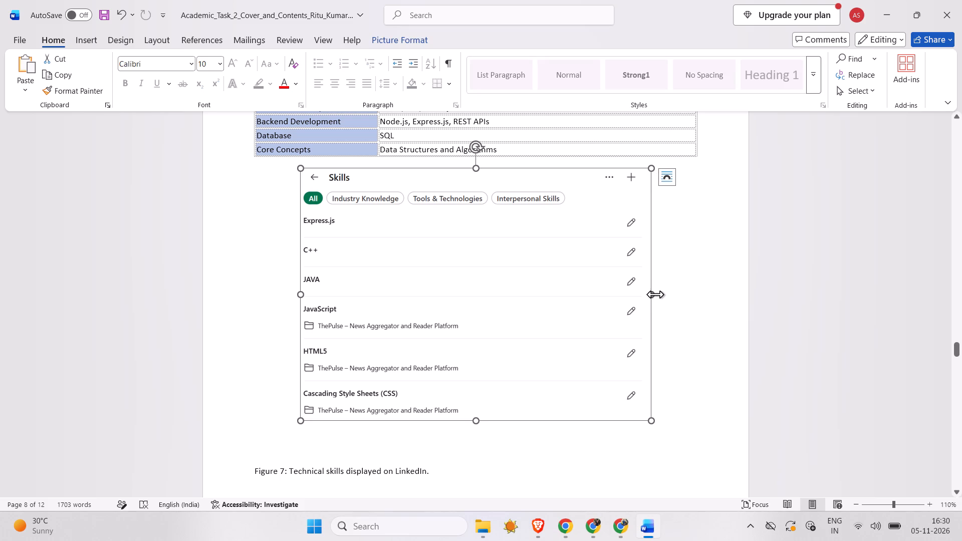
left_click_drag(655, 294, 699, 292)
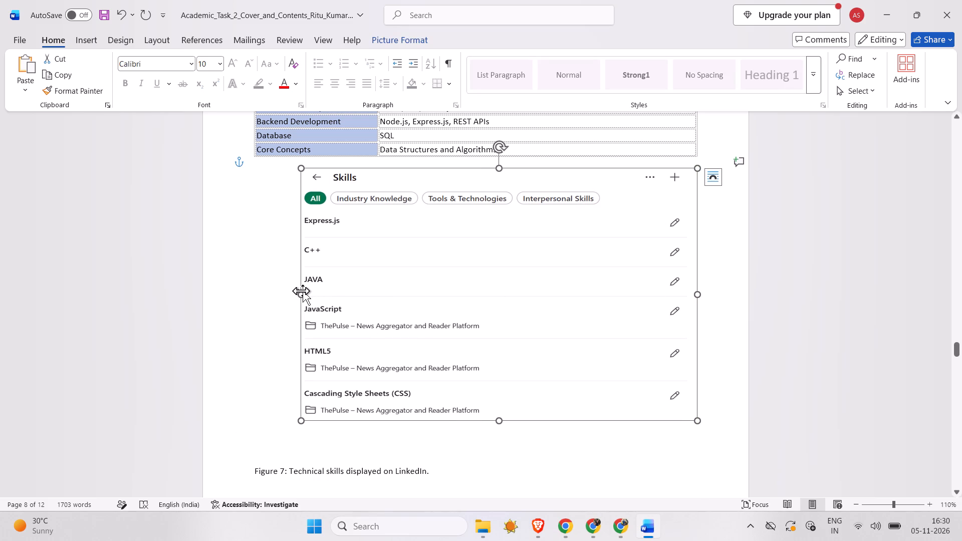
left_click_drag(301, 291, 241, 279)
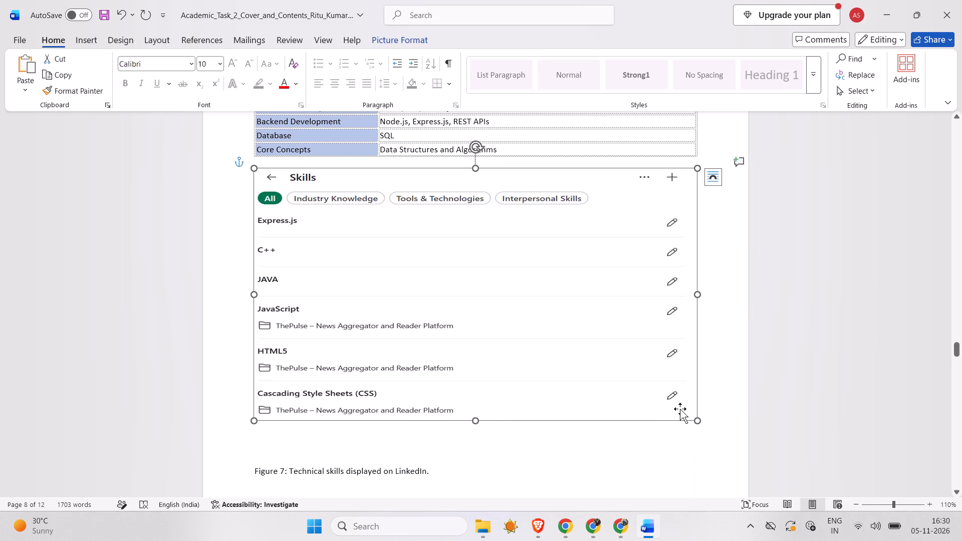
Scale the Skills screenshot down to a lower height and widen it back to the table's full width.
left_click_drag(694, 421, 656, 386)
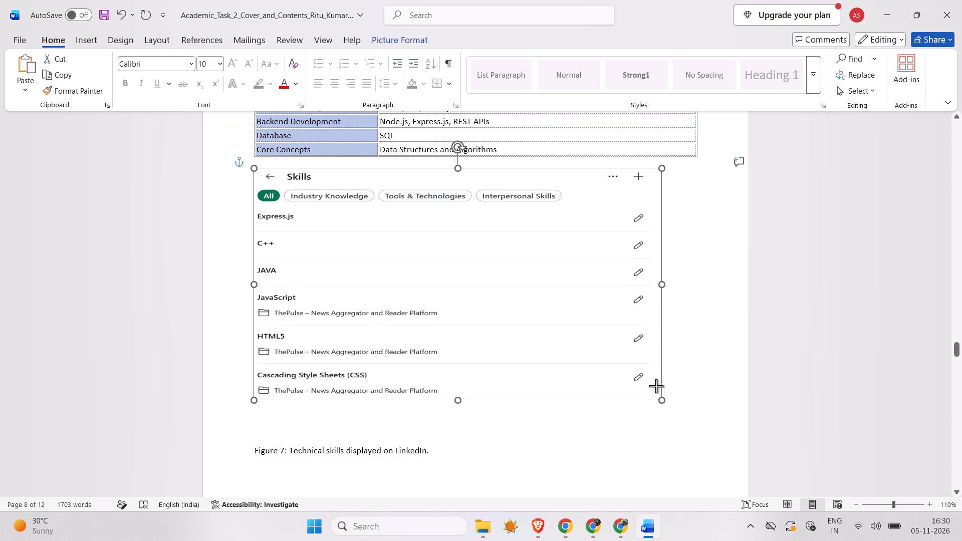
left_click_drag(656, 386, 638, 366)
left_click(453, 275)
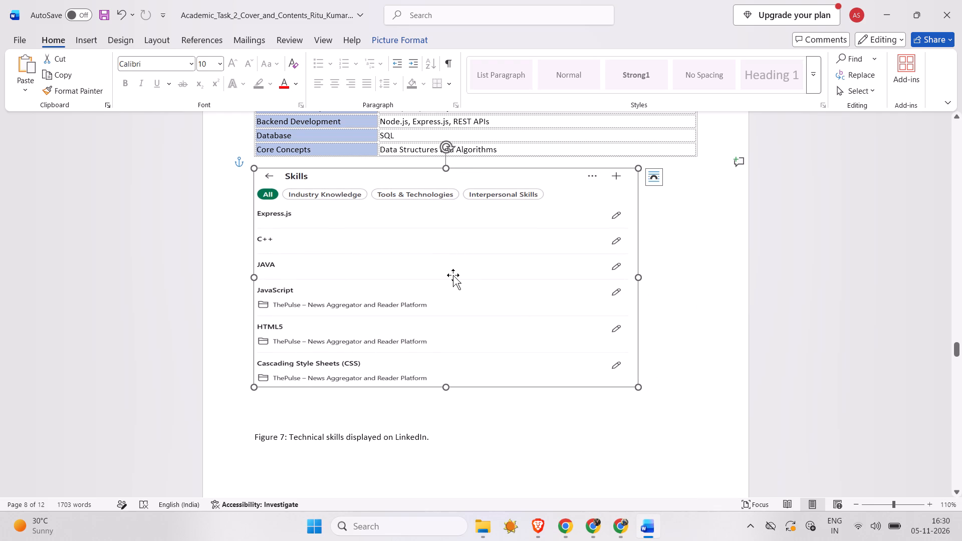
left_click_drag(636, 275, 658, 273)
left_click_drag(658, 273, 699, 270)
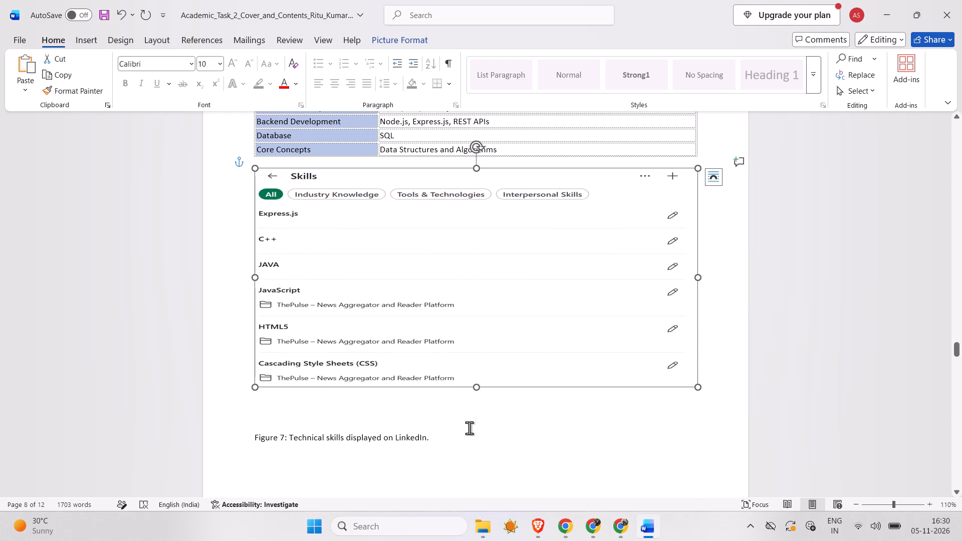
left_click(471, 454)
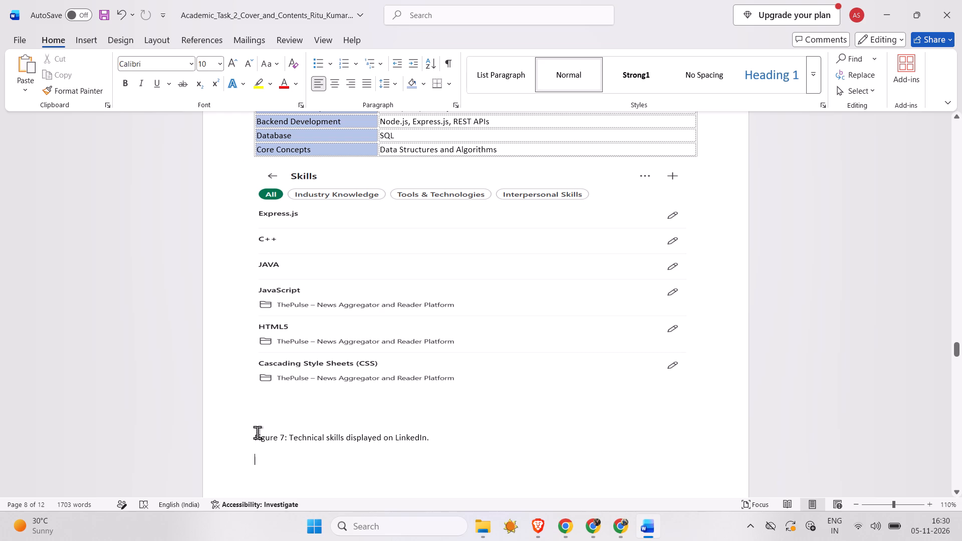
Remove the blank lines between the Skills screenshot and the Figure 7 caption so the caption sits directly beneath it.
left_click(263, 413)
key("BackSpace")
key("BackSpace")
key("BackSpace")
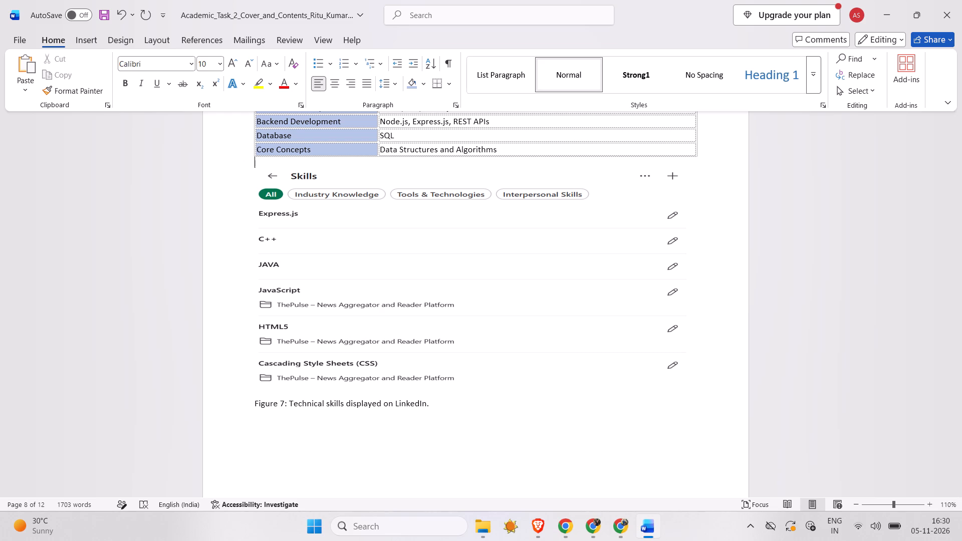
Shift the Figure 7 caption towards the centre beneath the Skills screenshot by padding it with leading spaces.
left_click(251, 406)
key("space")
key("space")
key("space")
key("space")
key("space")
key("space")
key("space")
key("space")
key("space")
key("space")
key("space")
key("space")
key("space")
key("space")
key("space")
key("space")
key("space")
key("space")
key("space")
key("space")
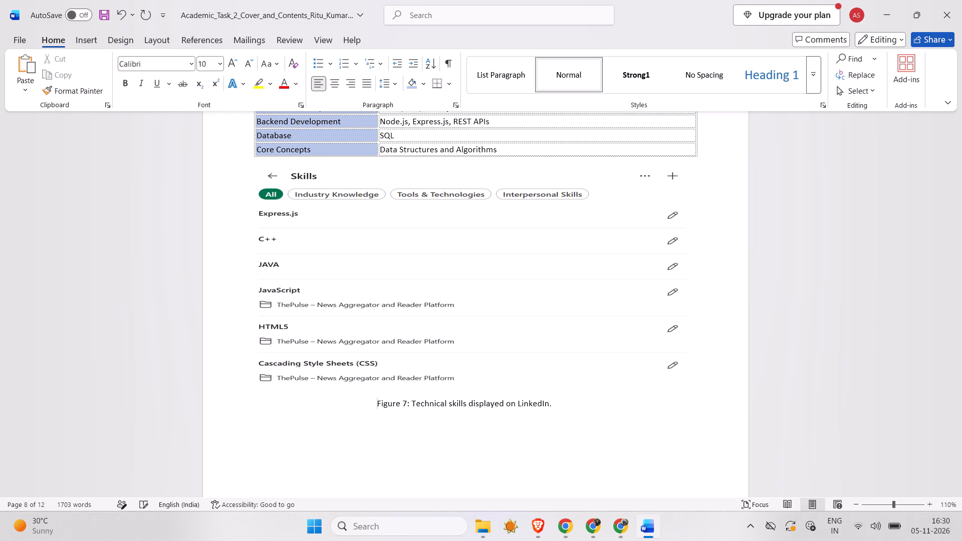
key("space")
key("space")
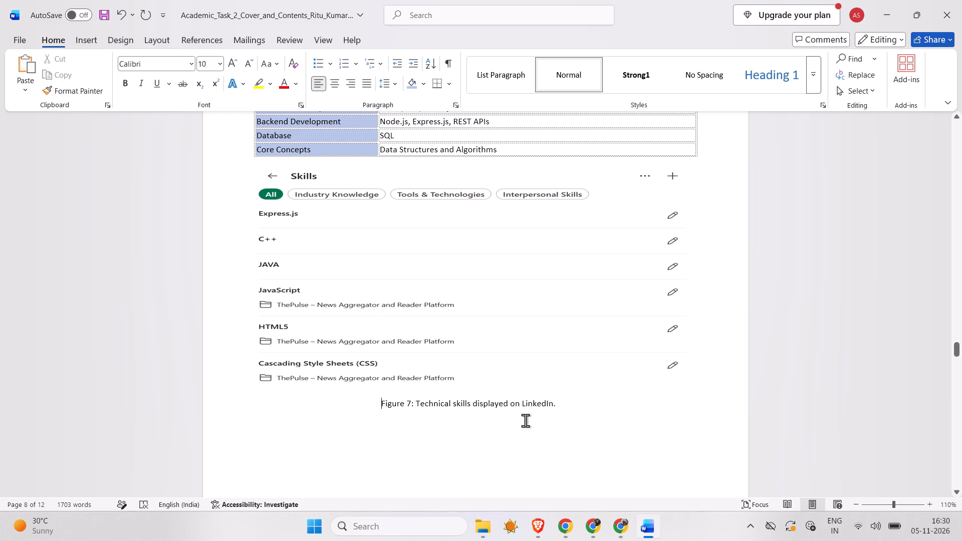
Look through the report's earlier sections to check how their figure captions are formatted and placed.
scroll(525, 420, "down", 1)
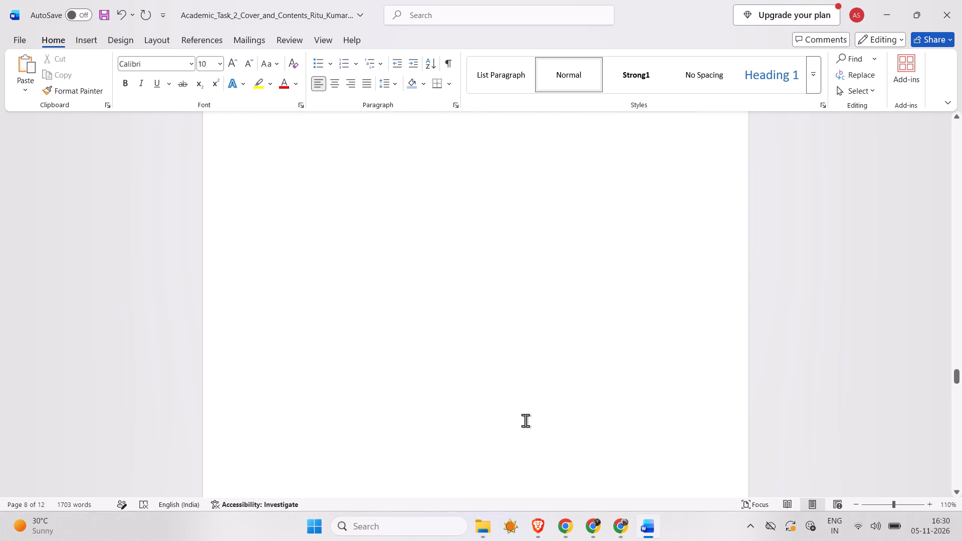
scroll(525, 420, "down", 1)
scroll(525, 420, "up", 1)
scroll(525, 420, "down", 1)
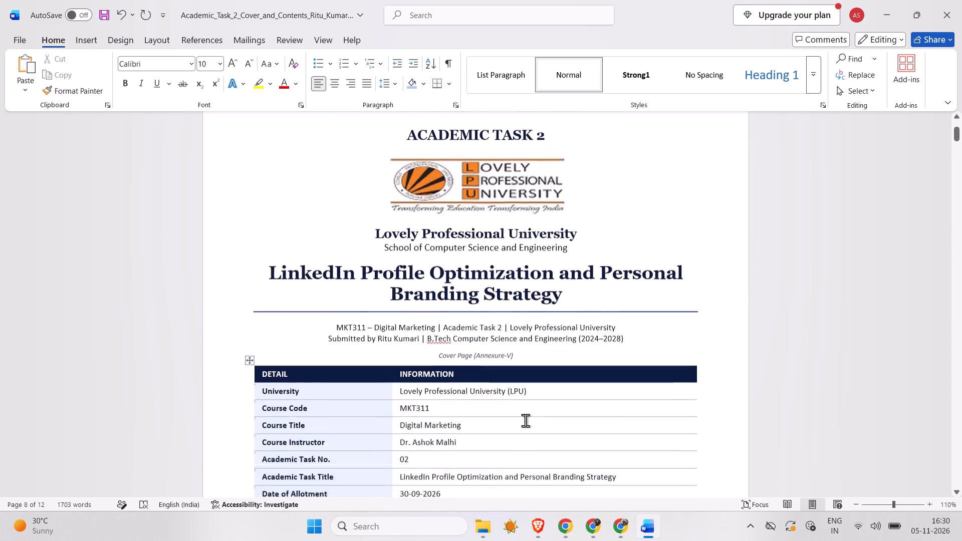
scroll(525, 420, "down", 1)
scroll(524, 364, "down", 1)
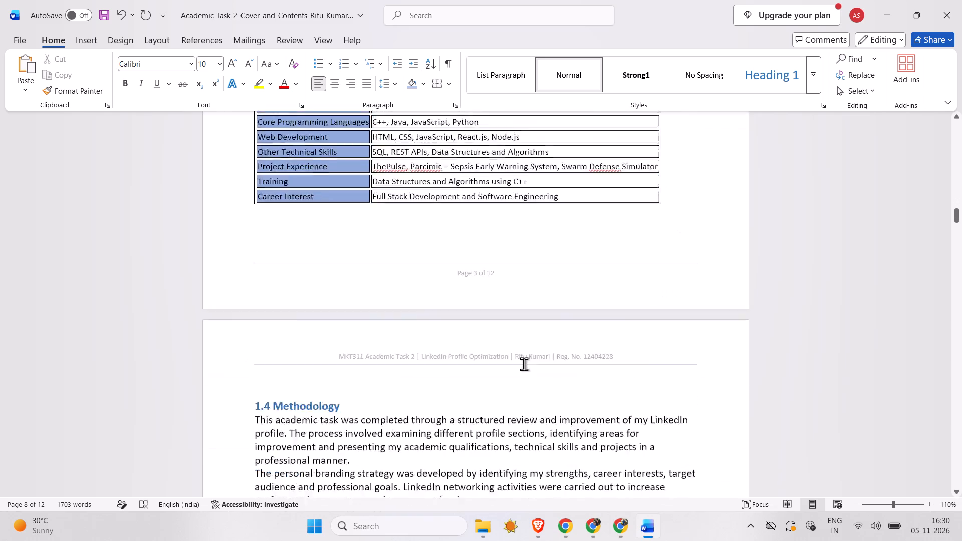
scroll(524, 364, "down", 2)
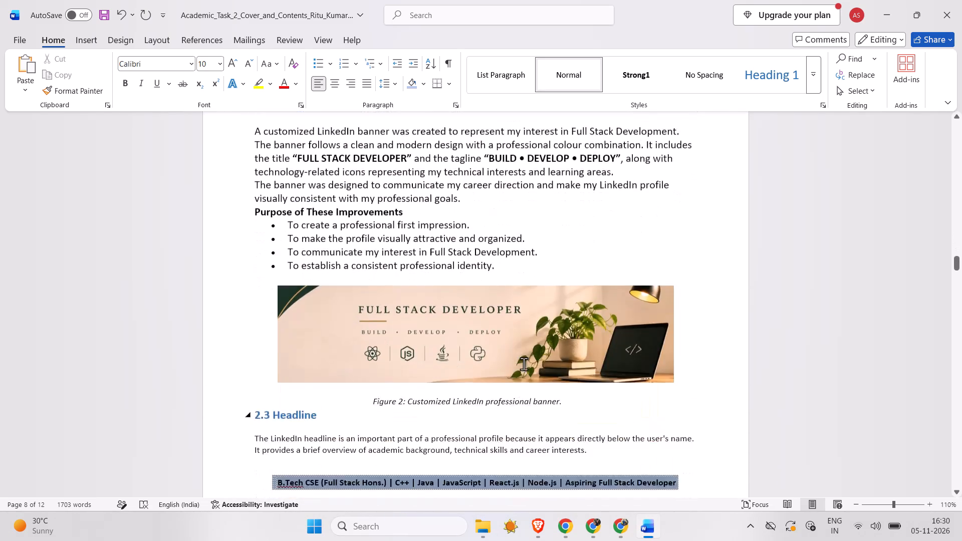
scroll(524, 364, "down", 2)
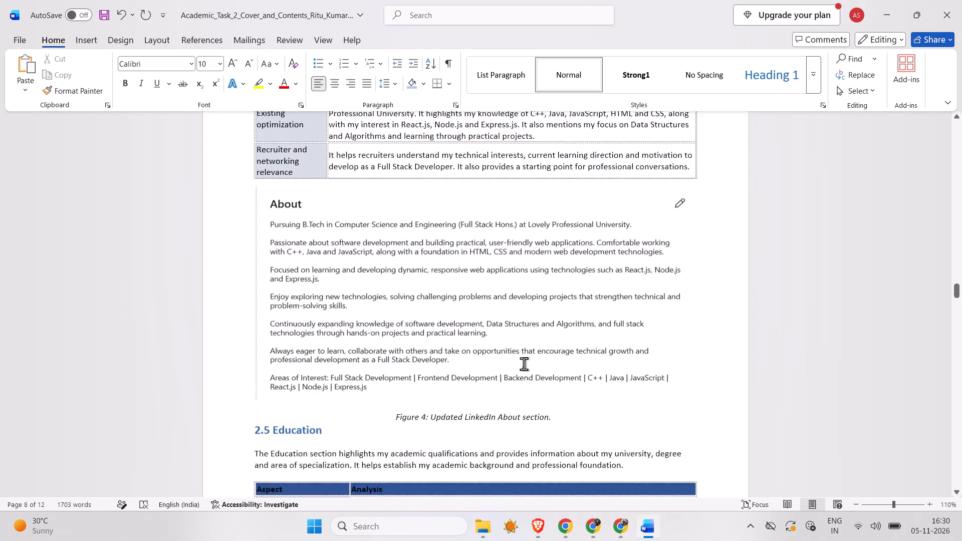
scroll(524, 364, "down", 1)
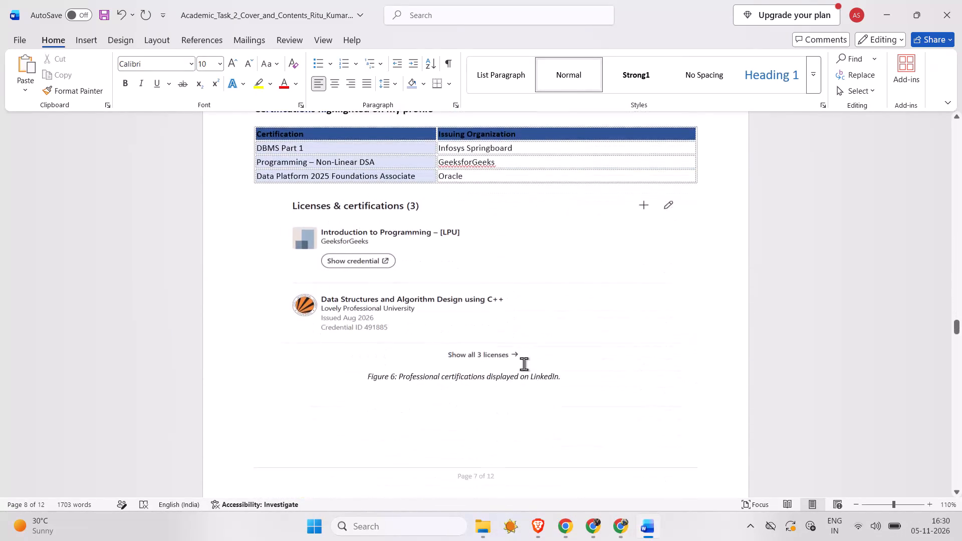
scroll(524, 364, "down", 1)
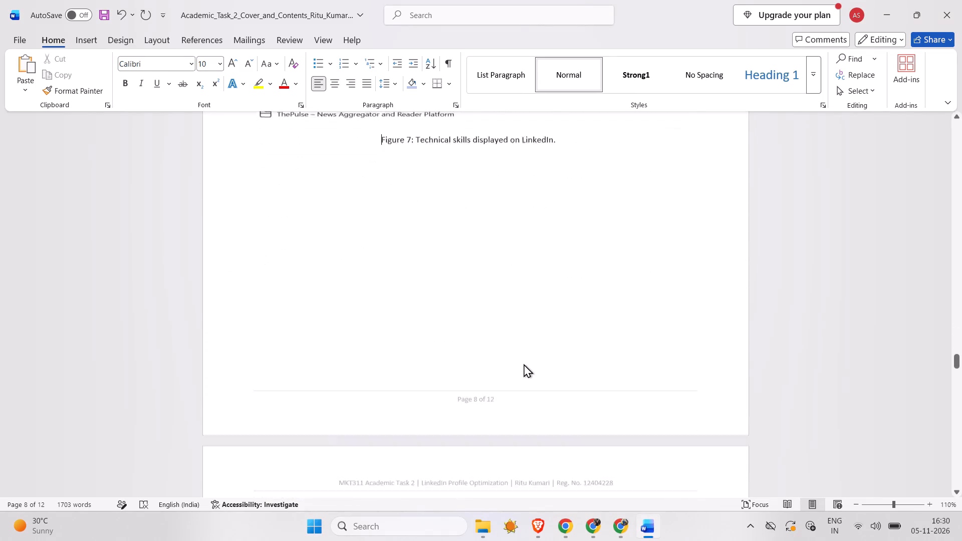
scroll(524, 364, "up", 1)
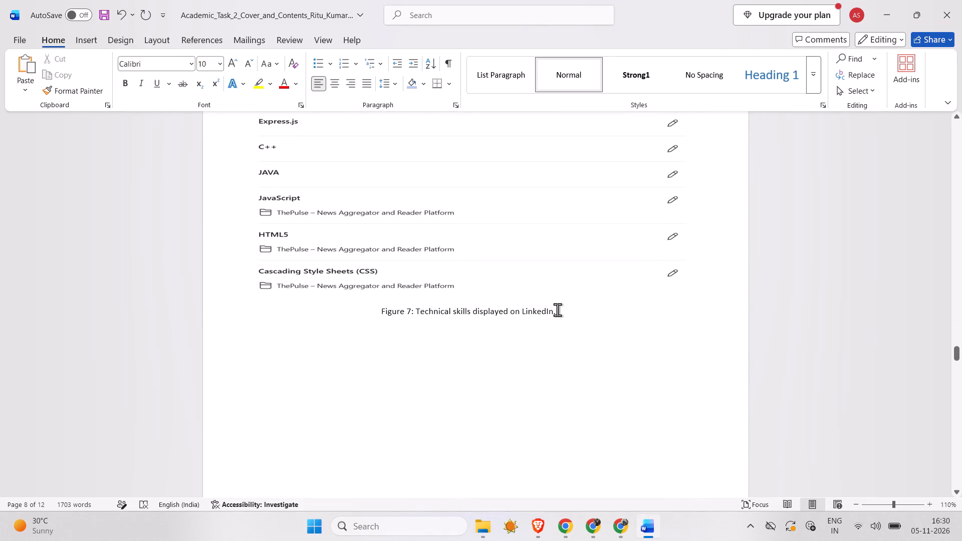
Format the Figure 7 caption below the Skills screenshot in italic at font size 9.
left_click_drag(567, 308, 379, 307)
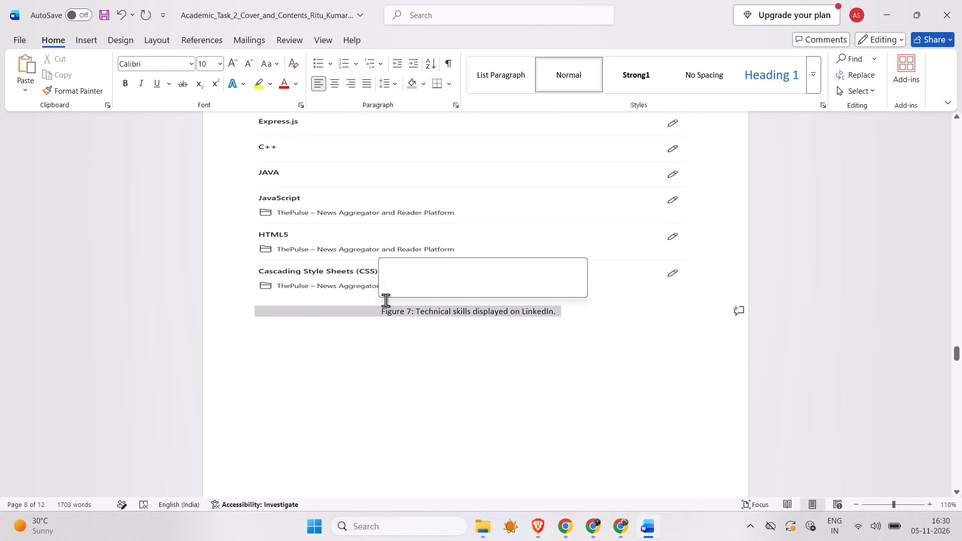
left_click(476, 268)
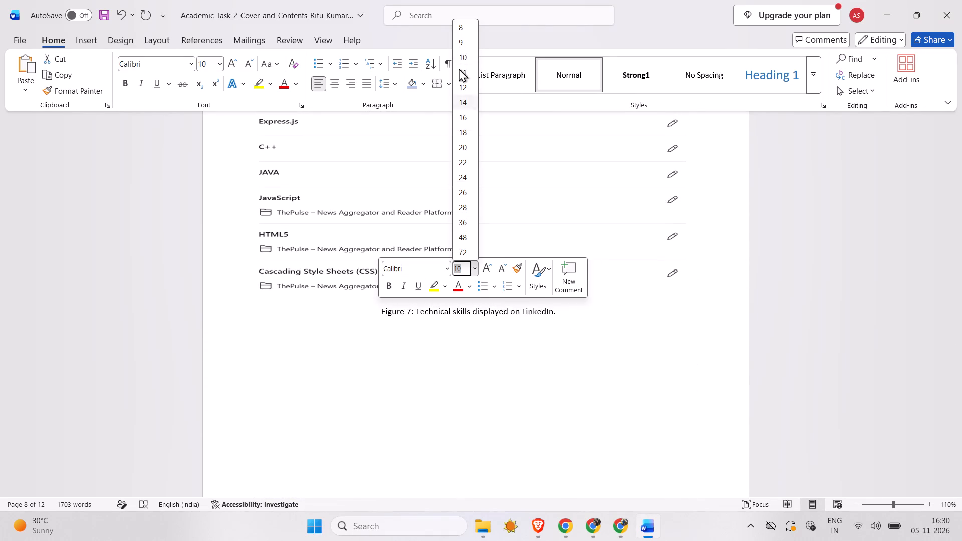
left_click(458, 35)
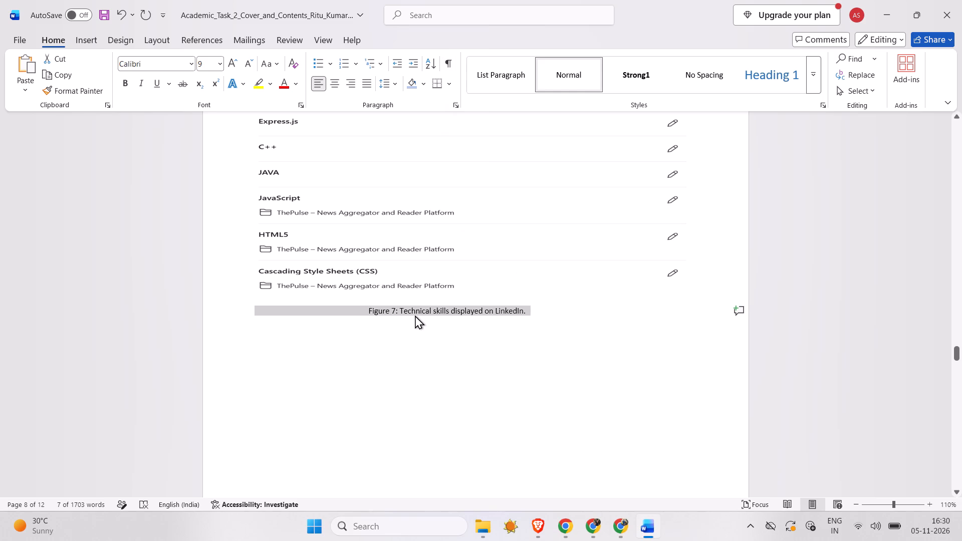
right_click(417, 312)
left_click(440, 350)
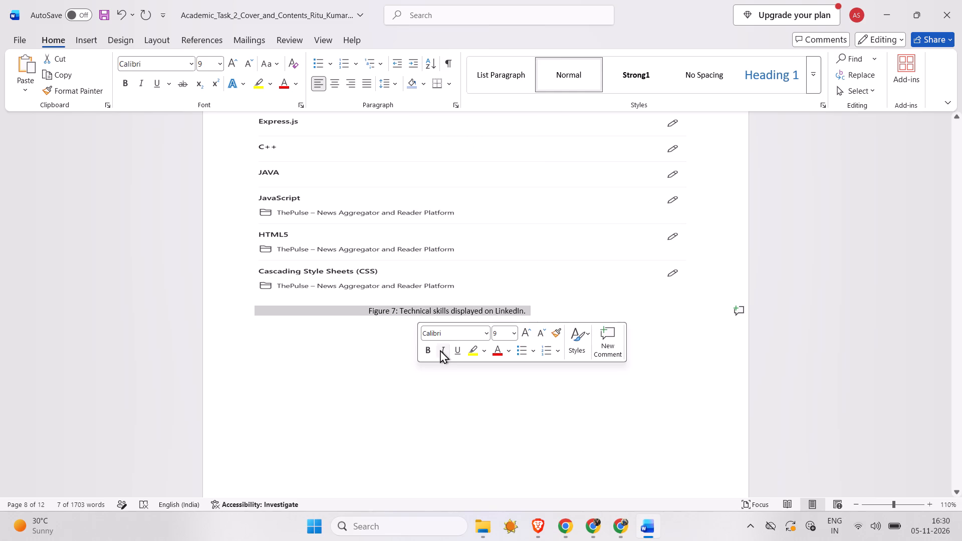
left_click(383, 358)
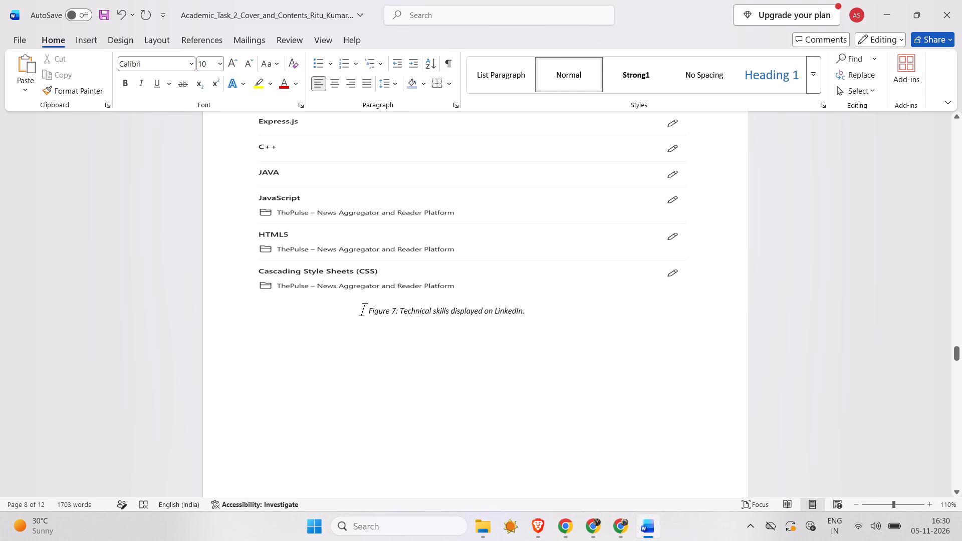
Add more leading spaces to the Figure 7 caption to bring it back towards the centre.
left_click(363, 310)
key("space")
key("space")
key("space")
key("space")
key("space")
key("space")
key("space")
key("space")
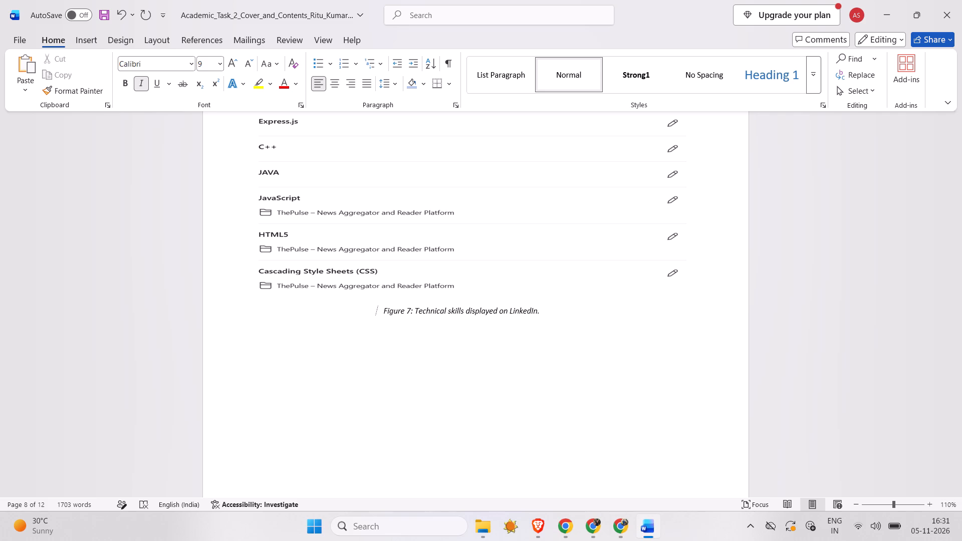
left_click(615, 530)
left_click(458, 481)
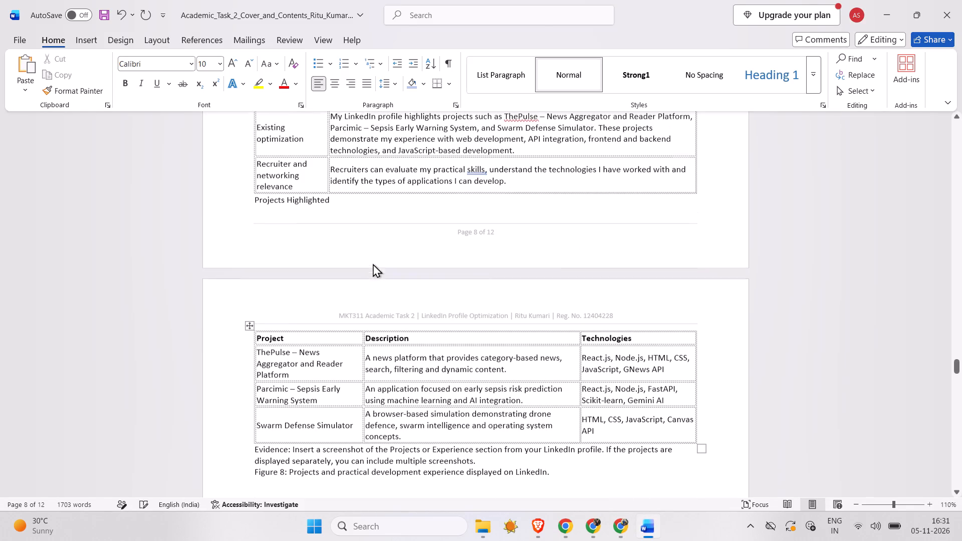
scroll(373, 263, "up", 1)
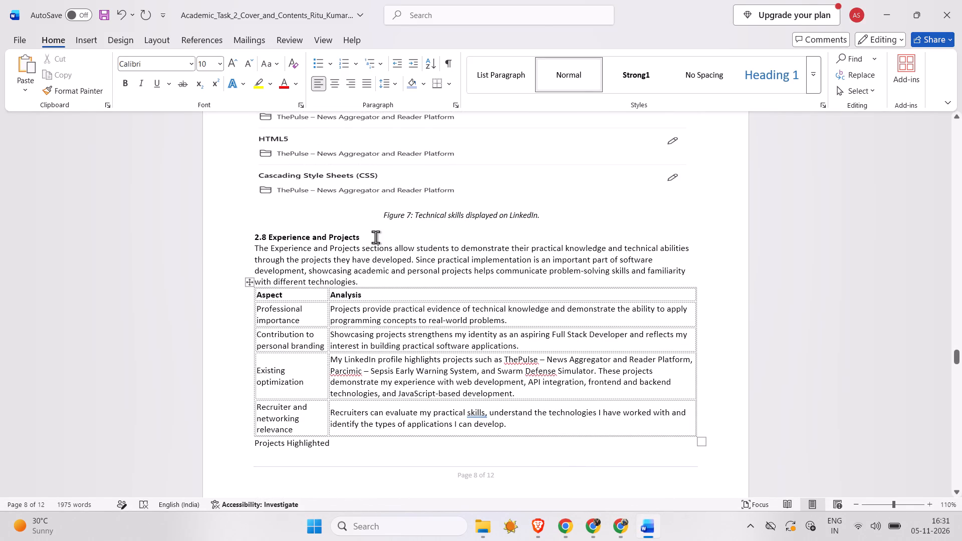
left_click_drag(375, 237, 255, 231)
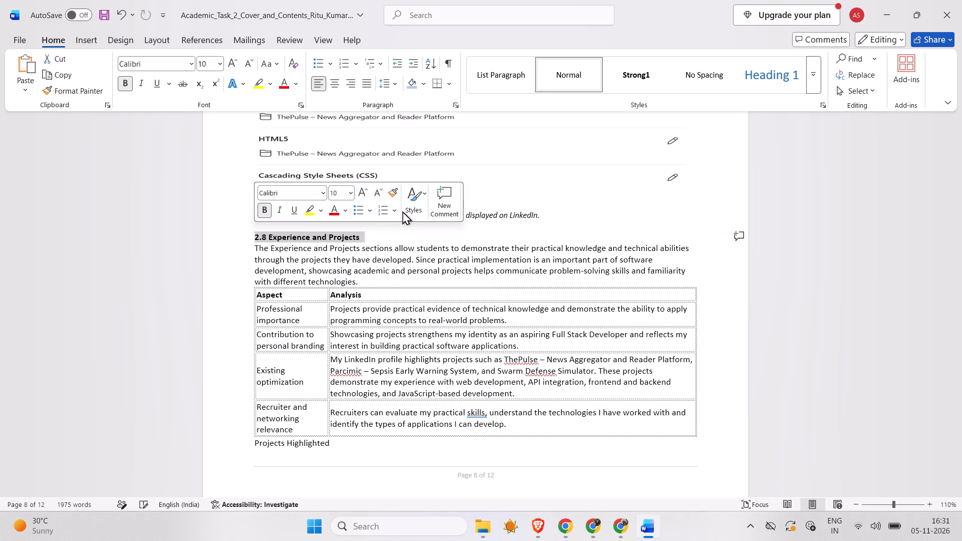
left_click(421, 208)
left_click(502, 280)
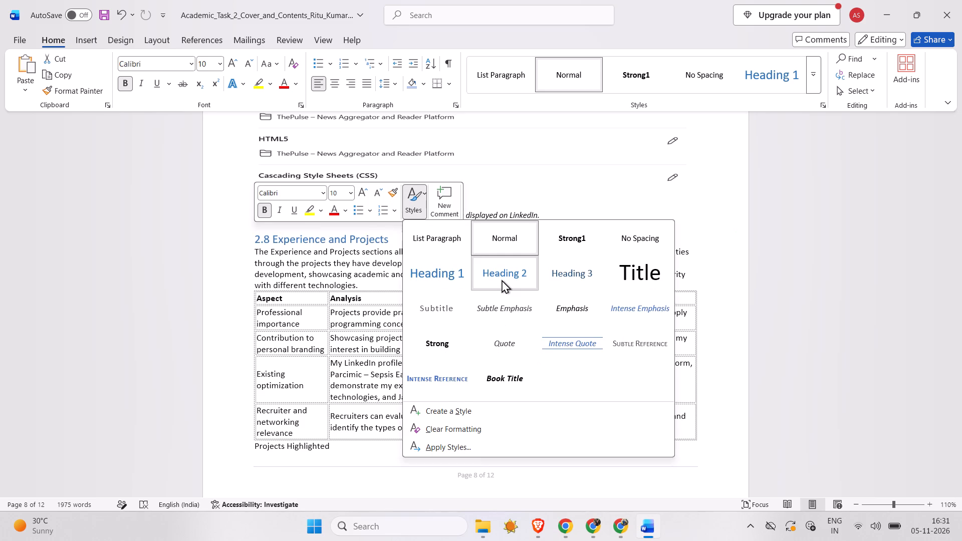
Make the "2.8 Experience and Projects" heading bold and add a blank line between it and the introductory paragraph.
left_click(267, 214)
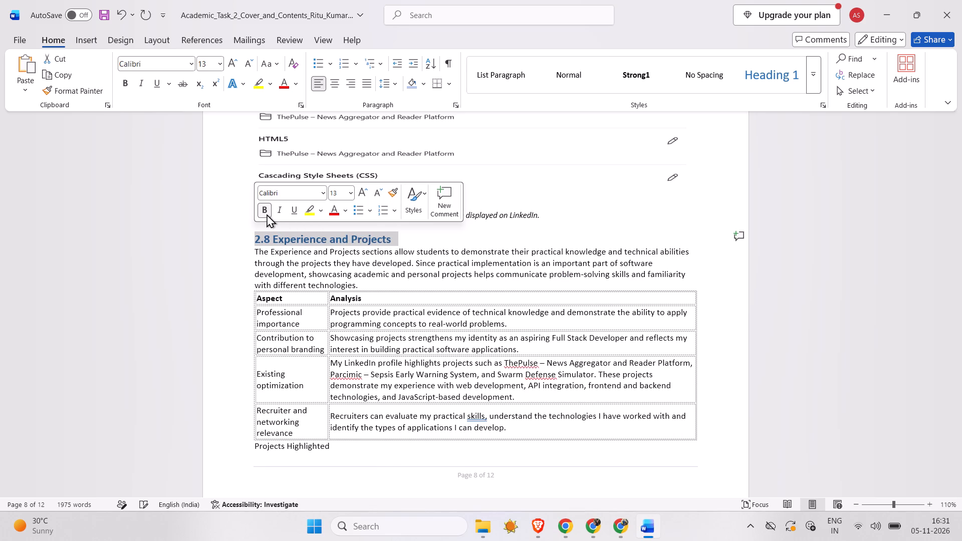
left_click(451, 248)
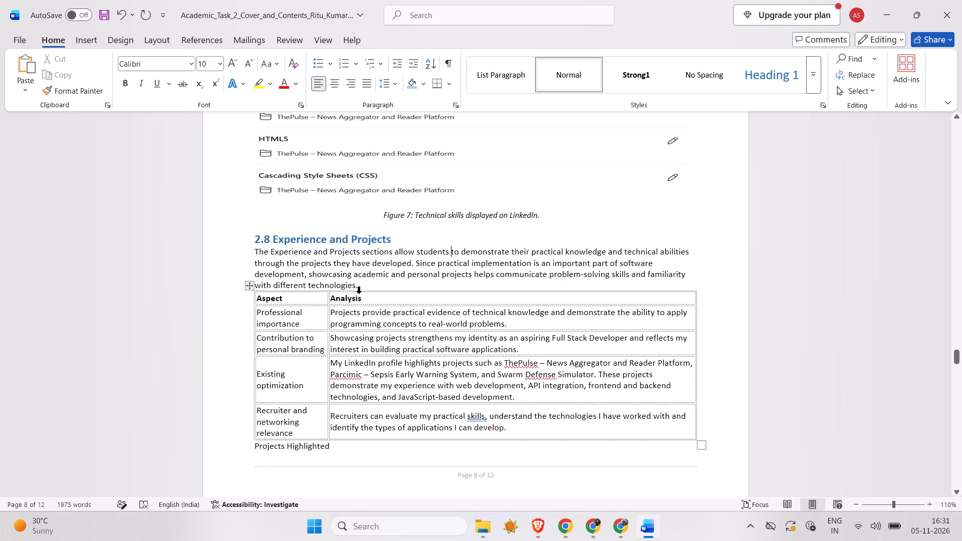
left_click(412, 234)
key("Return")
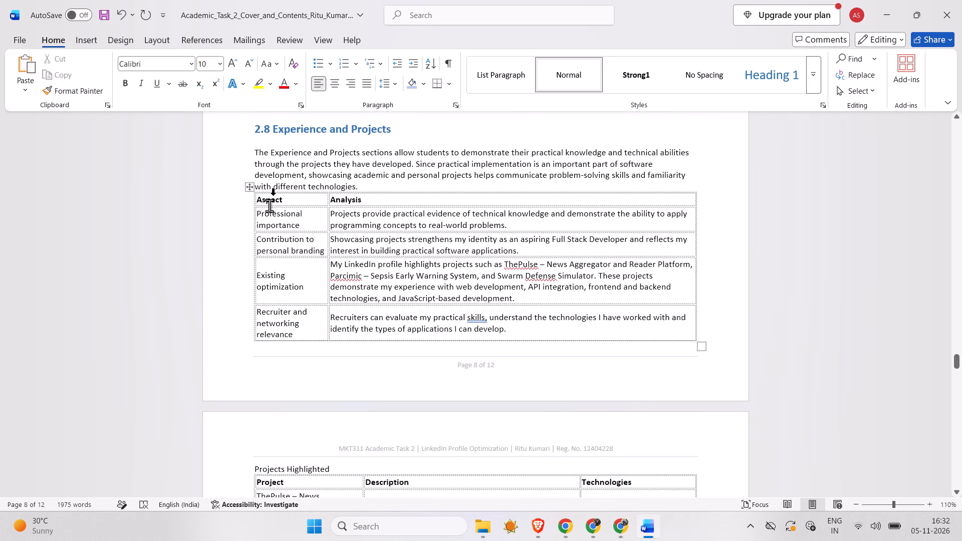
Shade the section 2.8 analysis table's Aspect/Analysis header row dark blue and the aspect cells below it light blue.
left_click_drag(274, 200, 371, 203)
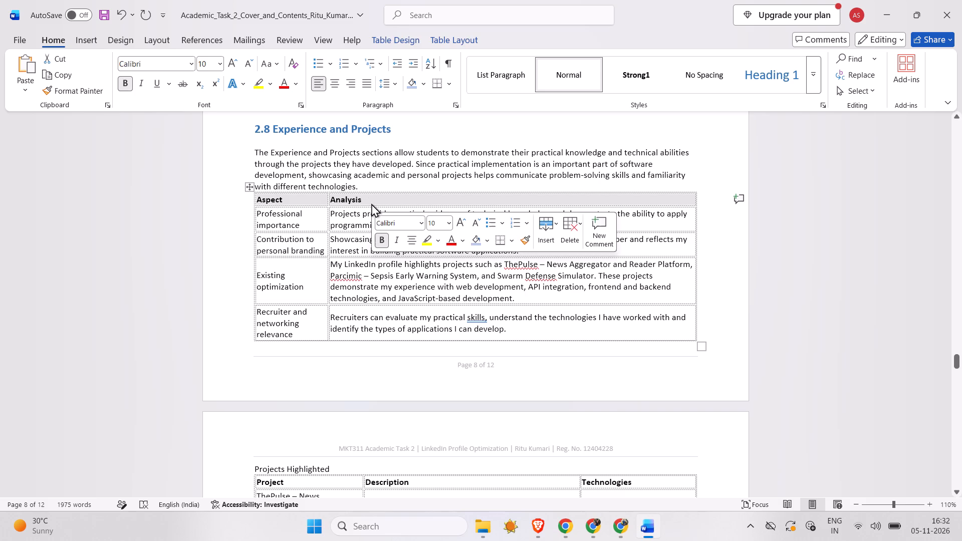
left_click(490, 237)
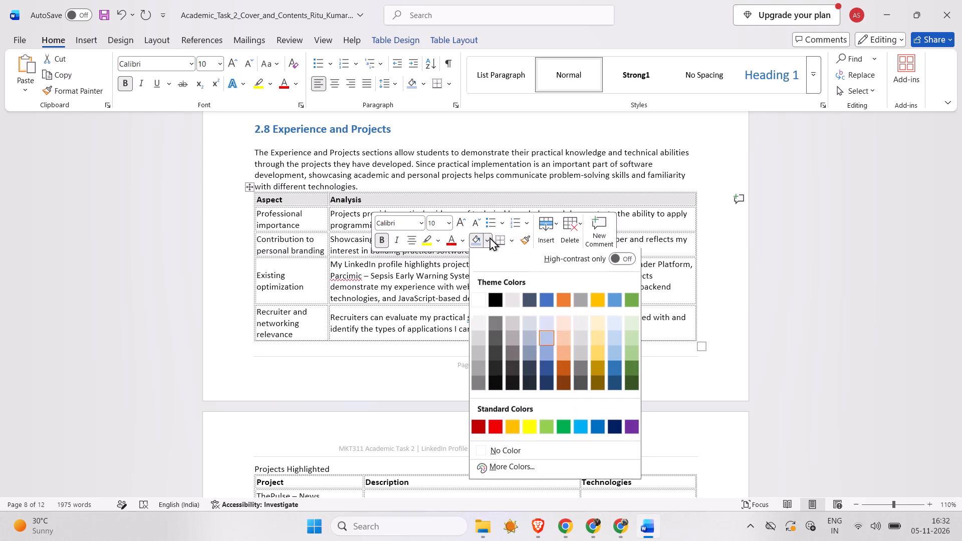
left_click(549, 369)
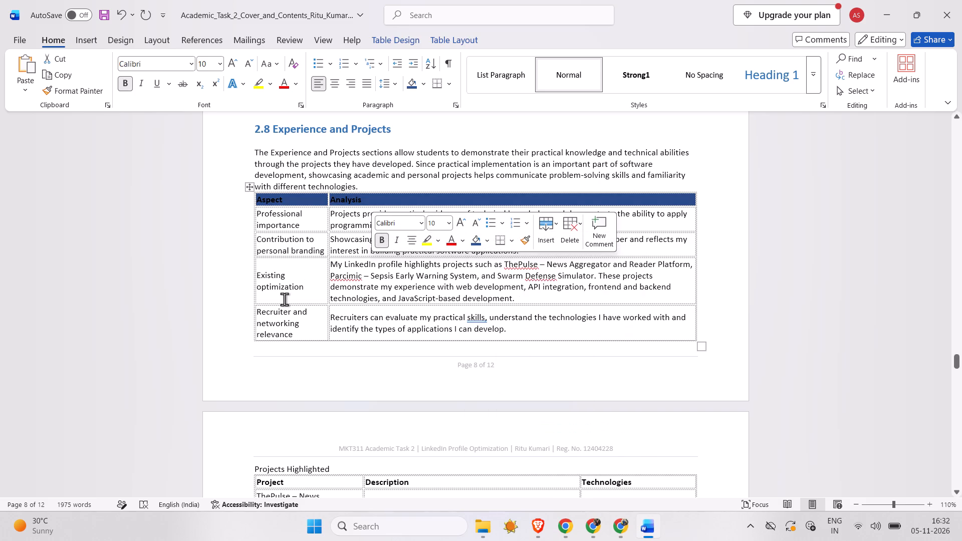
left_click(284, 299)
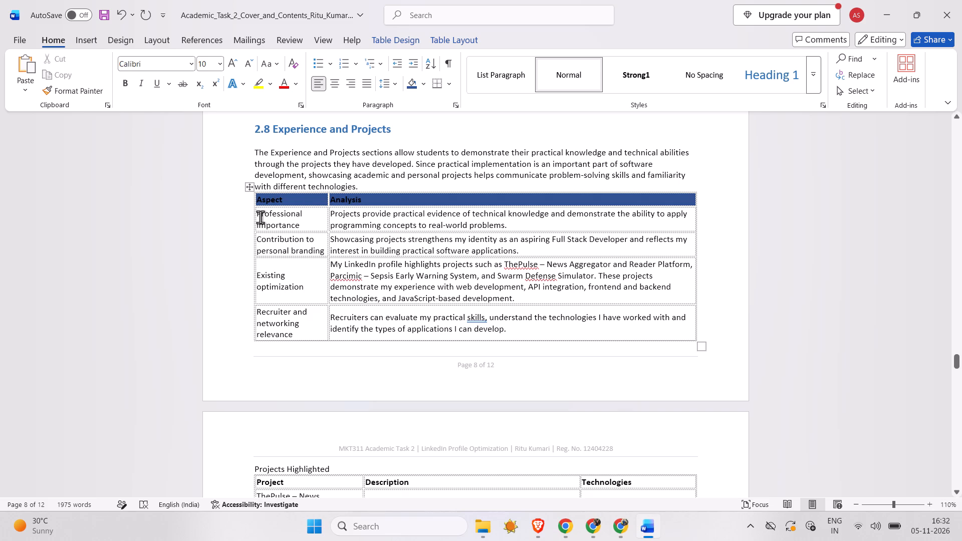
left_click_drag(260, 217, 309, 335)
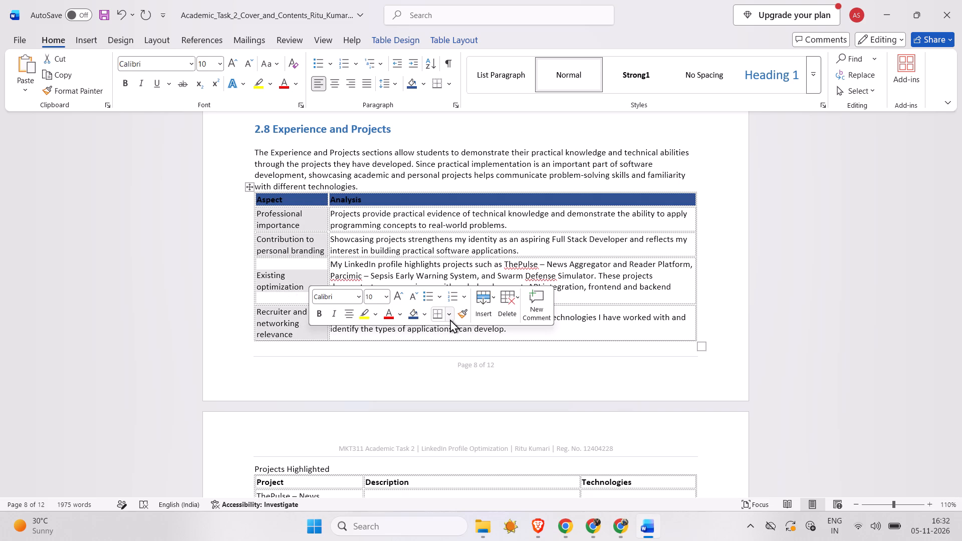
left_click(424, 317)
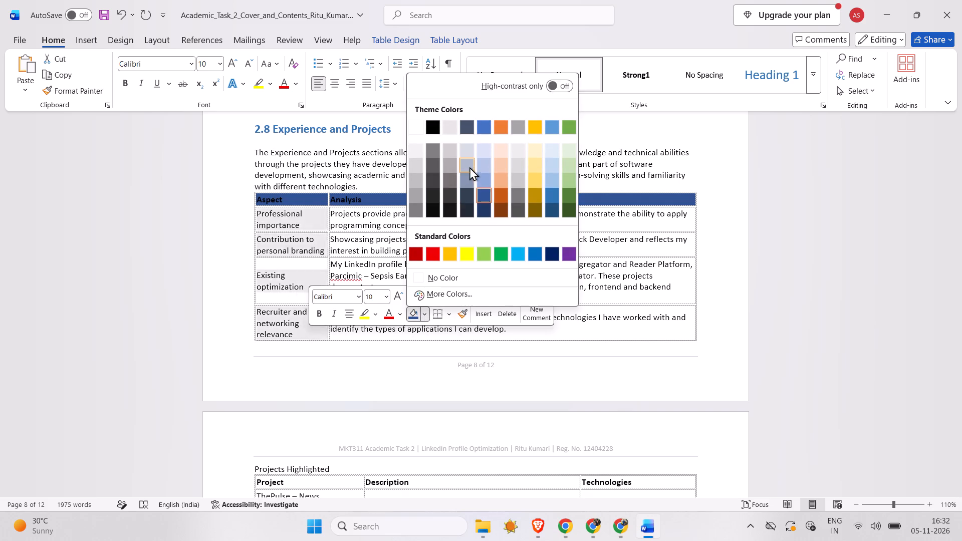
left_click(484, 162)
left_click(375, 375)
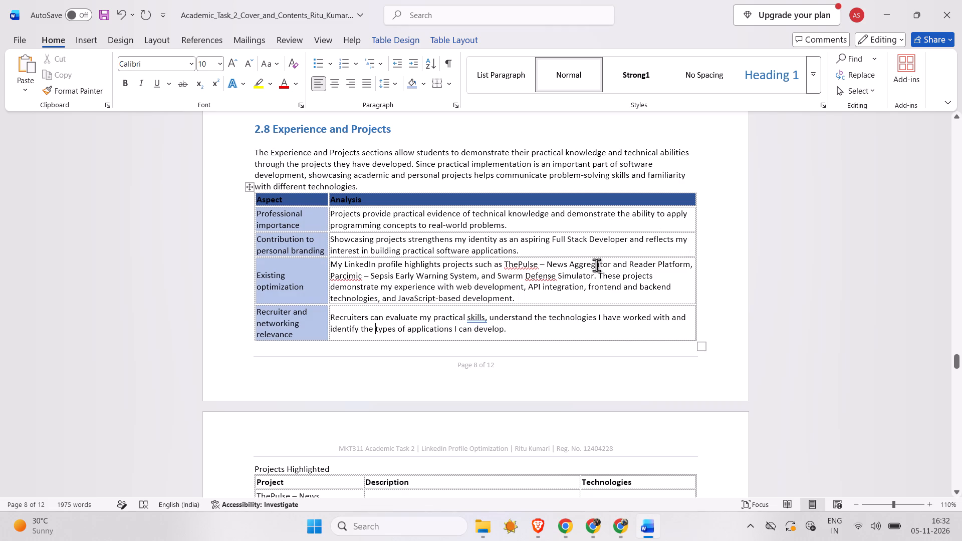
Format the "Projects Highlighted" subheading as 12 pt bold and add a blank line between it and the projects table.
scroll(429, 326, "down", 1)
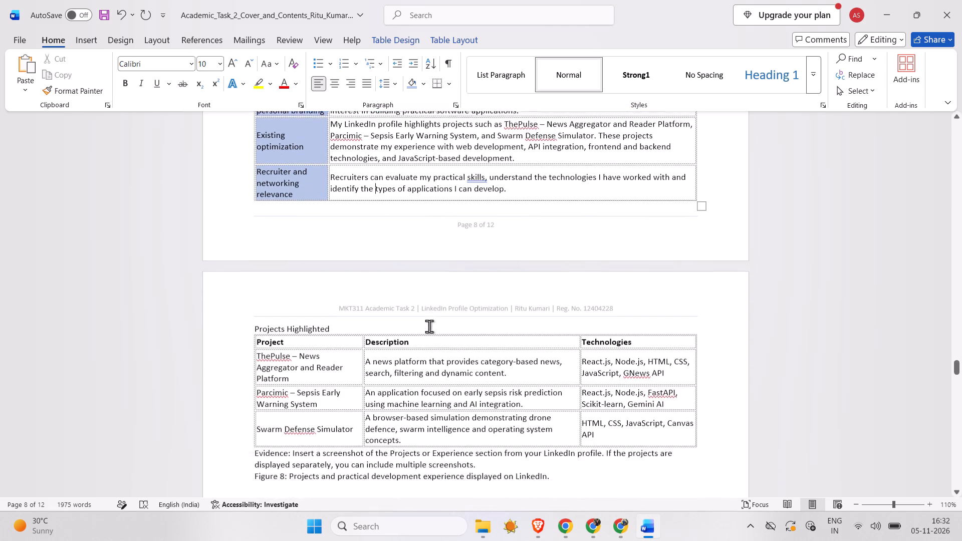
scroll(429, 326, "down", 1)
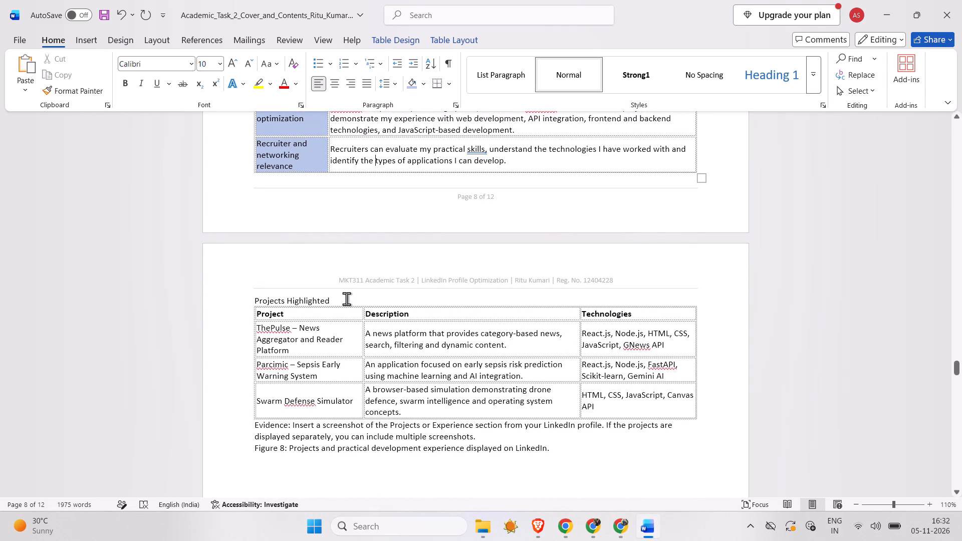
left_click_drag(346, 299, 260, 297)
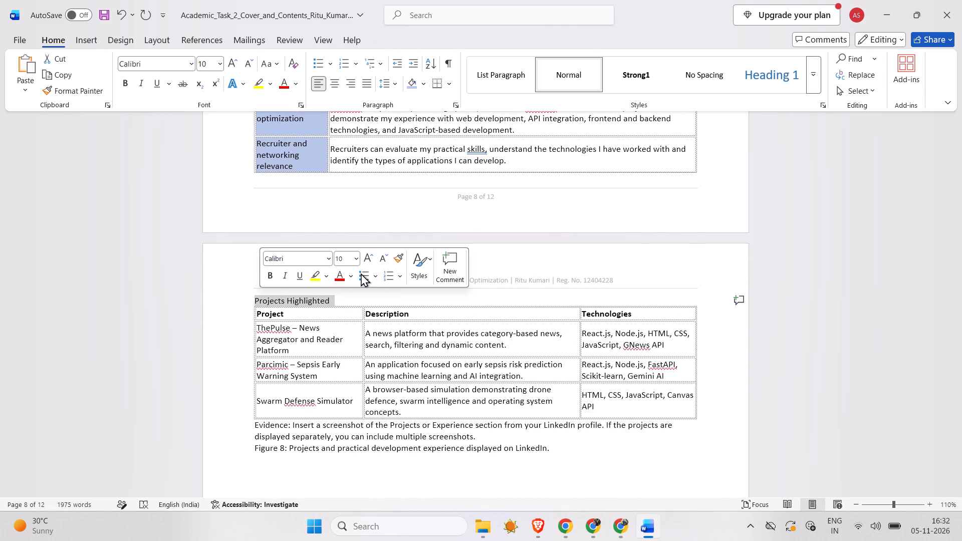
left_click(355, 258)
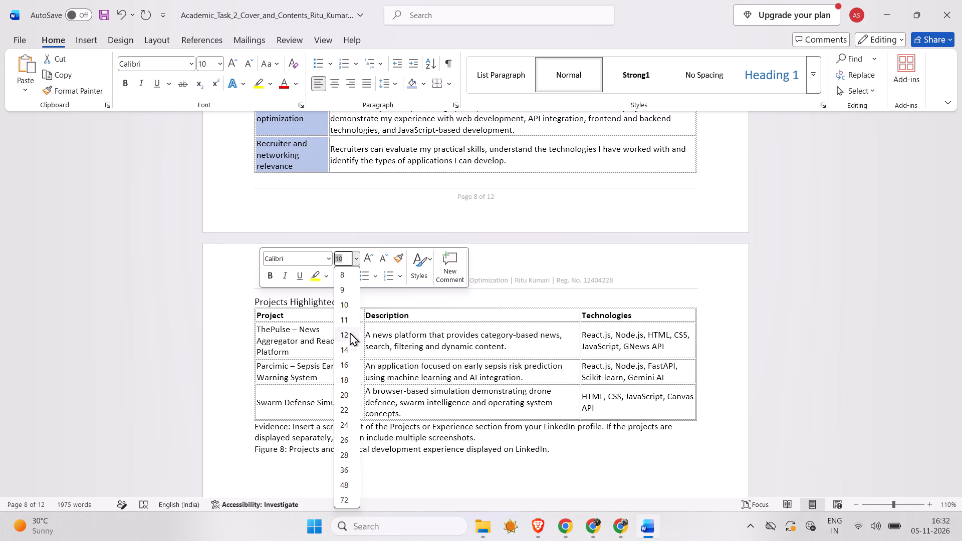
left_click(350, 332)
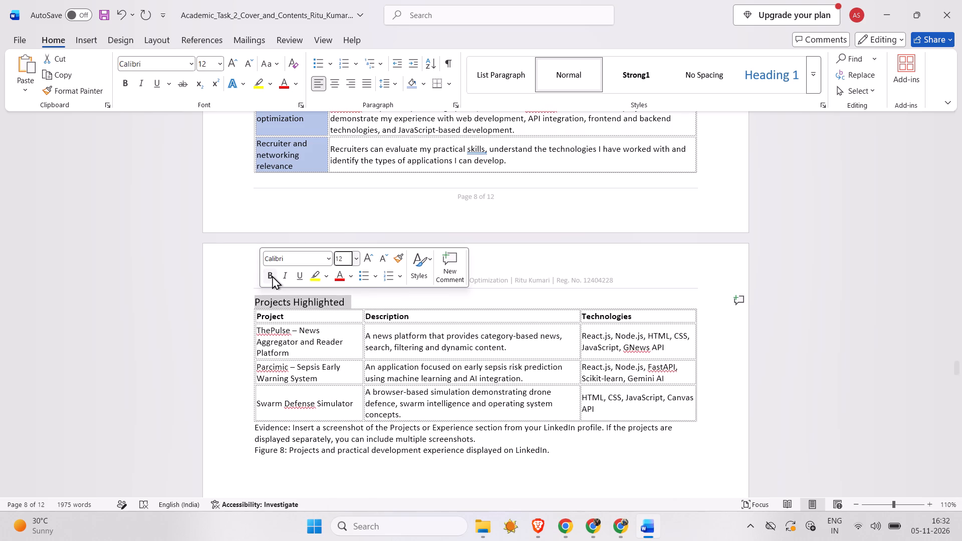
left_click(272, 276)
left_click(374, 308)
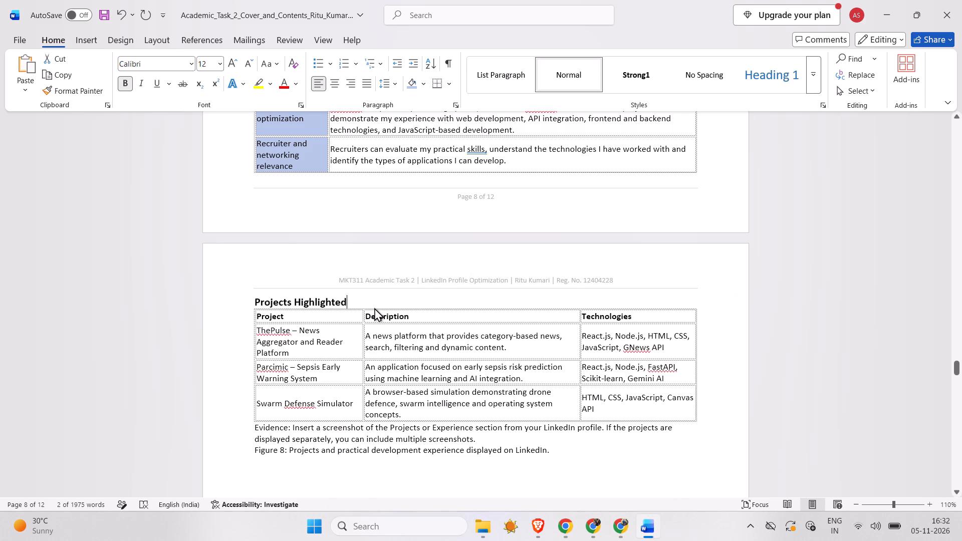
key("Return")
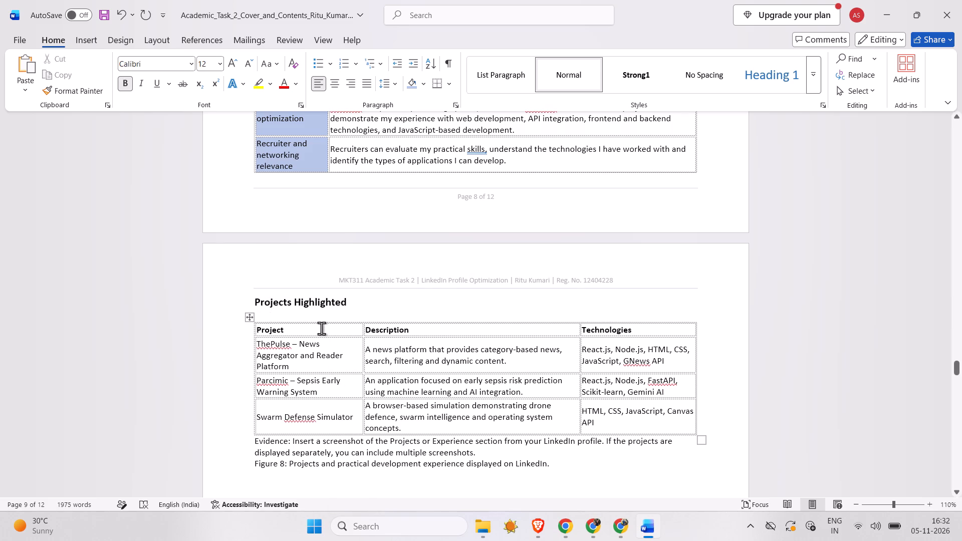
Shade the projects table's header row dark blue and the three project name cells light blue, matching the analysis table.
left_click_drag(321, 328, 609, 325)
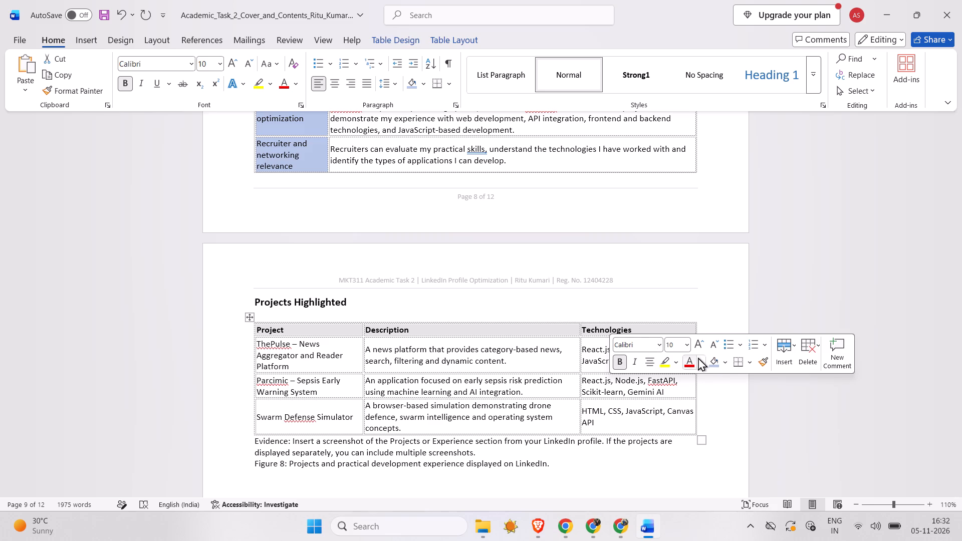
left_click(724, 362)
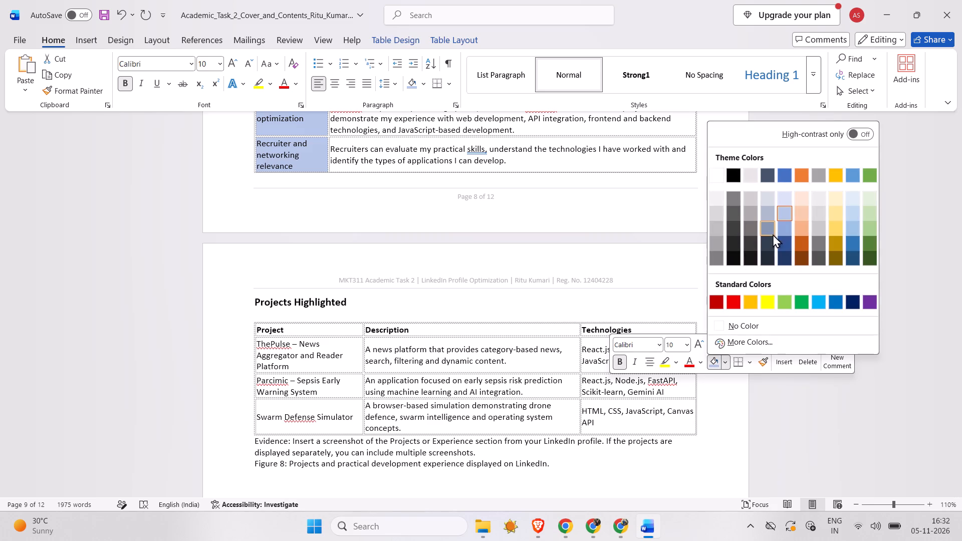
left_click(785, 241)
left_click_drag(309, 352, 314, 423)
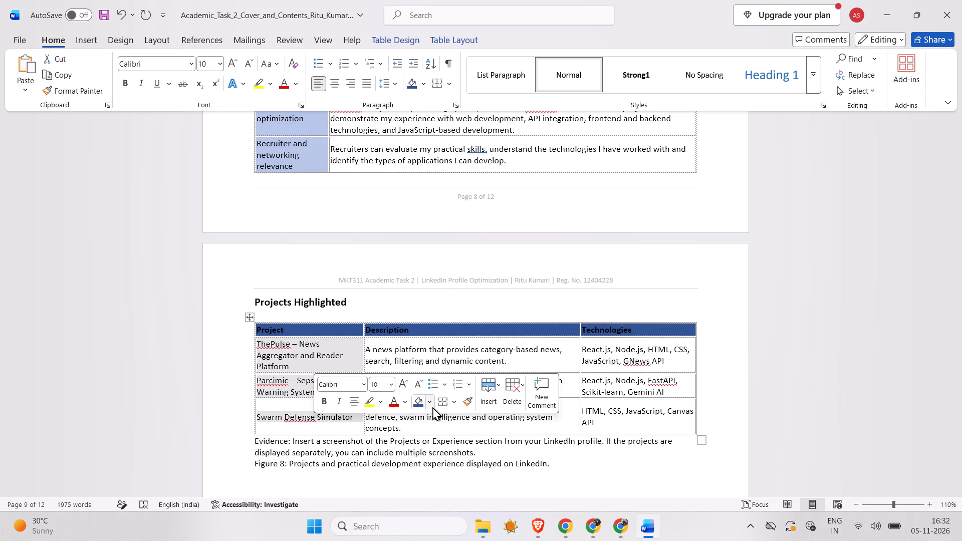
left_click(432, 407)
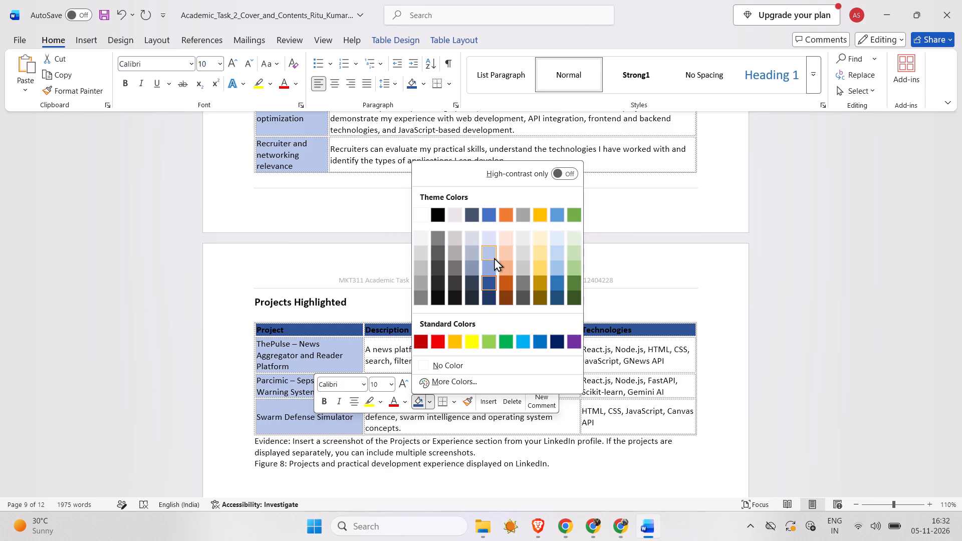
left_click(494, 257)
left_click(186, 296)
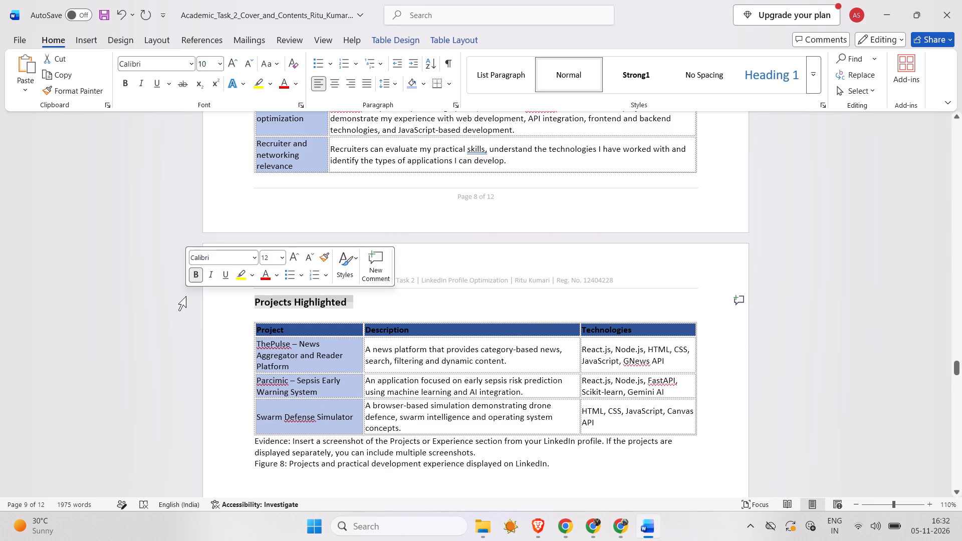
left_click(489, 299)
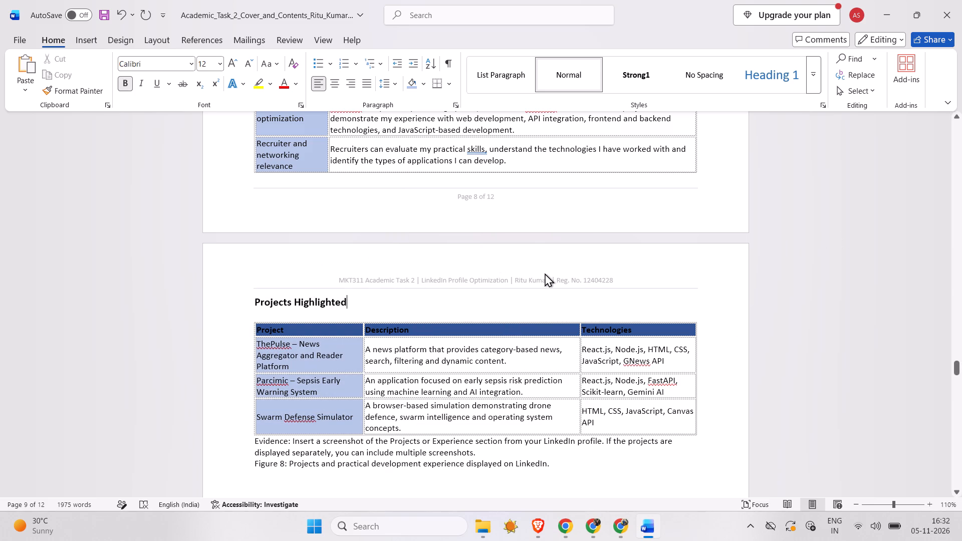
Delete the Evidence note below the projects table and insert six blank lines above the Figure 8 caption for the screenshot.
scroll(545, 273, "down", 1)
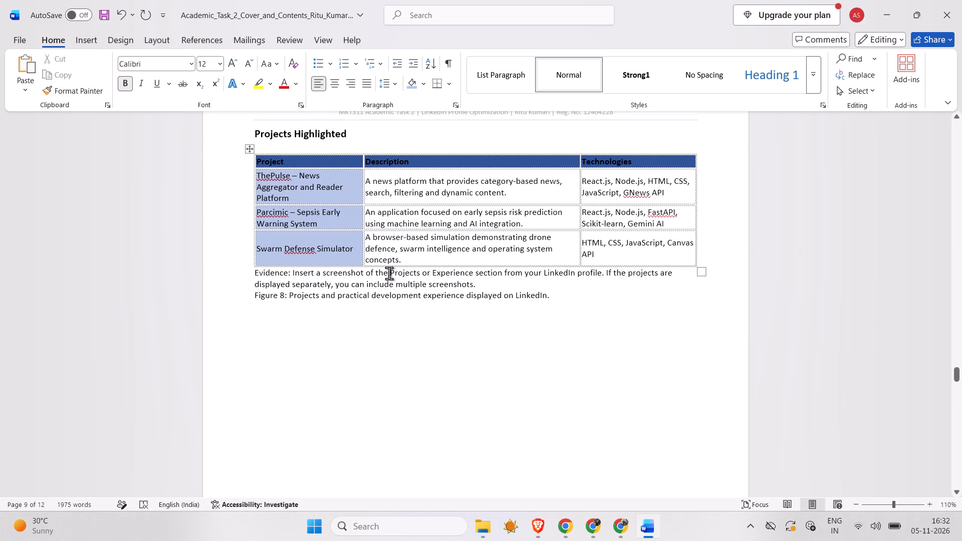
left_click_drag(487, 282, 260, 280)
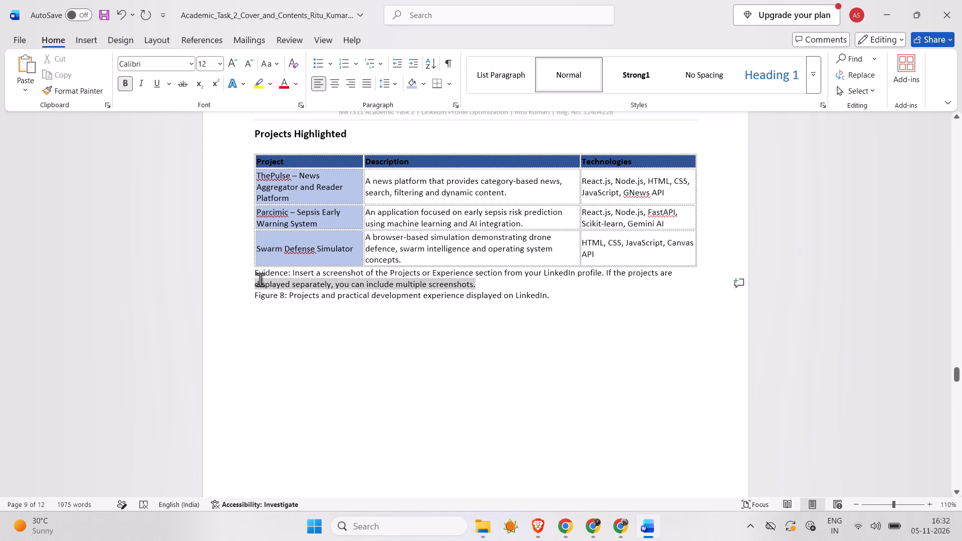
left_click_drag(260, 280, 256, 275)
key("Delete")
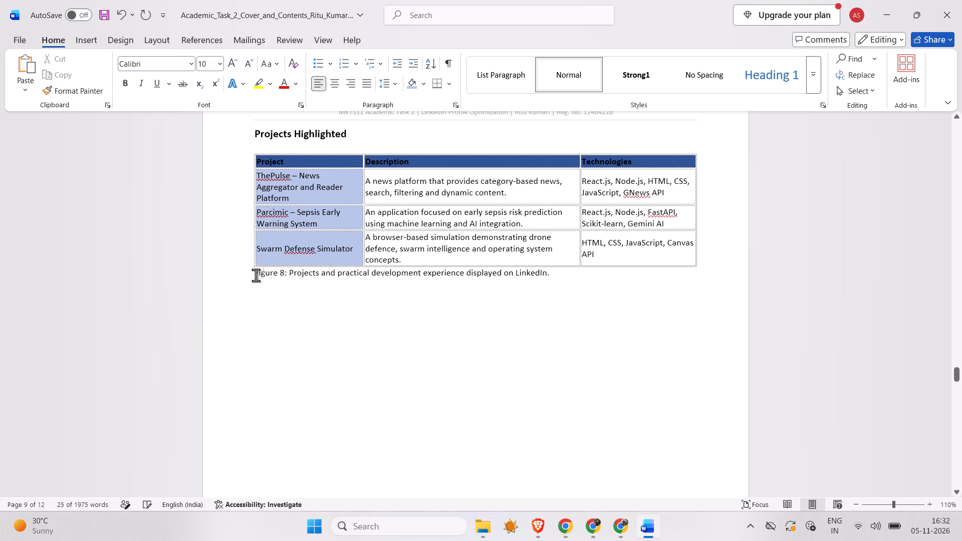
key("Return")
key("Return")
key("Return")
key("Return")
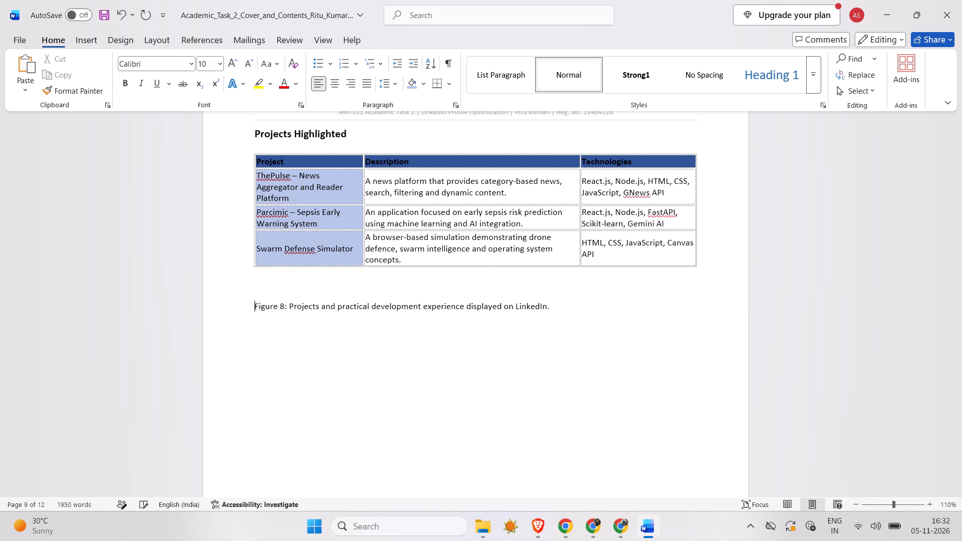
key("Return")
key("Return")
left_click(261, 289)
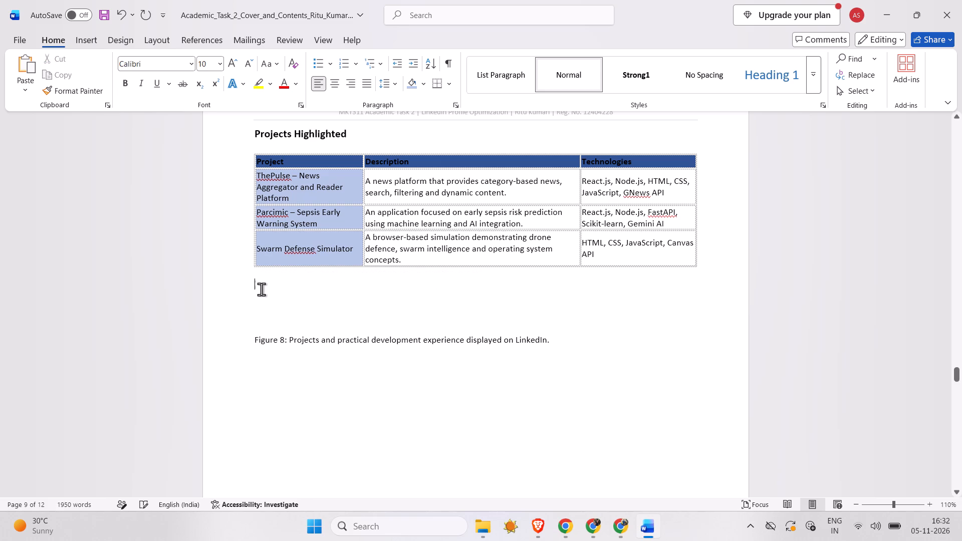
Switch to the LinkedIn window in Chrome and return from the Skills details page to the main profile.
left_click(614, 528)
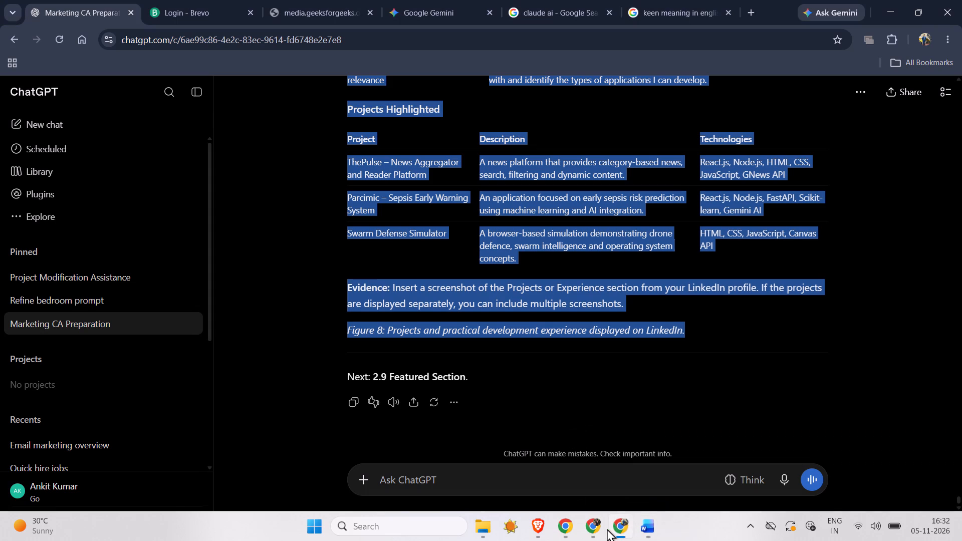
left_click(592, 528)
scroll(257, 167, "down", 5)
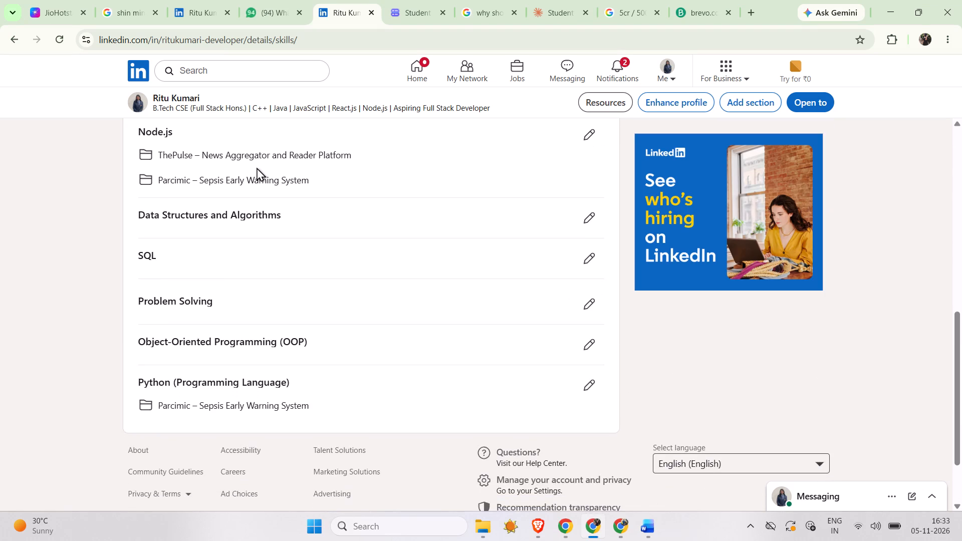
scroll(257, 167, "right", 1)
scroll(257, 167, "down", 2)
scroll(257, 167, "up", 2)
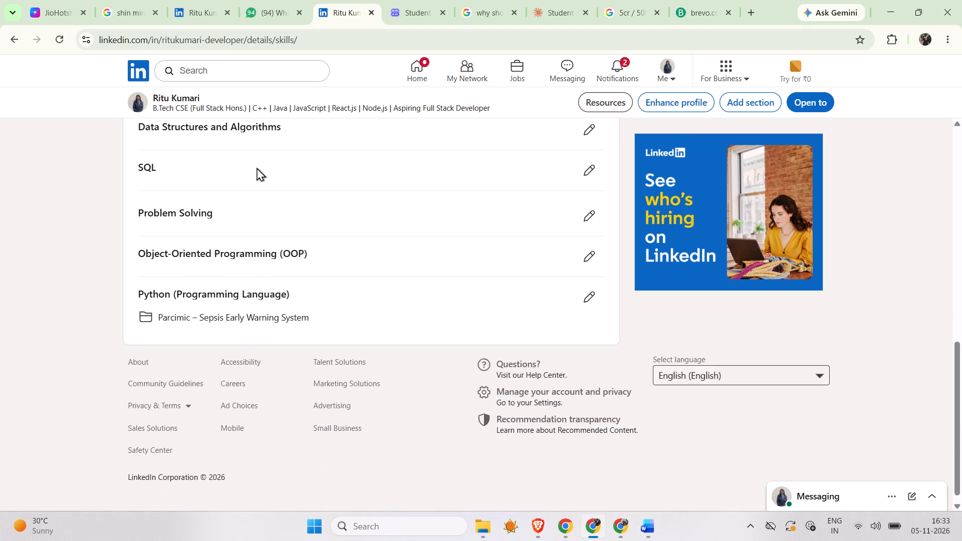
scroll(257, 167, "up", 3)
scroll(217, 182, "up", 4)
left_click(149, 156)
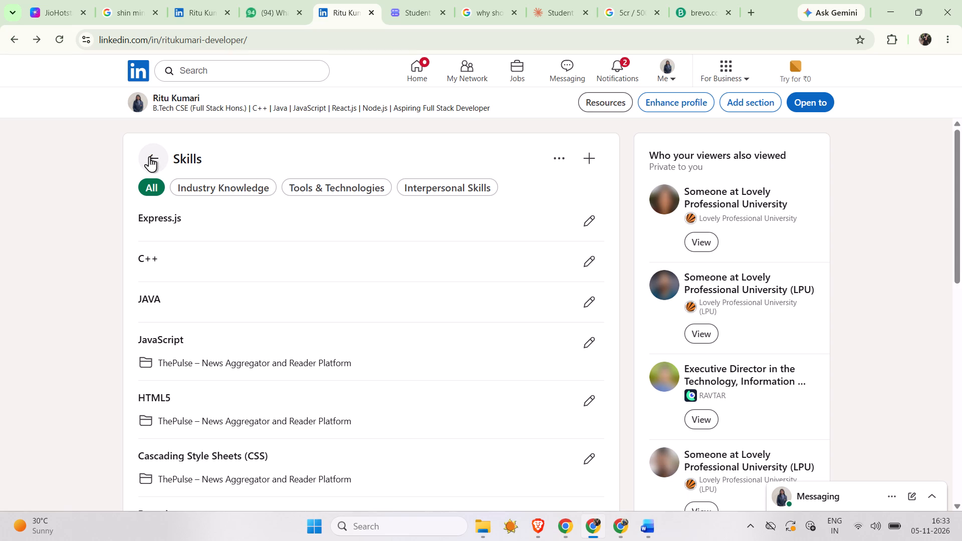
Capture a screenshot of the profile's Projects section covering the ThePulse and Parcimic project cards.
scroll(363, 328, "down", 5)
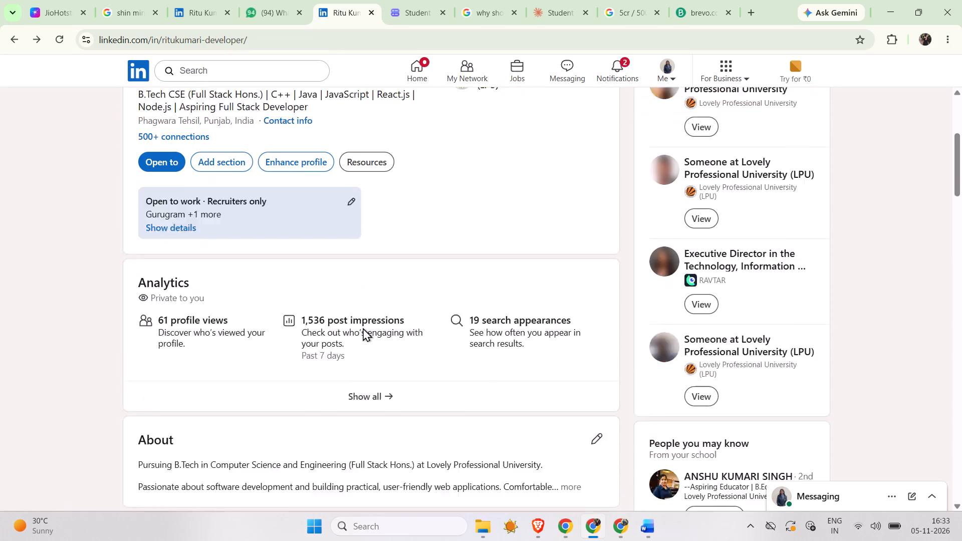
scroll(363, 328, "down", 11)
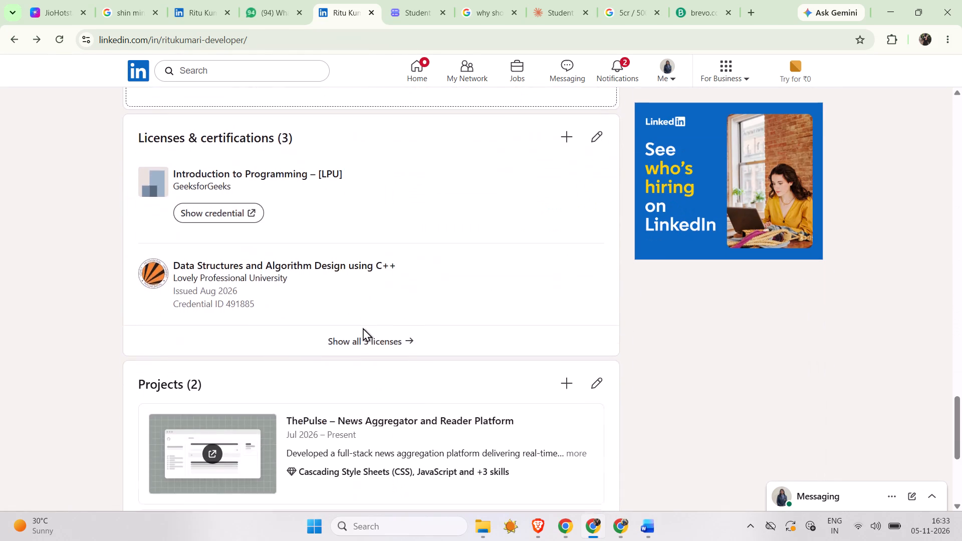
scroll(363, 328, "down", 1)
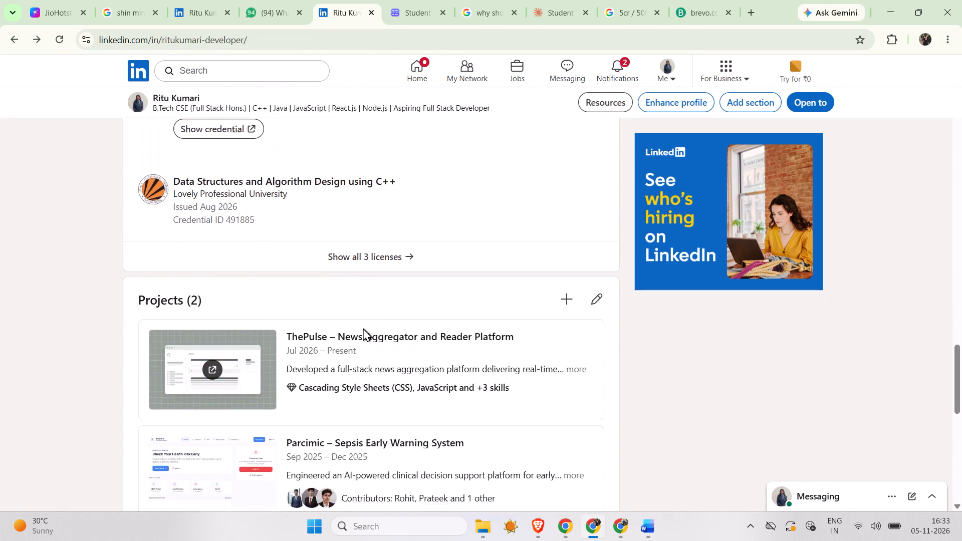
scroll(363, 328, "down", 1)
scroll(363, 328, "up", 1)
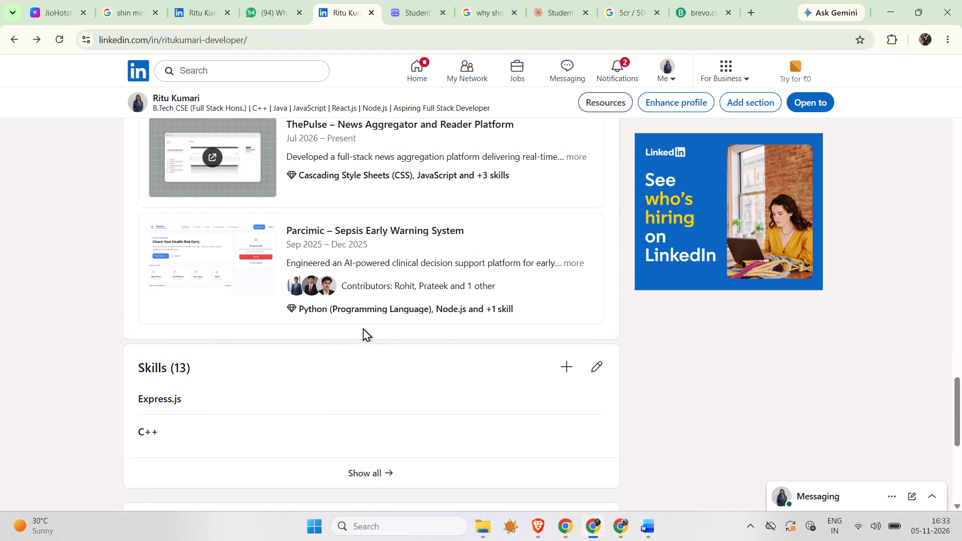
scroll(363, 328, "up", 2)
key("shift+super+s")
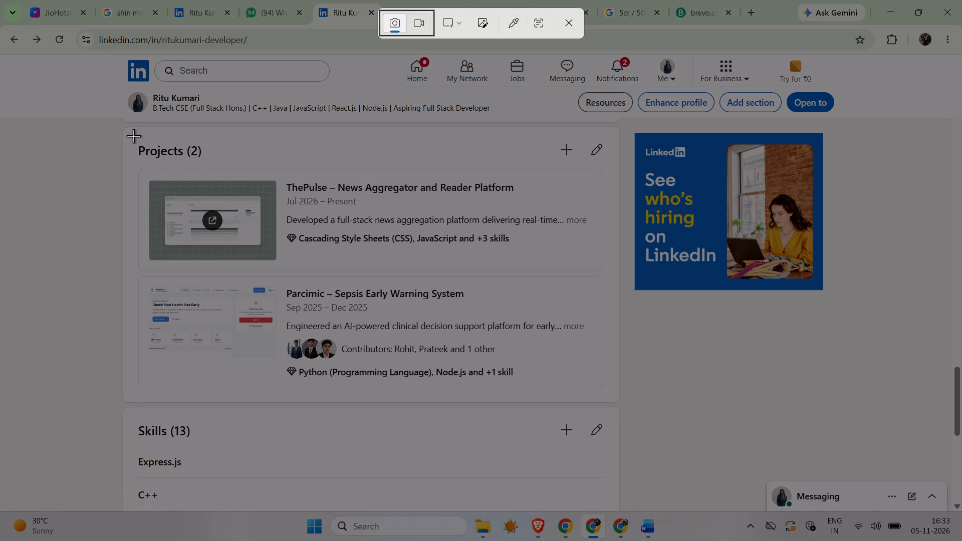
left_click_drag(133, 136, 600, 397)
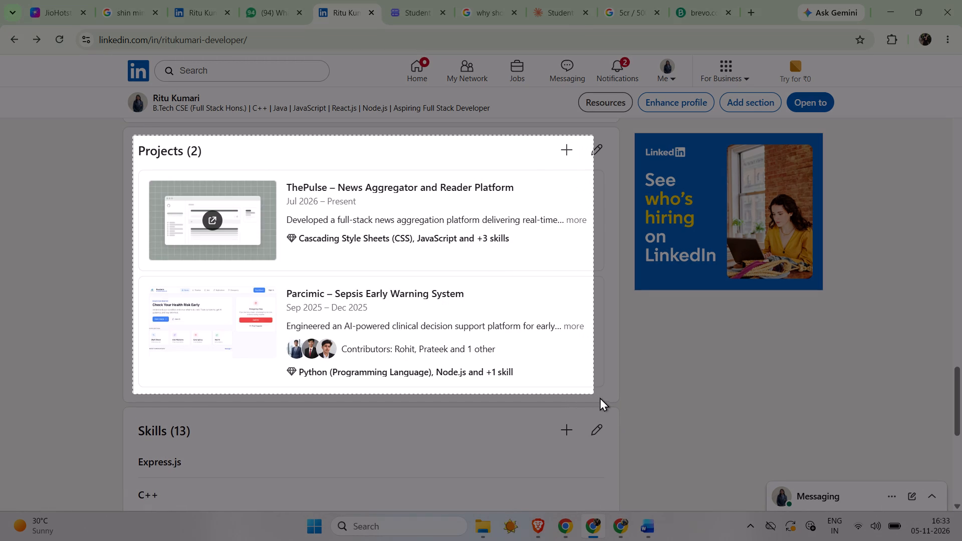
left_click_drag(600, 397, 611, 397)
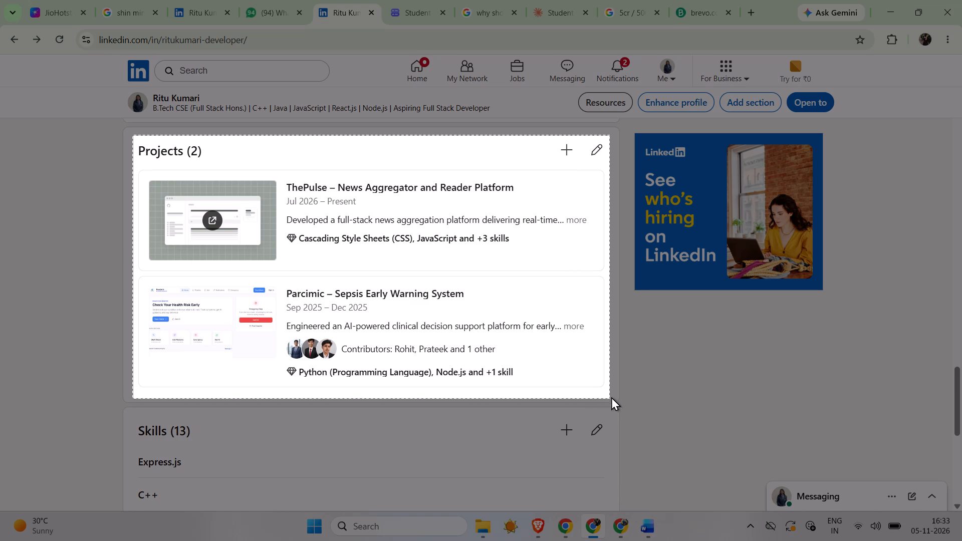
left_click_drag(611, 397, 615, 396)
Paste the Projects screenshot below the projects table in the Word report and set its text wrapping to Top and Bottom.
left_click(655, 516)
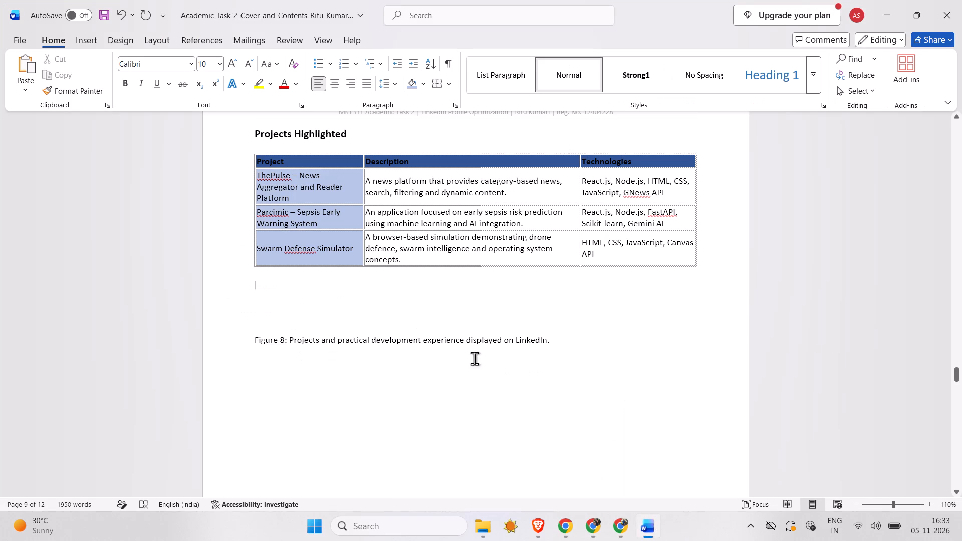
key("ctrl+v")
left_click(362, 310)
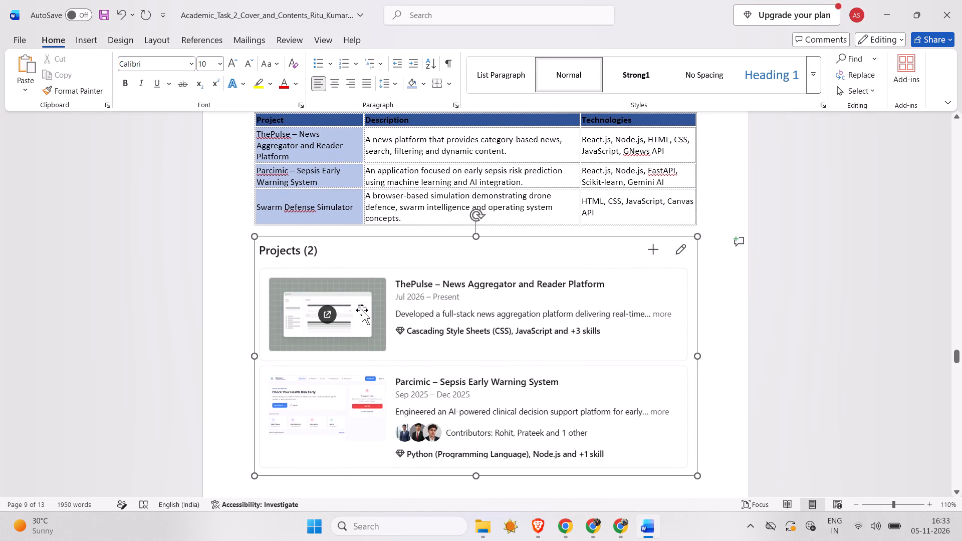
left_click(712, 244)
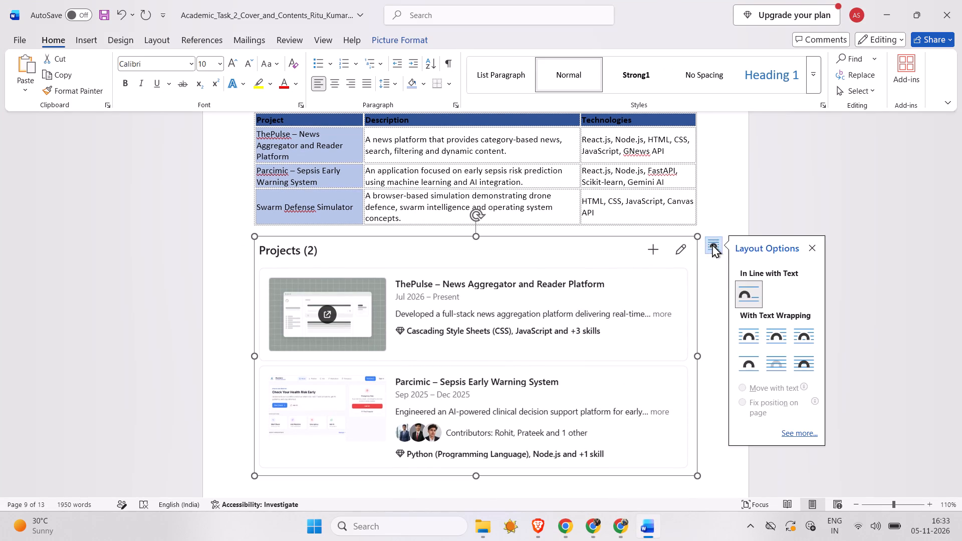
left_click(753, 361)
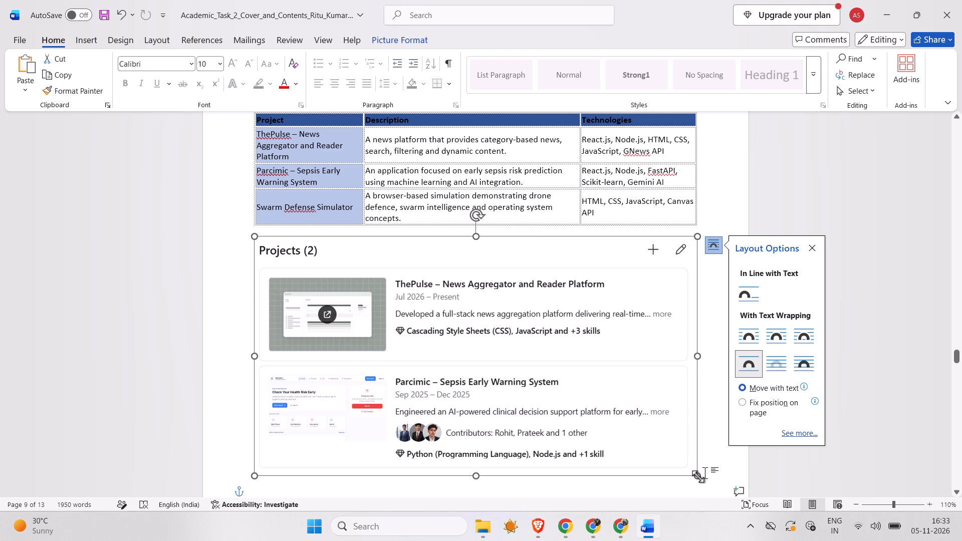
Reduce the Projects screenshot's height and stretch its width to match the projects table above it.
left_click_drag(698, 477, 638, 406)
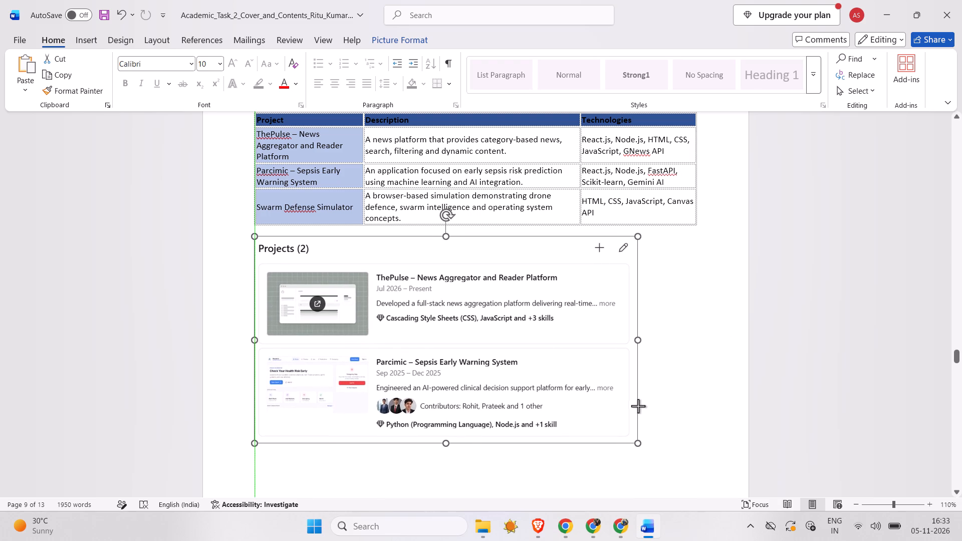
left_click_drag(638, 406, 643, 415)
scroll(613, 324, "down", 1)
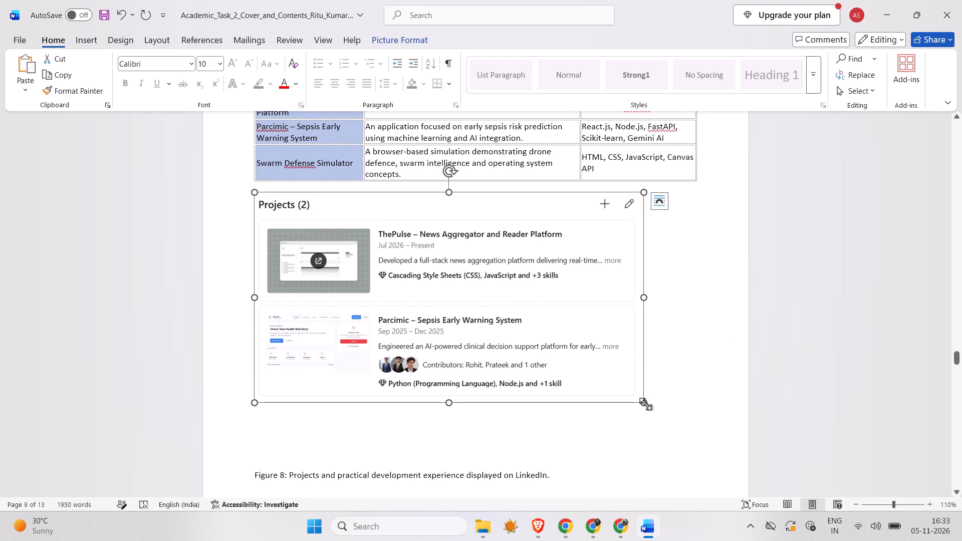
left_click_drag(646, 404, 593, 363)
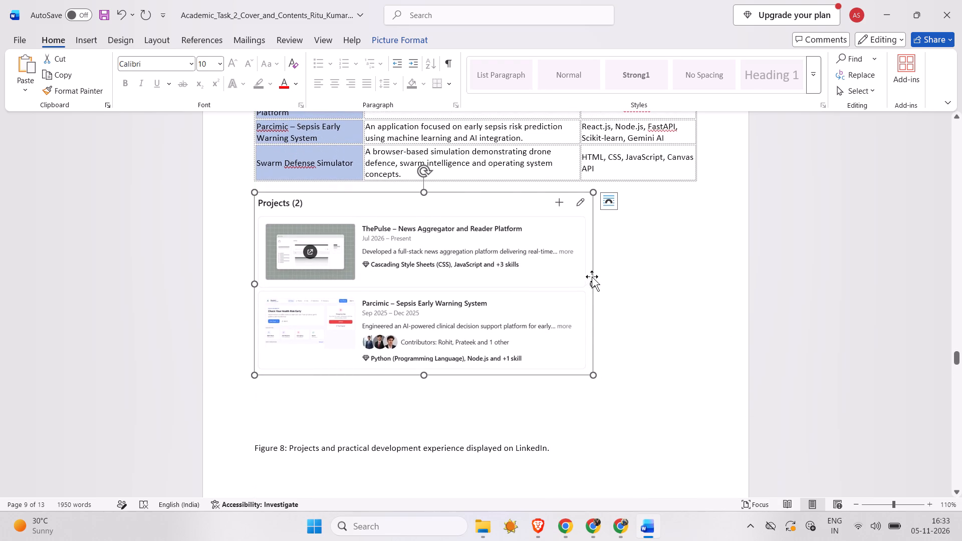
left_click_drag(593, 284, 695, 271)
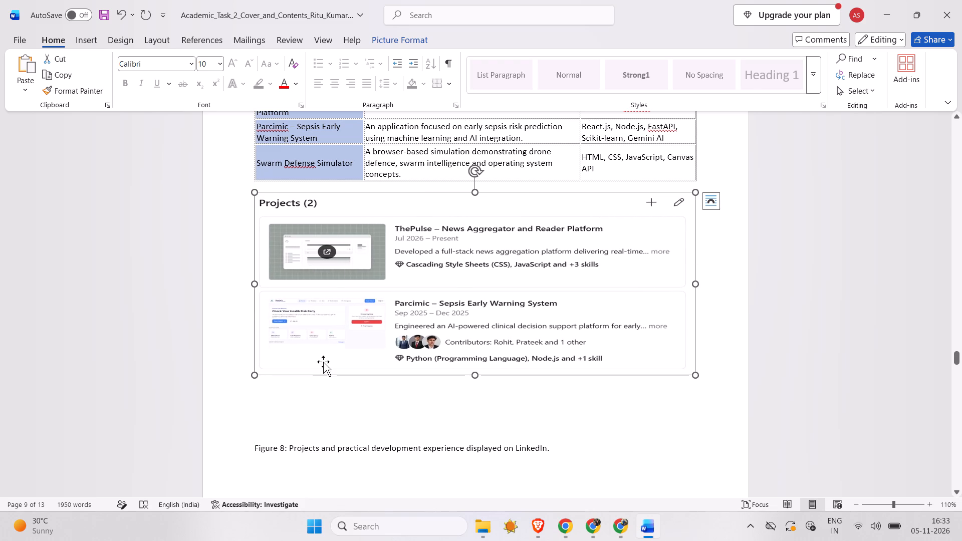
Delete the extra blank lines between the Projects screenshot and the Figure 8 caption.
left_click(329, 399)
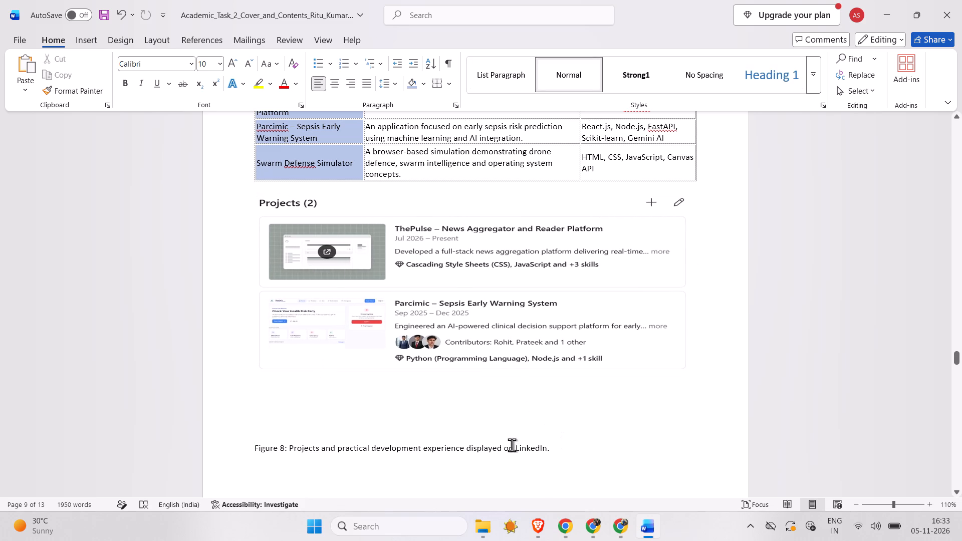
left_click(260, 436)
key("BackSpace")
key("BackSpace")
key("BackSpace")
key("BackSpace")
key("BackSpace")
key("BackSpace")
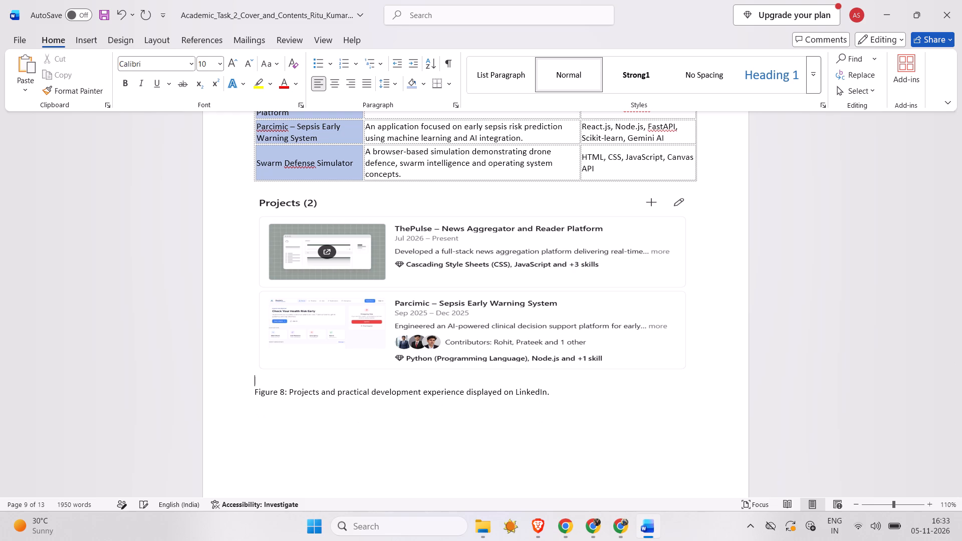
Shift the Figure 8 caption inward beneath the screenshot with 21 leading spaces.
left_click(252, 394)
key("space")
key("space")
key("space")
key("space")
key("space")
key("space")
key("space")
key("space")
key("space")
key("space")
key("space")
key("space")
key("space")
key("space")
key("space")
key("space")
key("space")
key("space")
key("space")
key("space")
key("space")
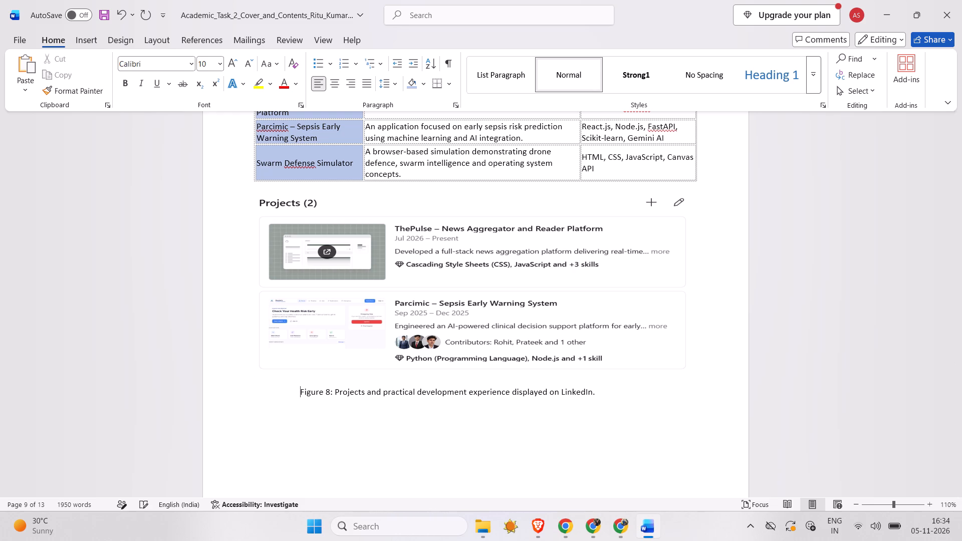
Format the Figure 8 caption as 9 pt italic.
left_click_drag(599, 390, 292, 391)
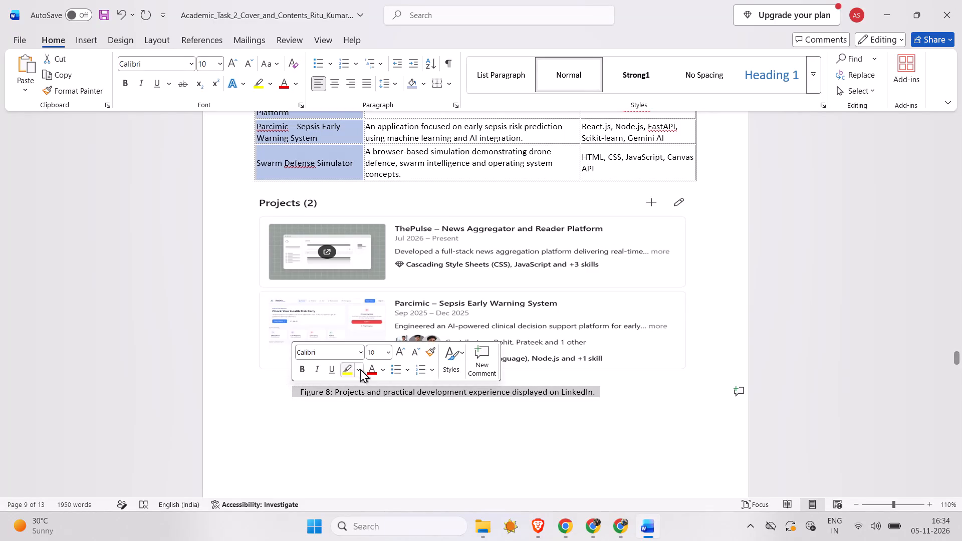
left_click(389, 352)
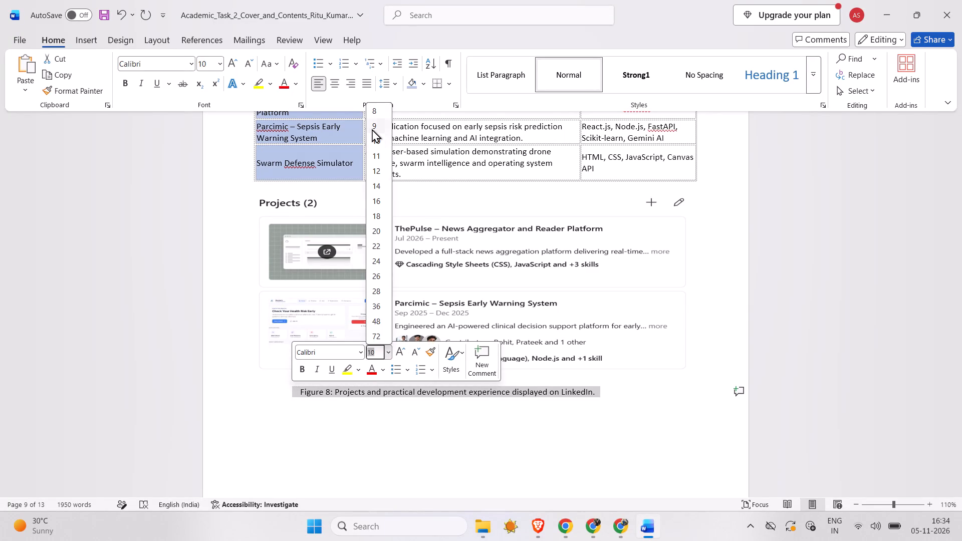
left_click(372, 126)
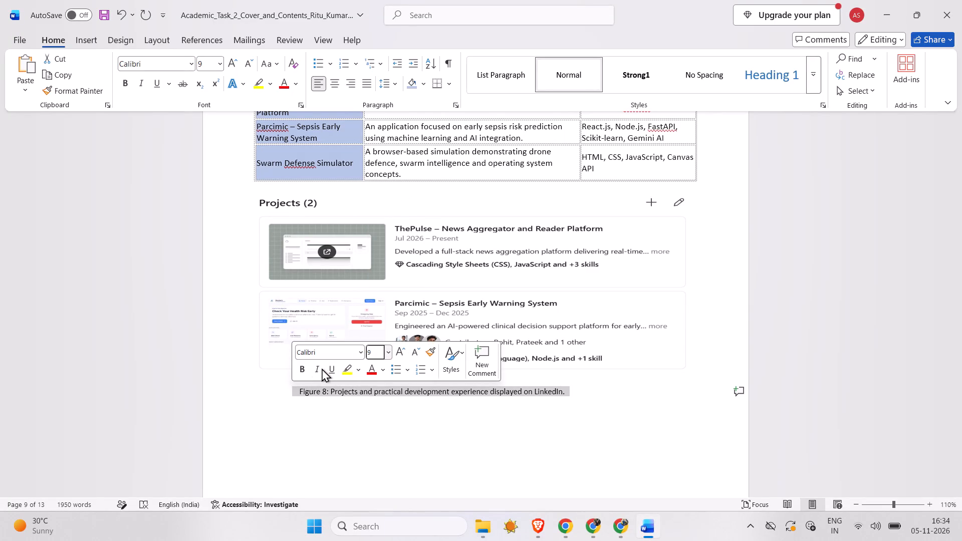
left_click(322, 368)
Add ten more leading spaces to the Figure 8 caption so it sits roughly centred under the screenshot.
left_click(294, 388)
key("space")
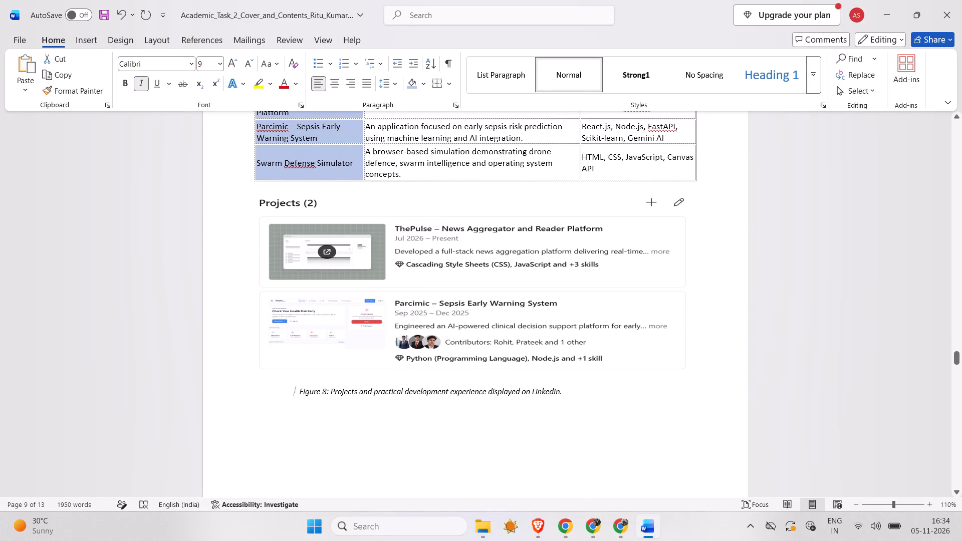
key("space")
key("space")
key("space")
key("space")
key("space")
key("space")
key("space")
key("space")
key("space")
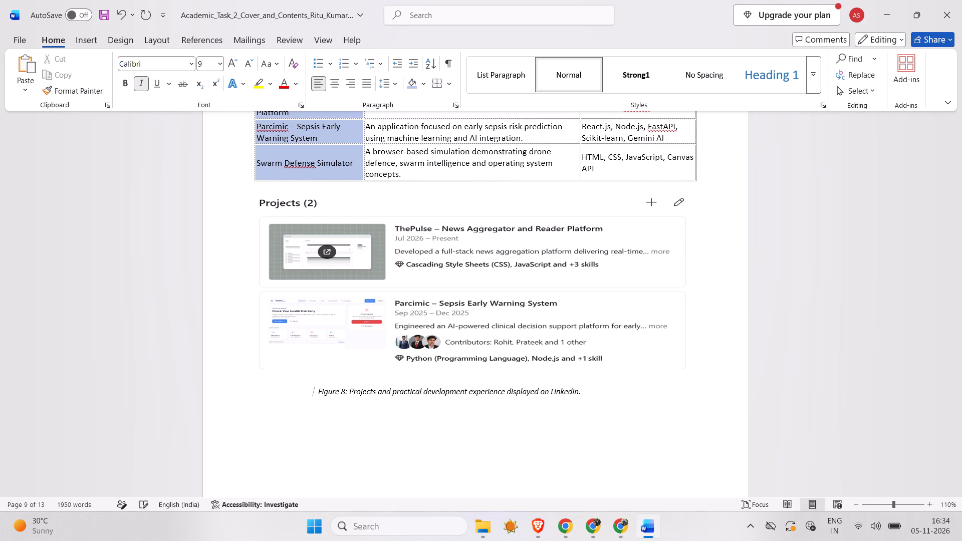
Insert a blank line between the Projects screenshot and the Figure 8 caption.
scroll(465, 286, "down", 5, "ctrl")
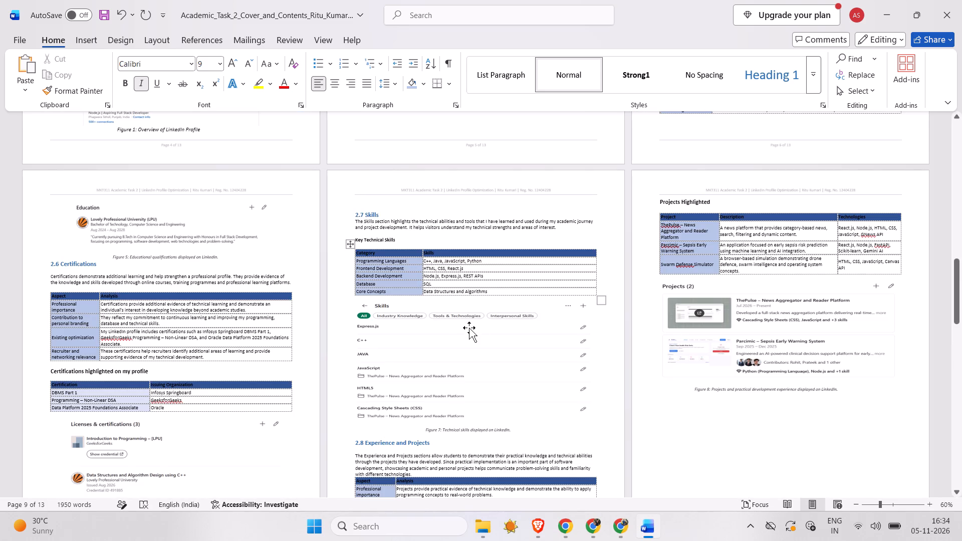
scroll(469, 329, "up", 1, "ctrl")
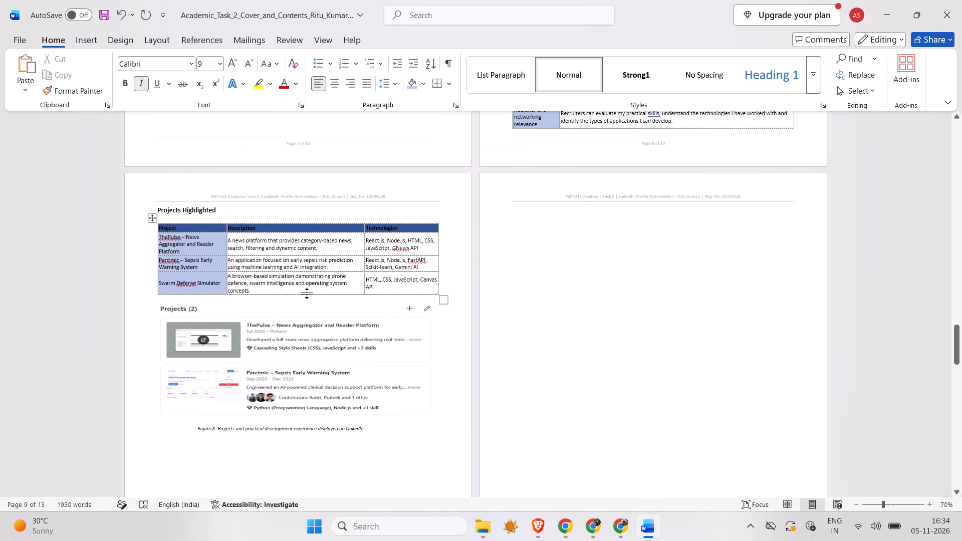
scroll(306, 293, "up", 5, "ctrl")
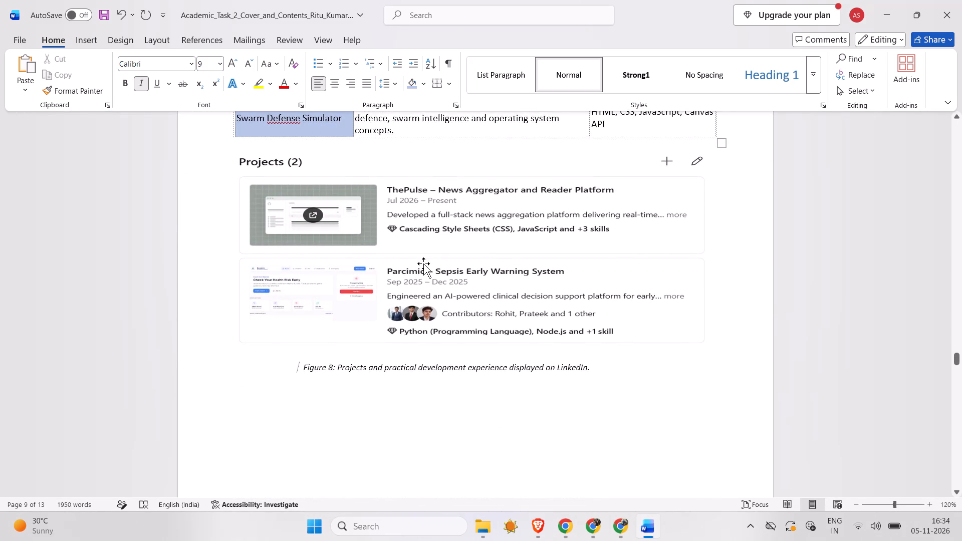
left_click(524, 293)
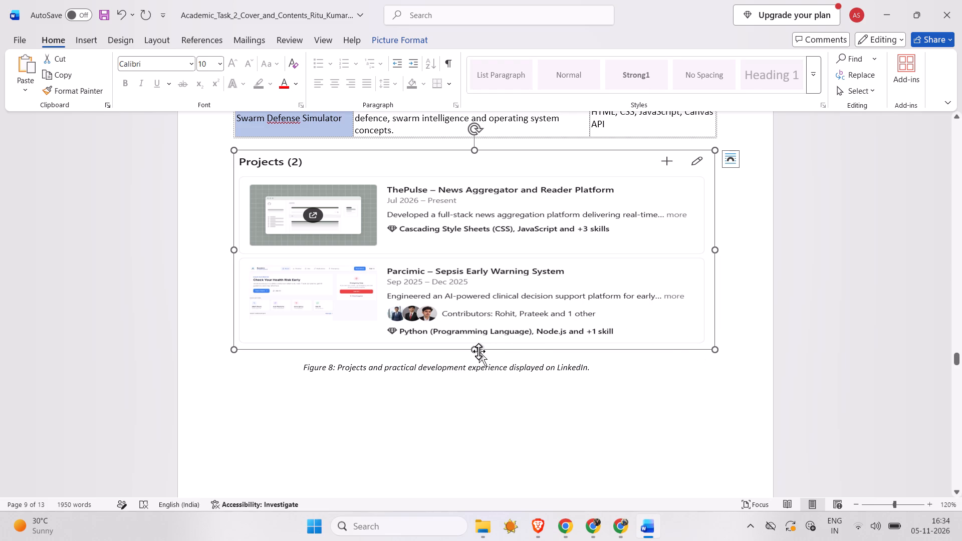
left_click(375, 356)
key("Return")
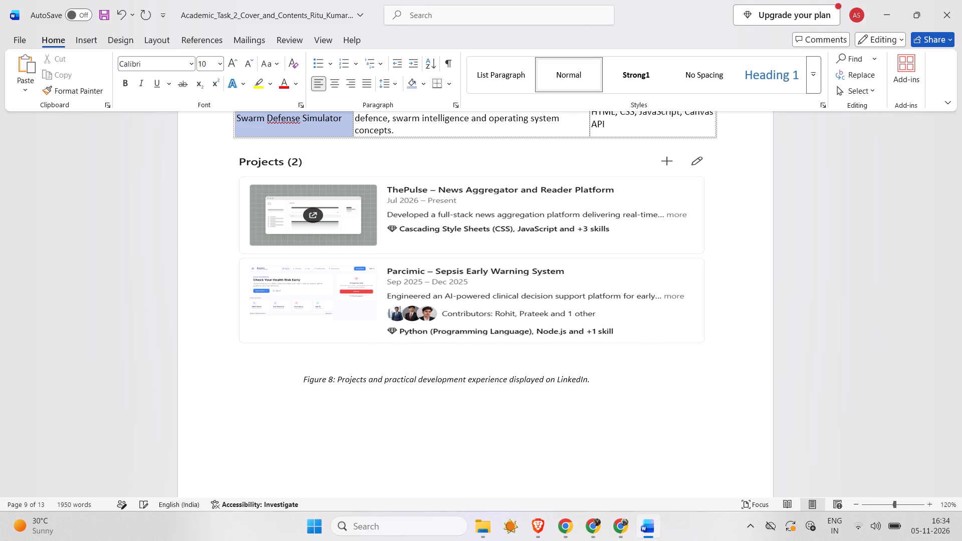
Stretch the LinkedIn Projects screenshot slightly taller, keeping its width.
left_click(395, 316)
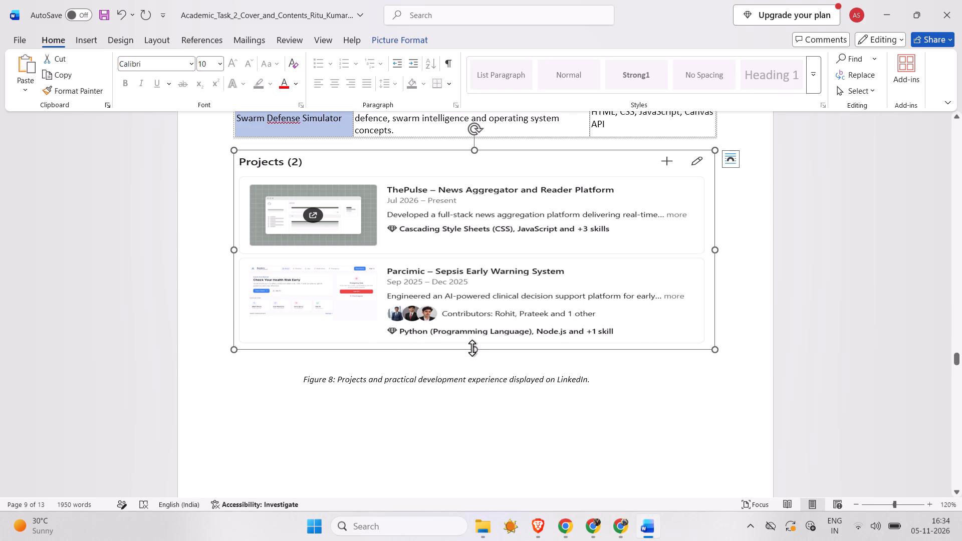
left_click_drag(473, 348, 479, 354)
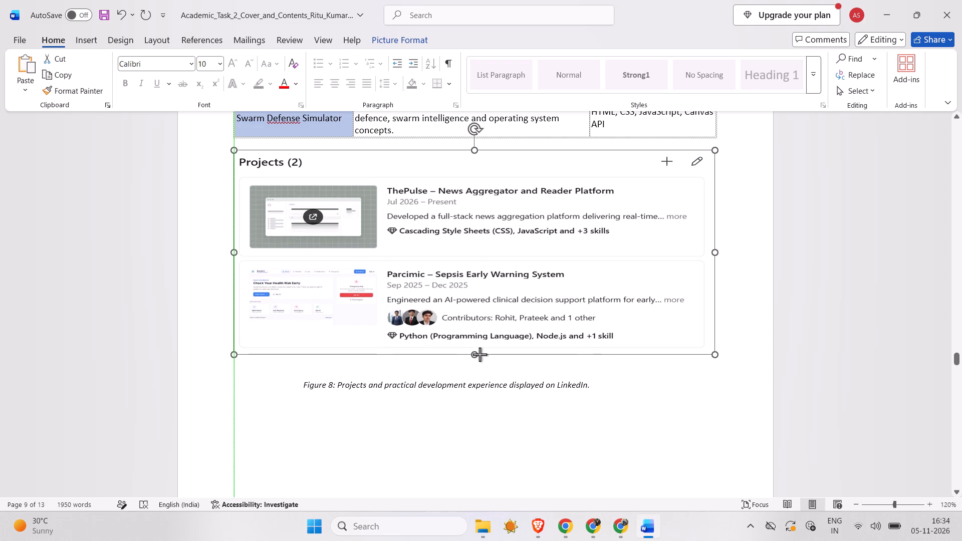
left_click_drag(479, 354, 481, 351)
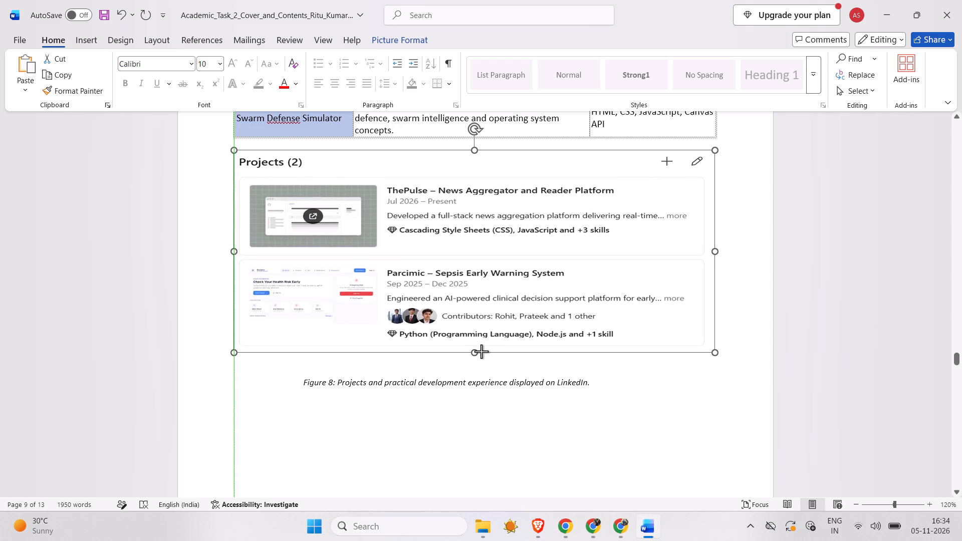
left_click_drag(481, 351, 482, 351)
Delete a blank line between the Projects screenshot and the Figure 8 caption.
left_click(379, 368)
key("BackSpace")
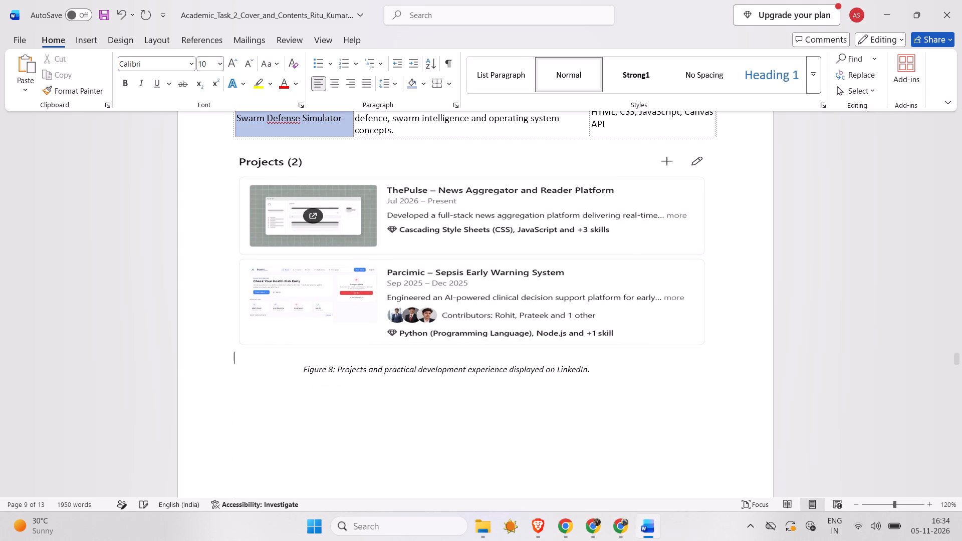
Extend the Projects screenshot's height further downward, keeping its width, and place the cursor on the line below the Figure 8 caption.
left_click(400, 334)
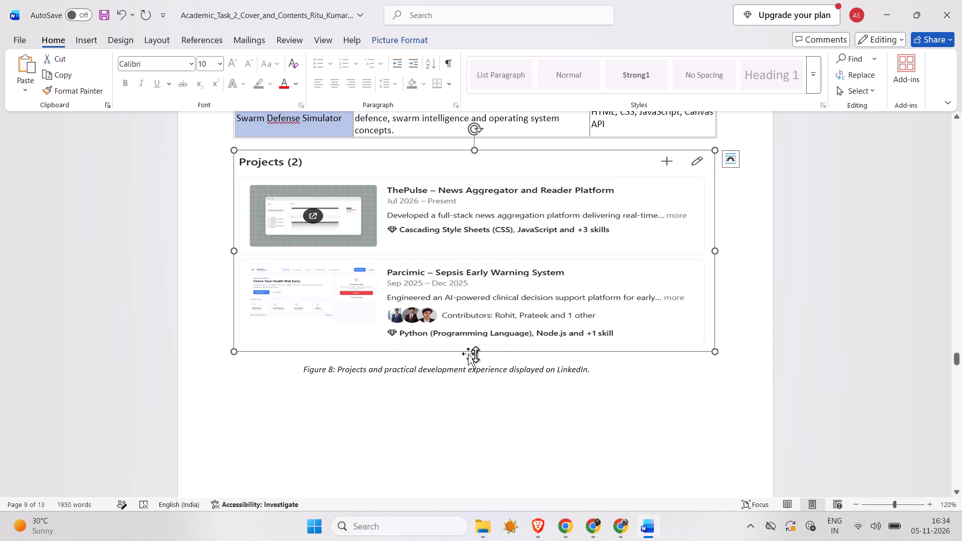
left_click_drag(475, 354, 475, 383)
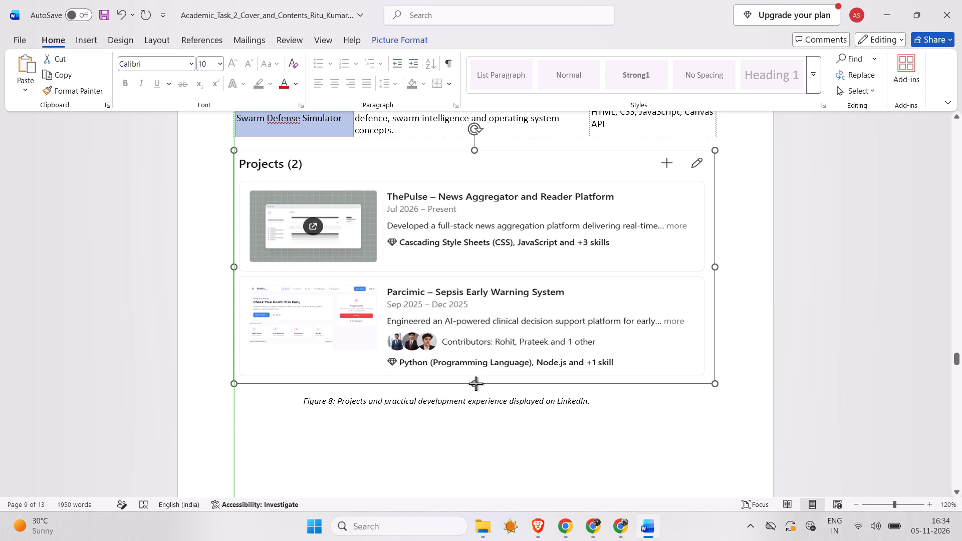
left_click_drag(475, 383, 476, 383)
left_click(624, 412)
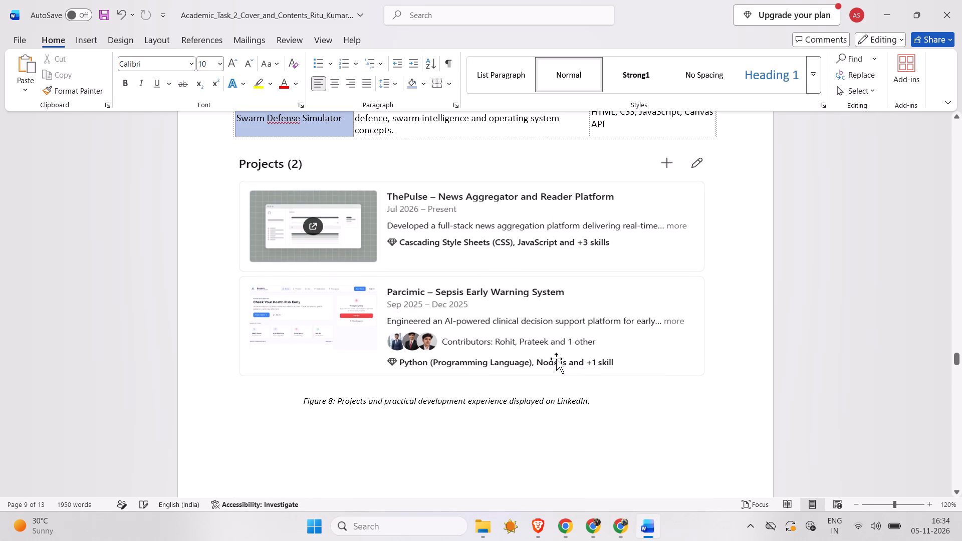
Switch to the ChatGPT conversation in Chrome and send "next" to request the 2.9 Featured Section content.
scroll(556, 359, "down", 1)
left_click(621, 529)
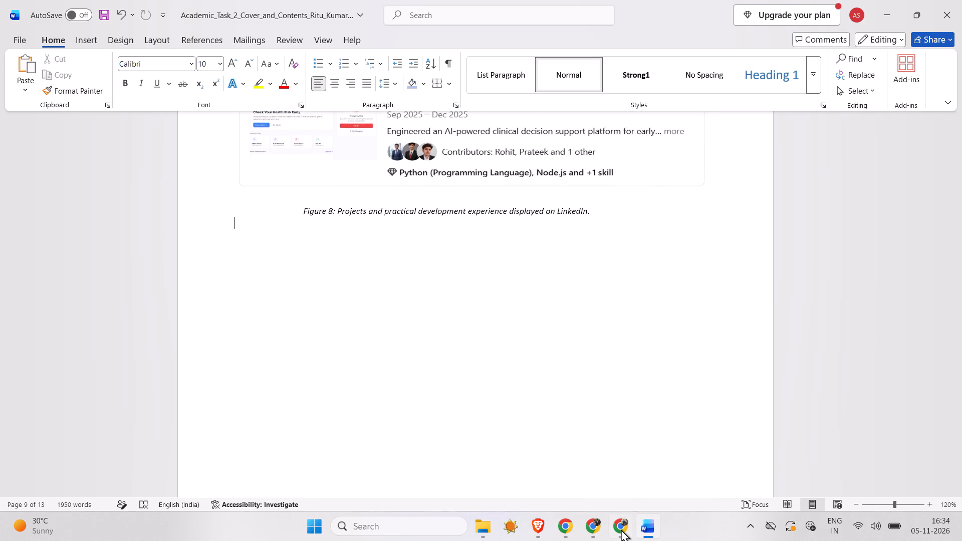
left_click(553, 478)
type("next")
key("Return")
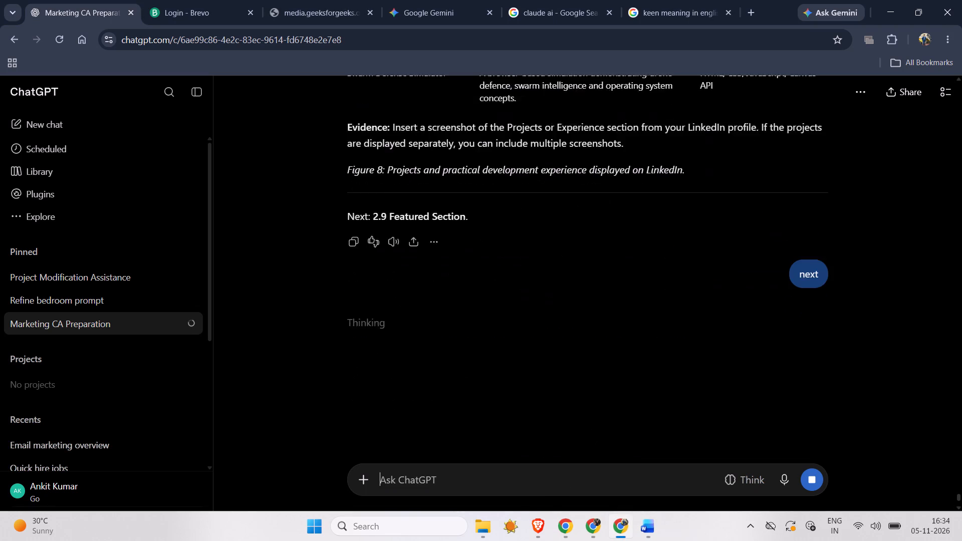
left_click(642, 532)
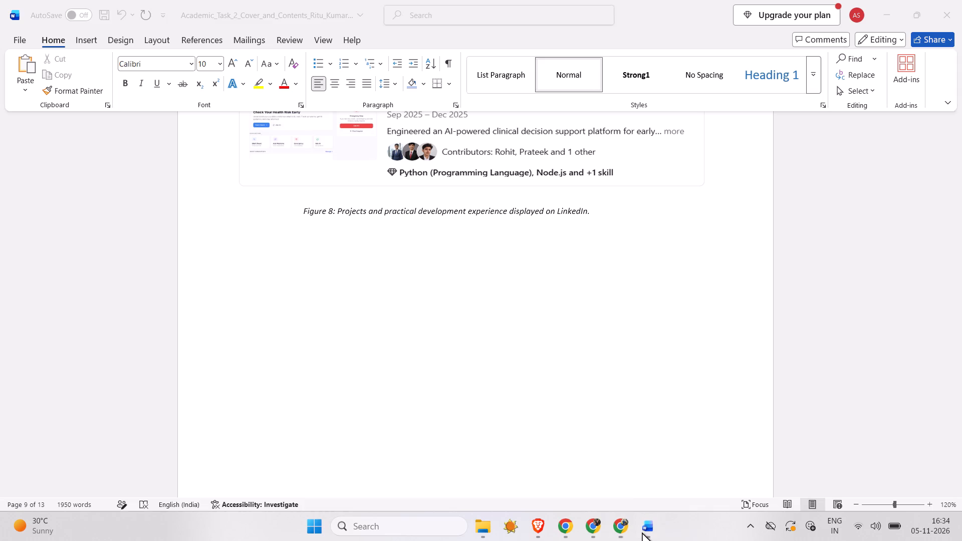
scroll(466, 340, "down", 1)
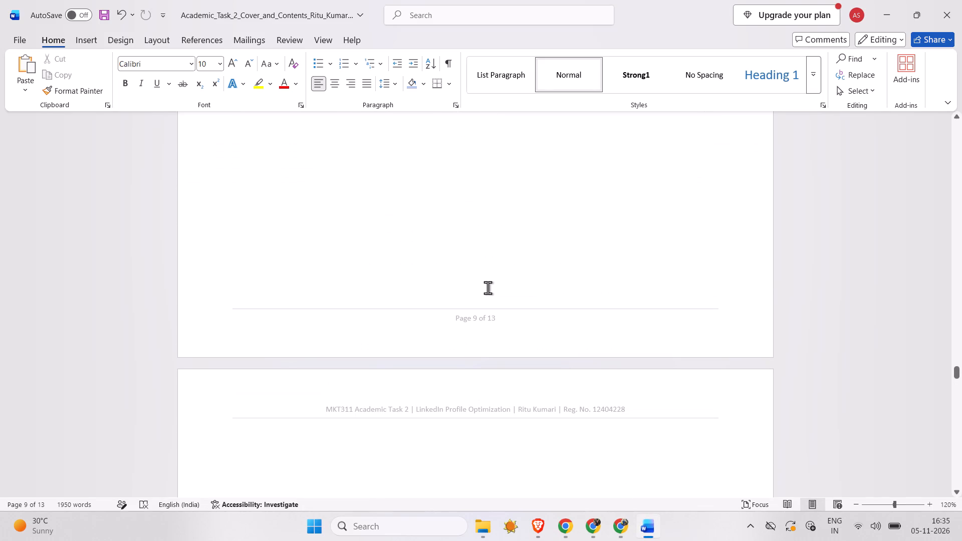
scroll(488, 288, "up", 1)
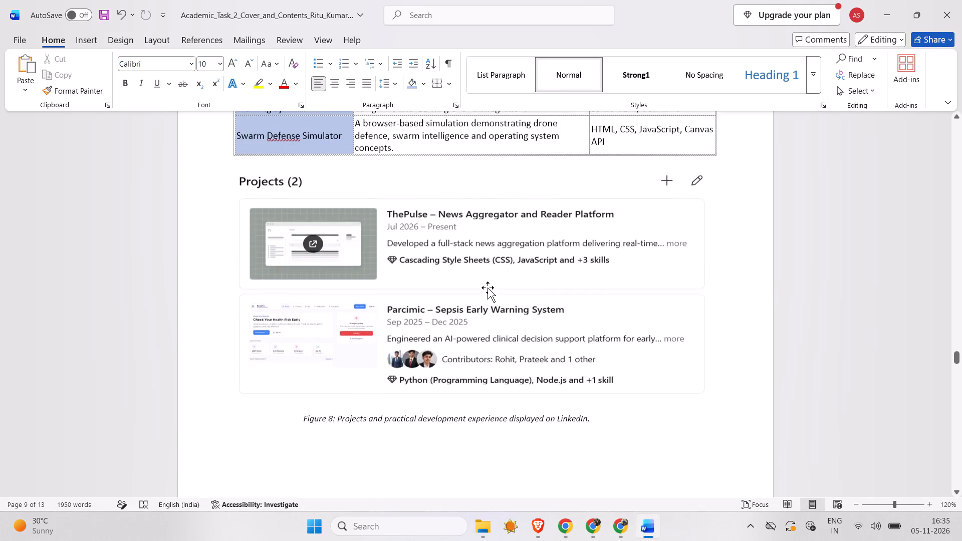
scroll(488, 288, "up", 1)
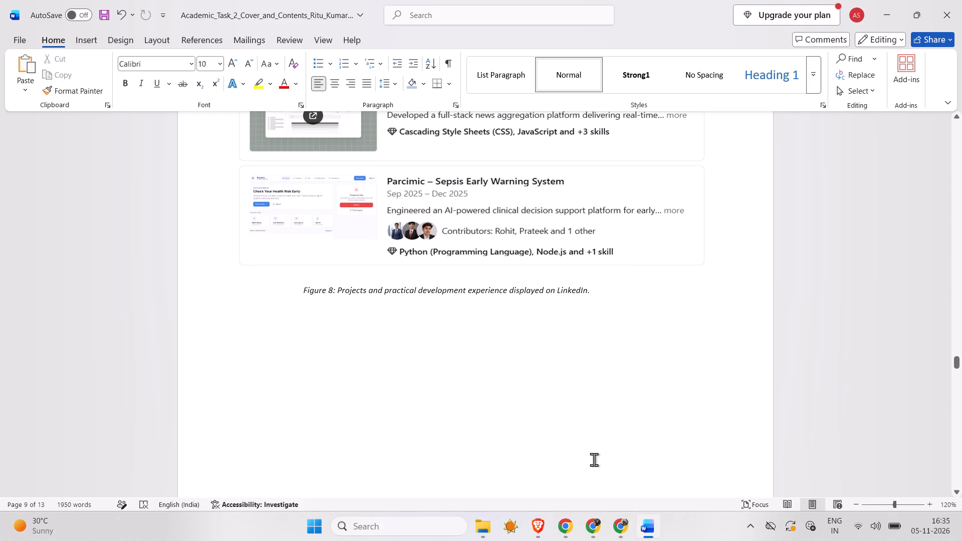
Copy the 2.9 Featured Section heading, introduction and Aspect/Analysis table from ChatGPT and paste them below the Figure 8 caption in Word.
left_click(623, 527)
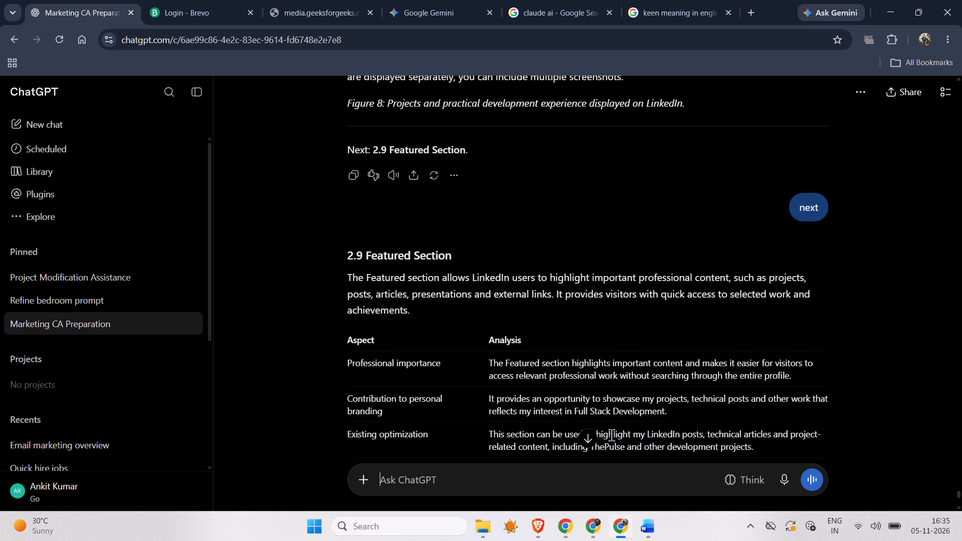
scroll(608, 317, "down", 3)
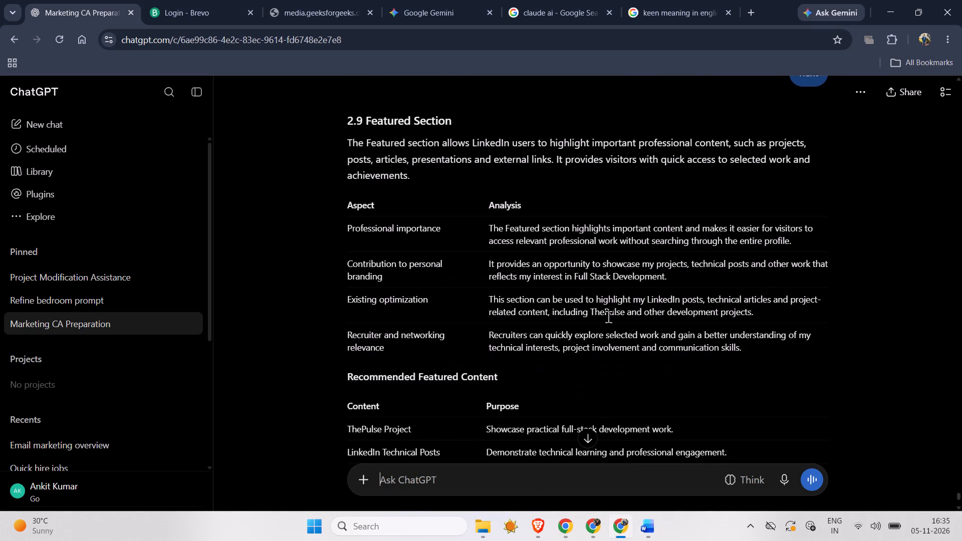
scroll(608, 317, "down", 3)
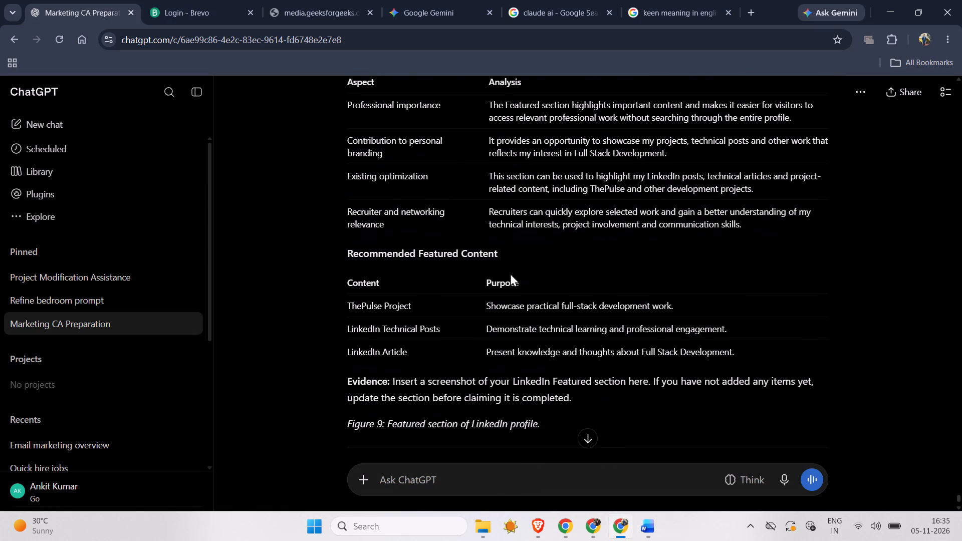
scroll(510, 273, "up", 2)
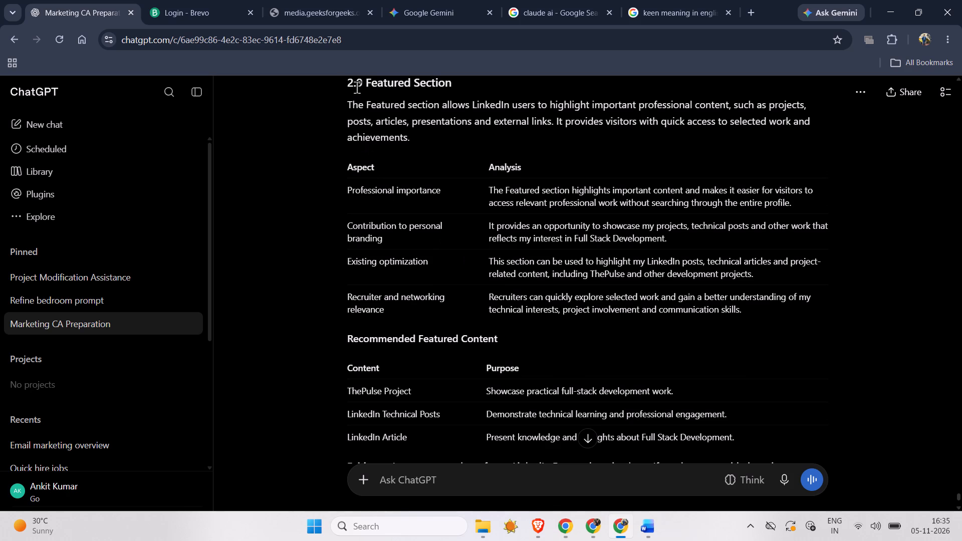
left_click_drag(345, 79, 646, 306)
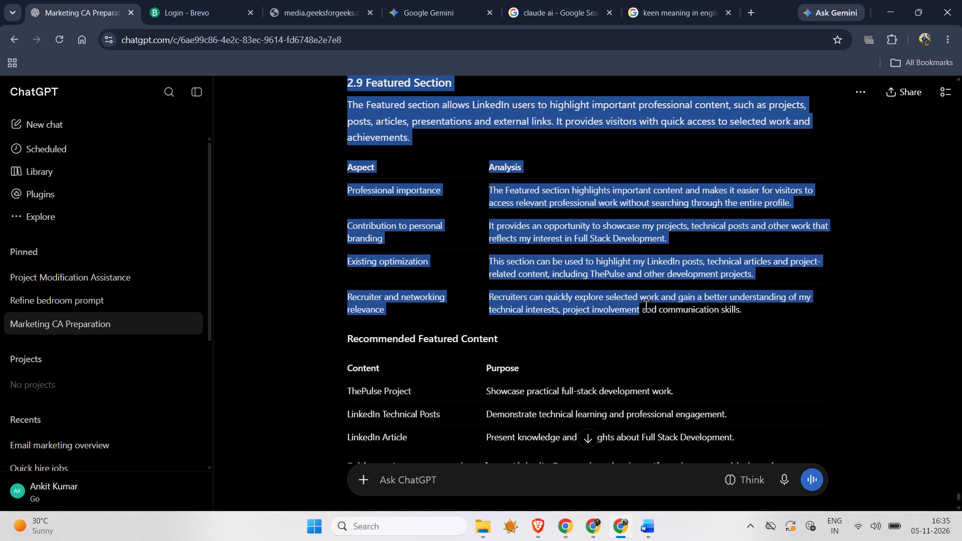
left_click_drag(646, 306, 782, 313)
key("ctrl+c")
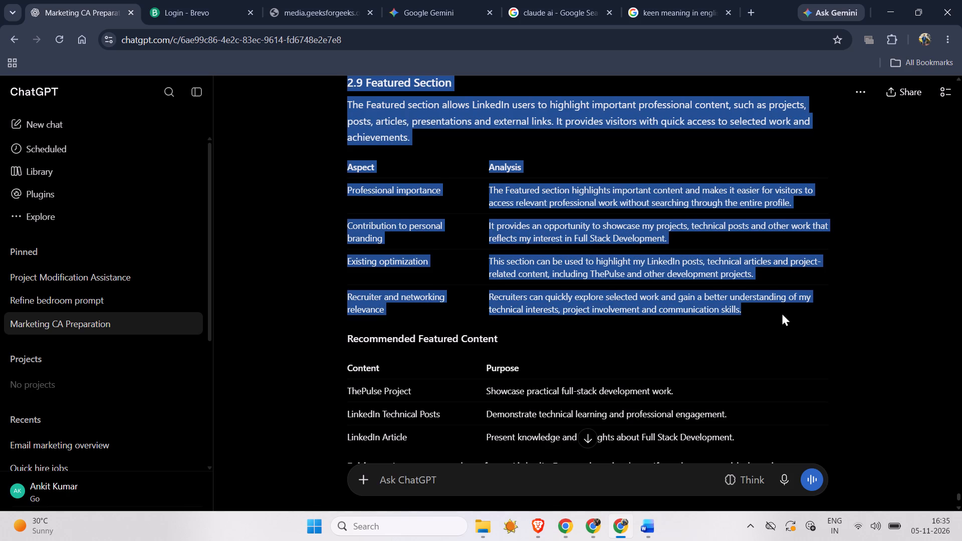
key("ctrl+c")
left_click(655, 522)
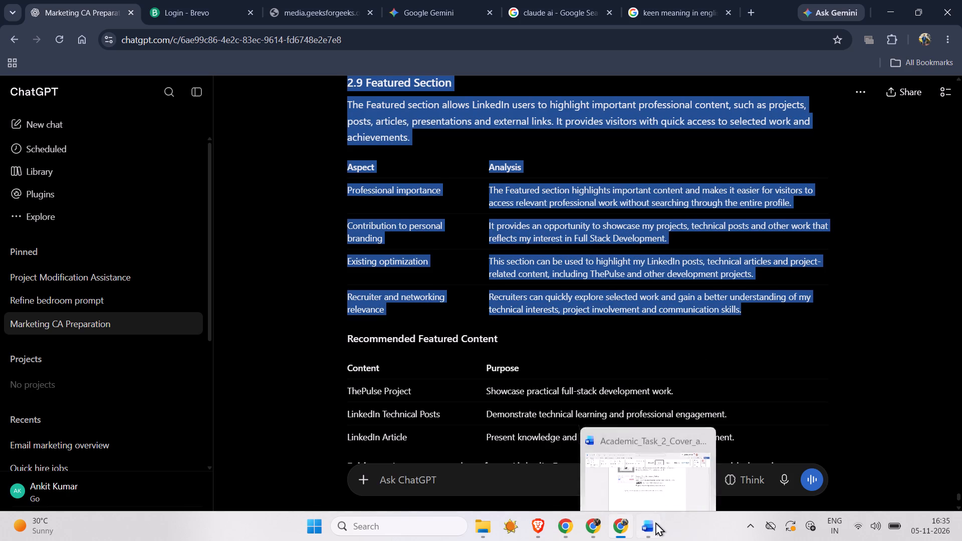
key("ctrl+v")
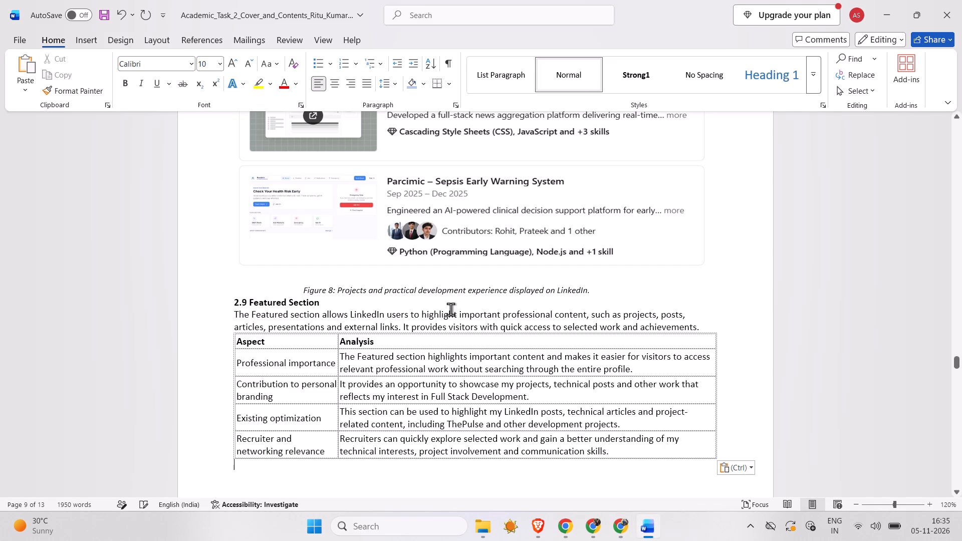
Format the "2.9 Featured Section" title with the Heading 2 style and make it bold.
left_click_drag(359, 305, 234, 300)
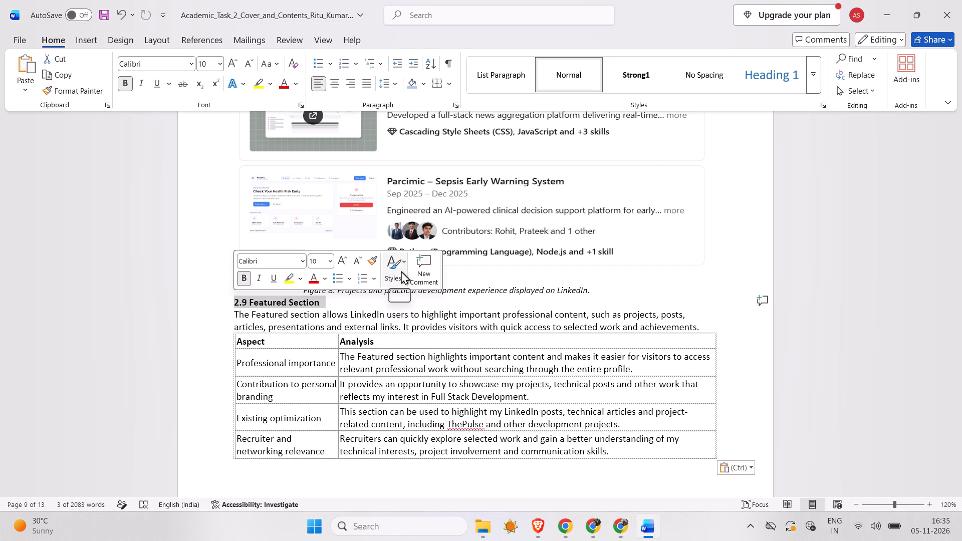
left_click(404, 269)
left_click(494, 71)
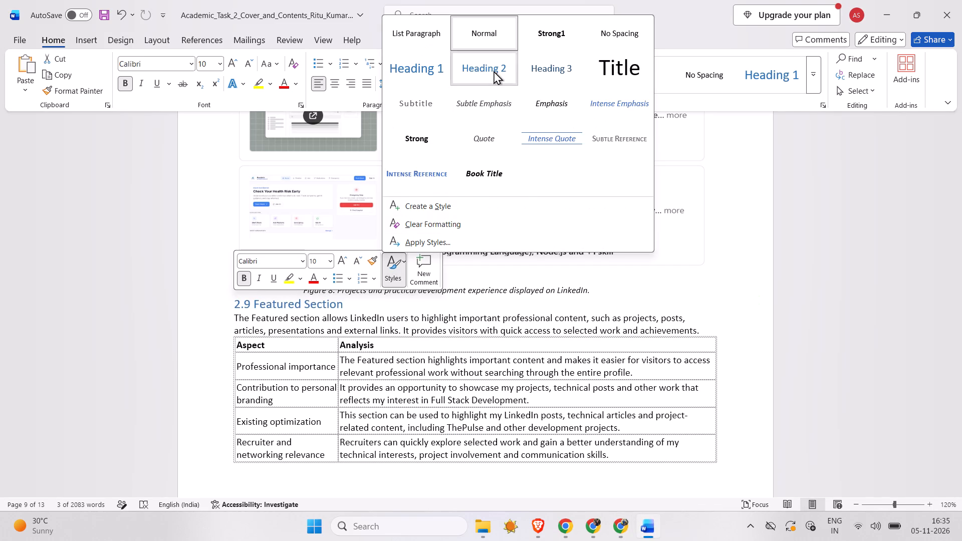
right_click(252, 303)
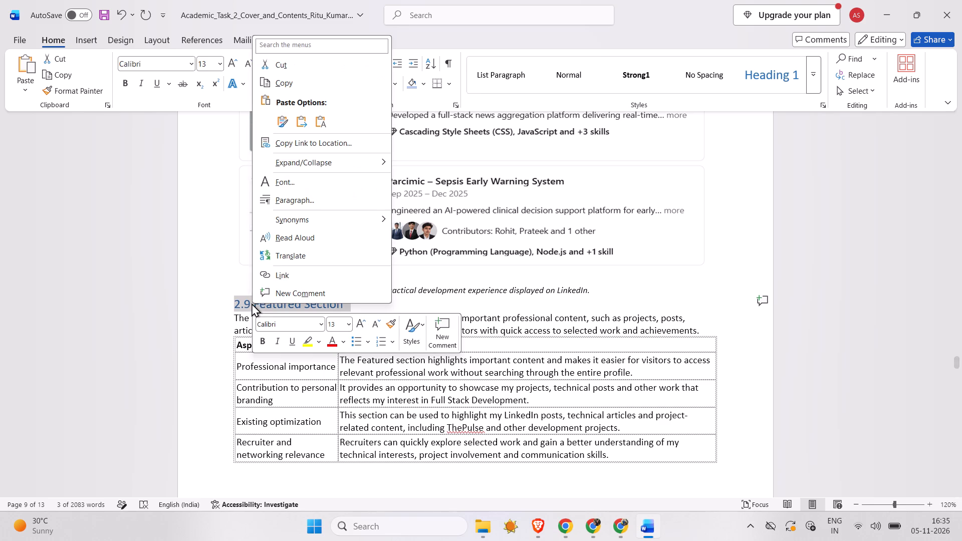
left_click(235, 299)
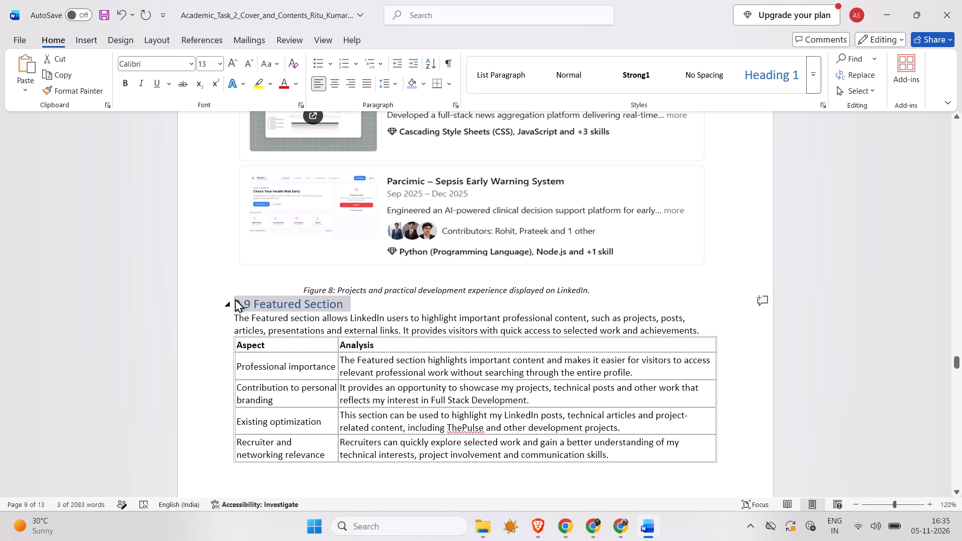
right_click(264, 296)
left_click(275, 333)
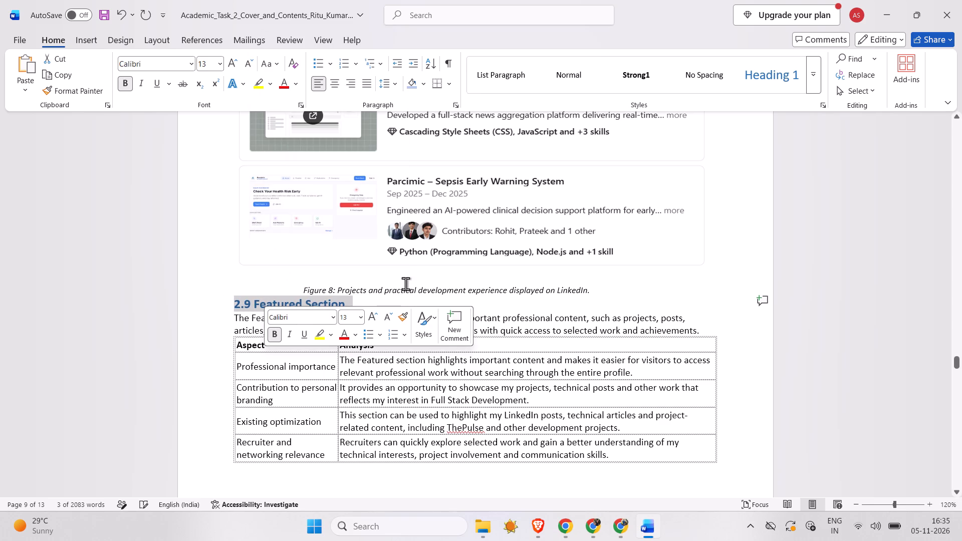
Insert a blank line between the 2.9 Featured Section heading and its introductory paragraph.
left_click(397, 300)
key("Return")
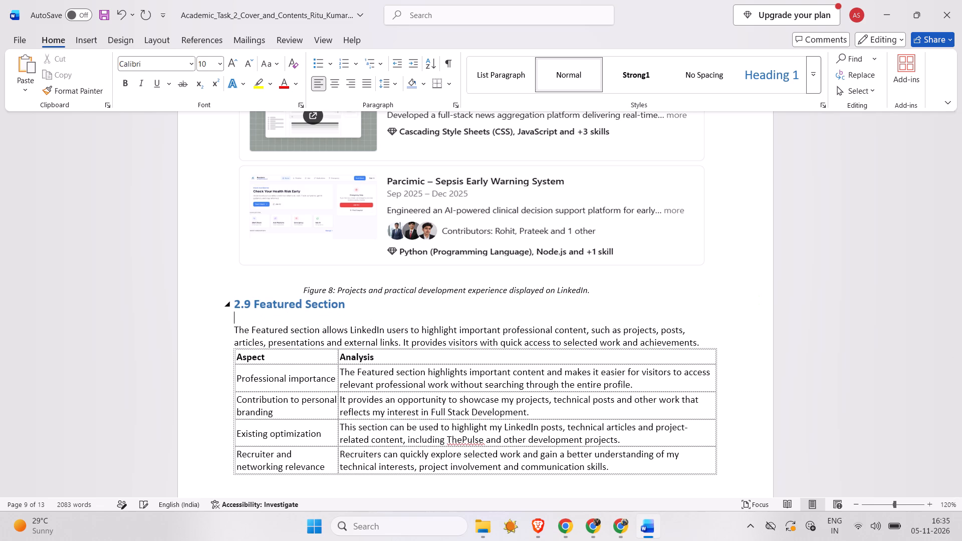
Shade the Aspect/Analysis header row of the 2.9 table dark blue, using the second-darkest shade of the blue theme colour.
scroll(383, 312, "down", 1)
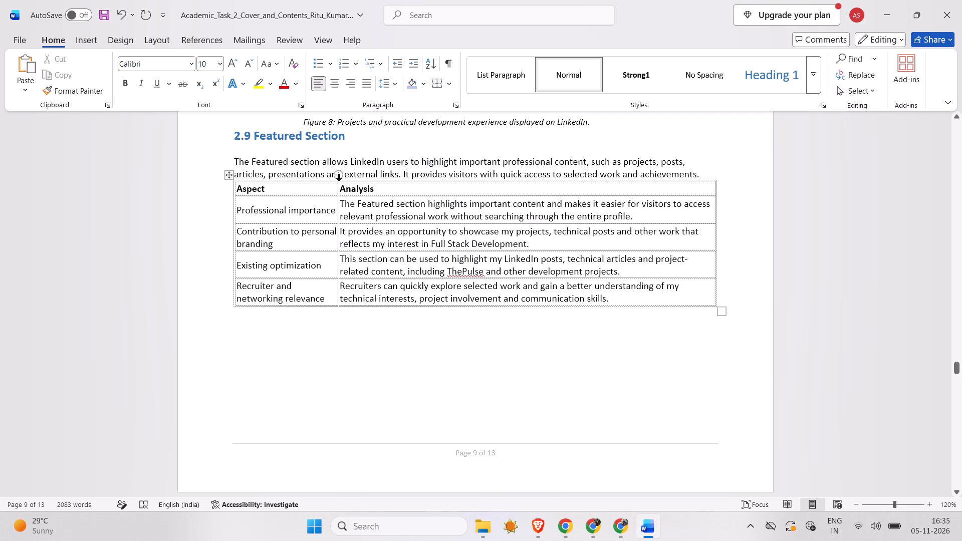
left_click_drag(296, 191, 385, 188)
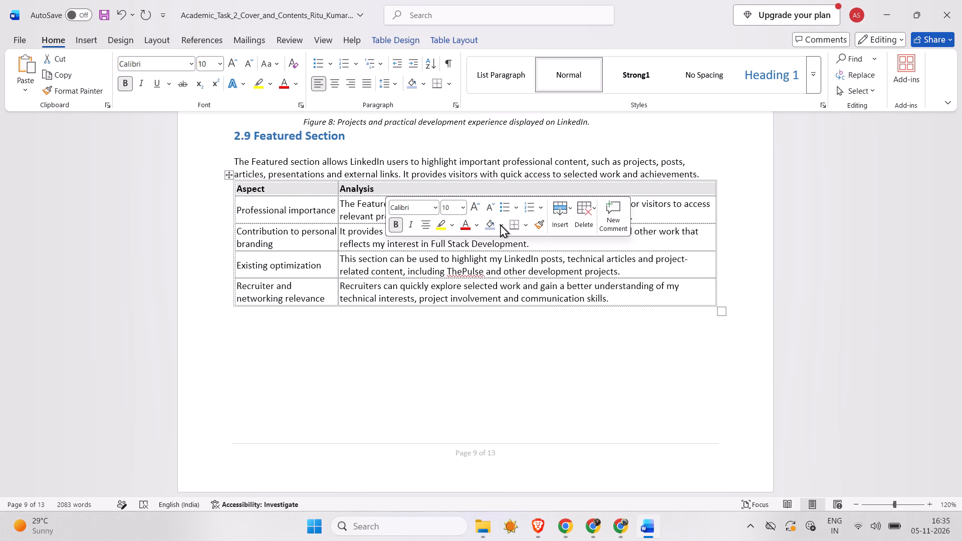
left_click(499, 224)
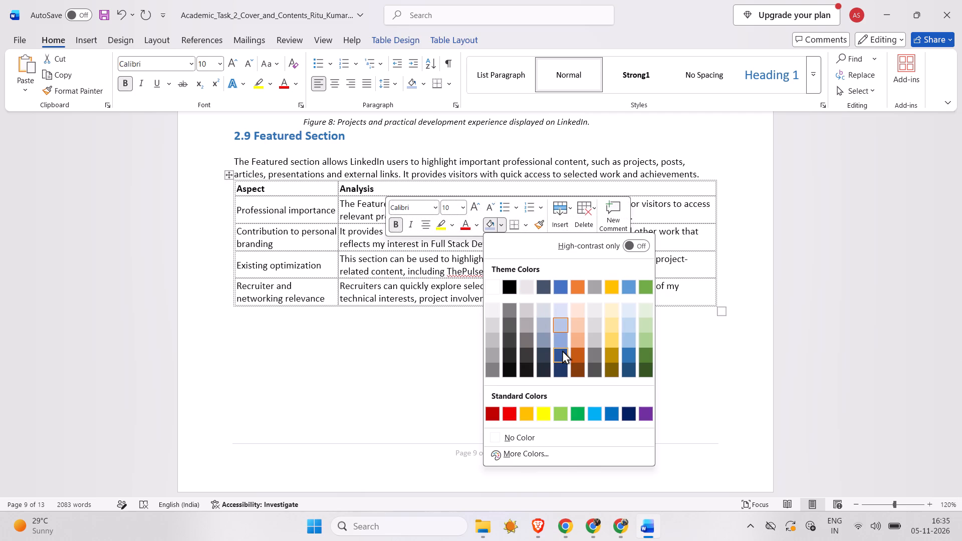
left_click(562, 350)
Shade the 2.9 table's Aspect cells below the header, from Professional importance to Recruiter and networking relevance, light blue.
left_click_drag(263, 209, 306, 284)
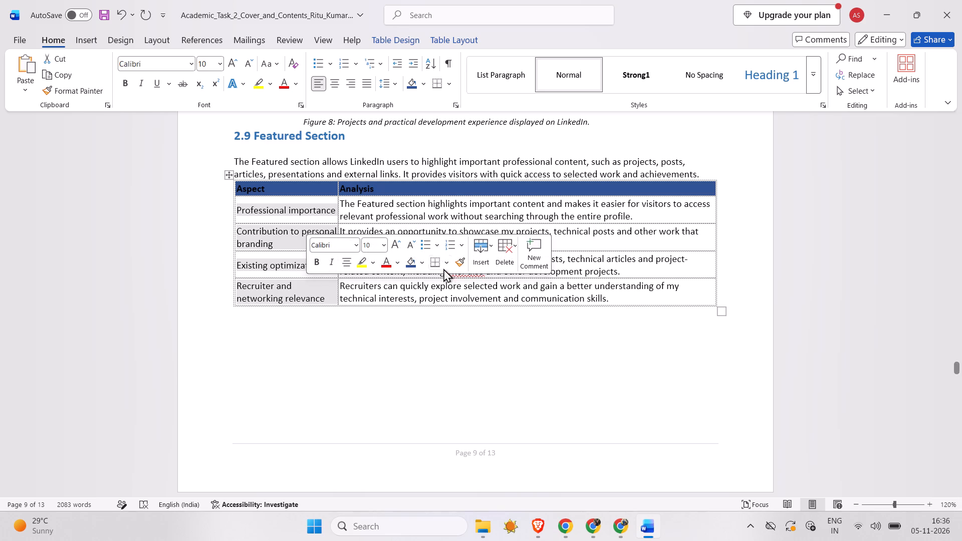
left_click(420, 259)
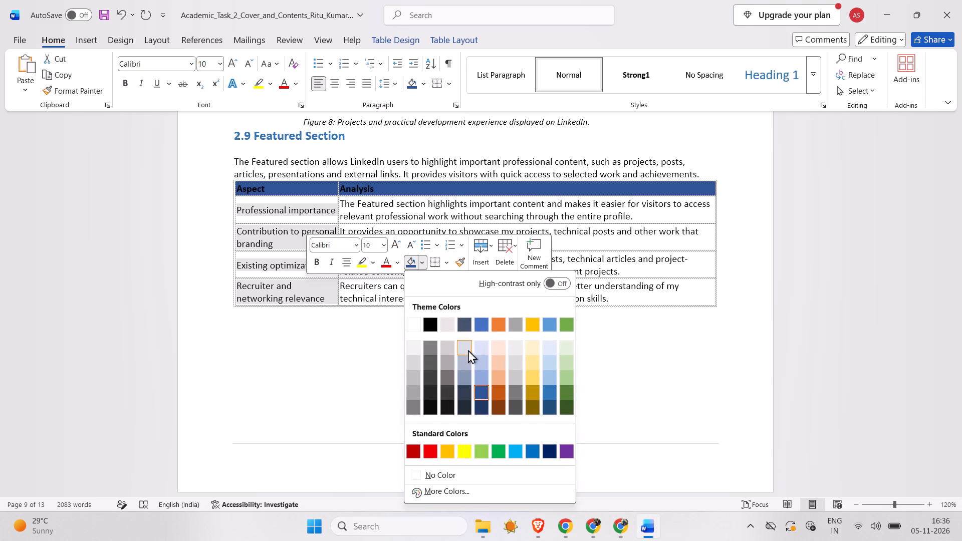
left_click(477, 362)
left_click(363, 342)
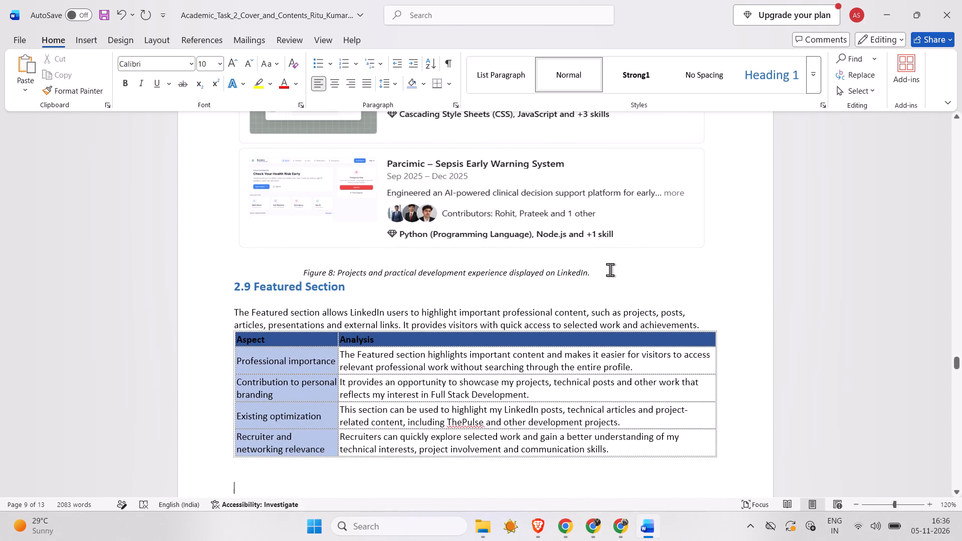
Insert a blank line between the Figure 8 caption and the 2.9 Featured Section heading.
left_click(610, 269)
key("Return")
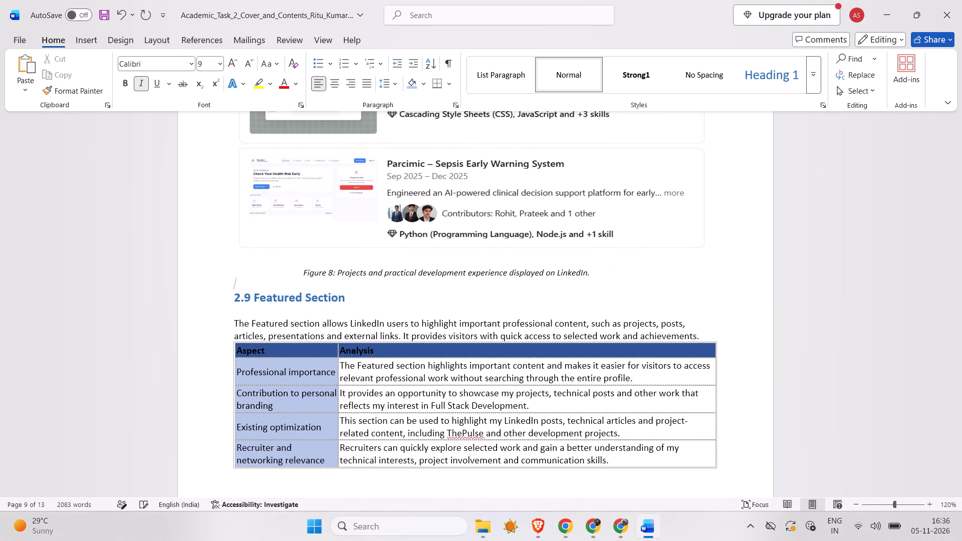
scroll(353, 253, "up", 1)
scroll(353, 253, "right", 1)
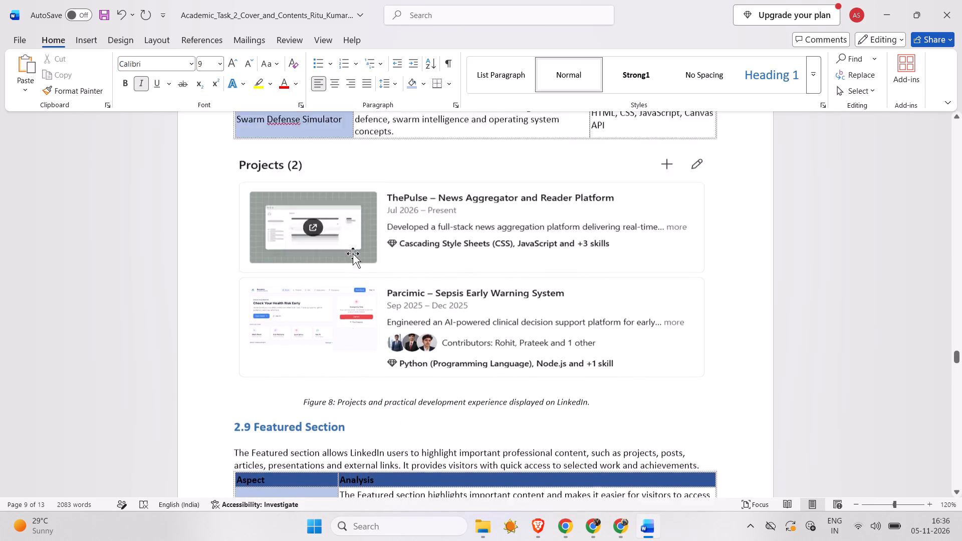
scroll(353, 253, "right", 2)
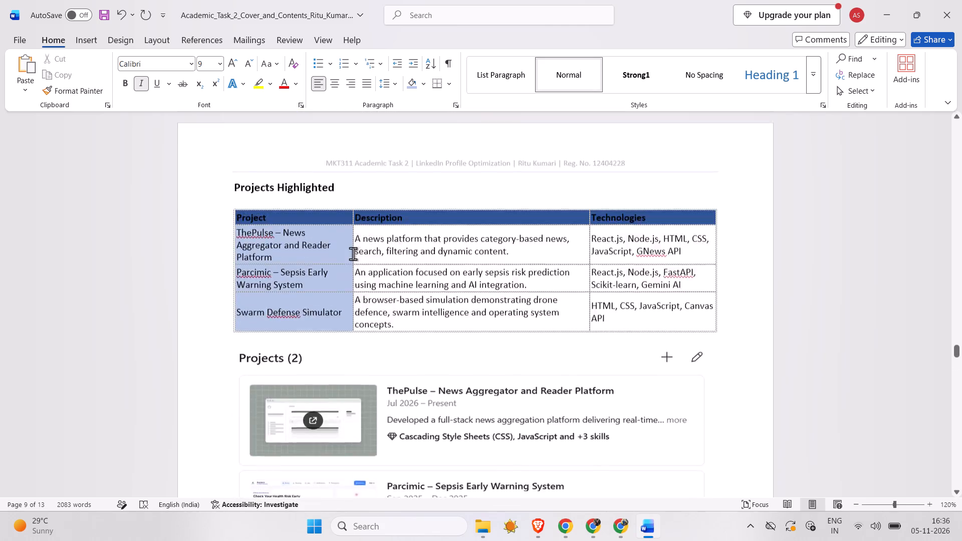
scroll(353, 253, "right", 2)
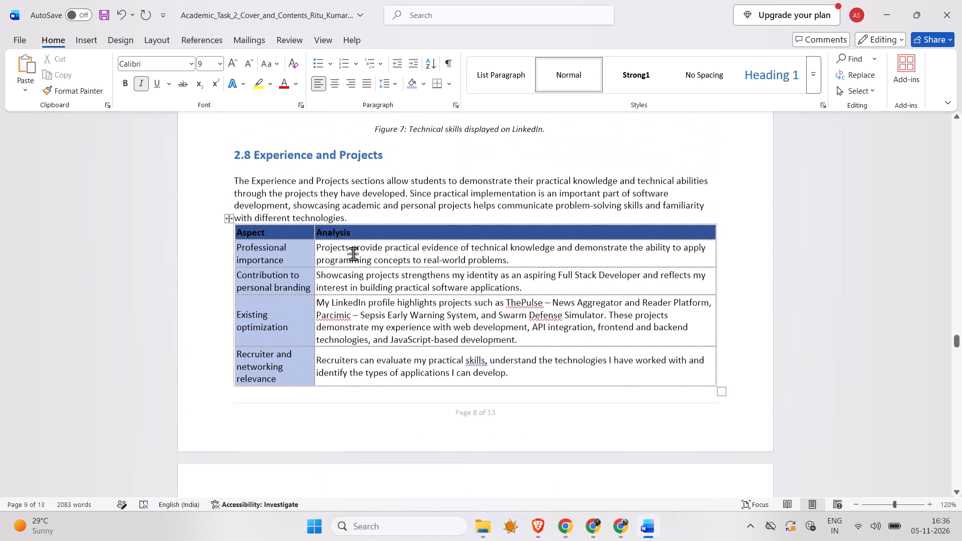
scroll(353, 253, "right", 2)
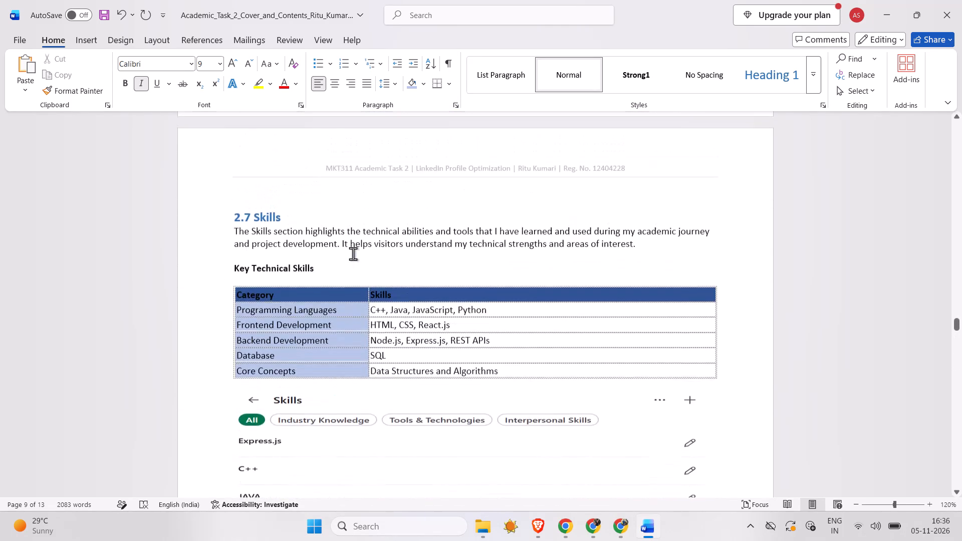
scroll(353, 253, "right", 1)
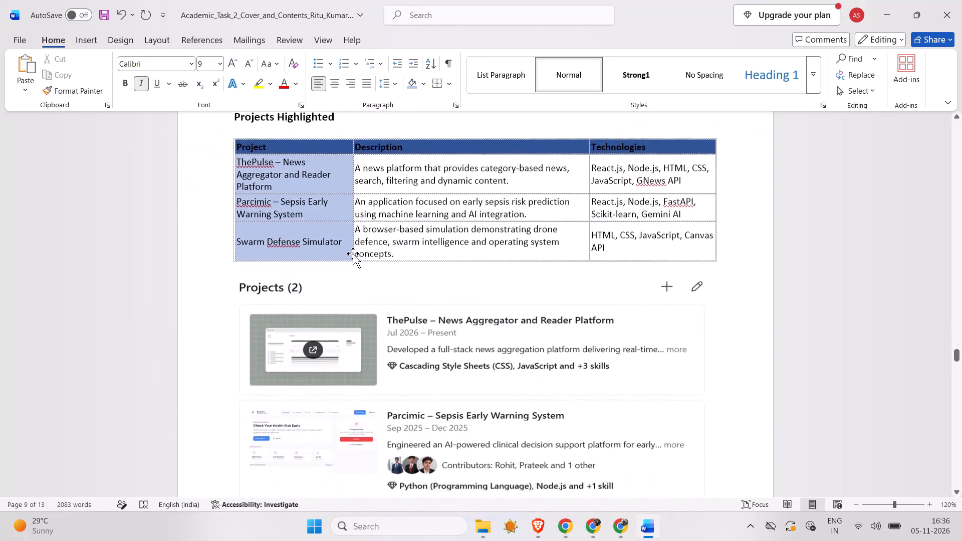
scroll(353, 253, "right", 2)
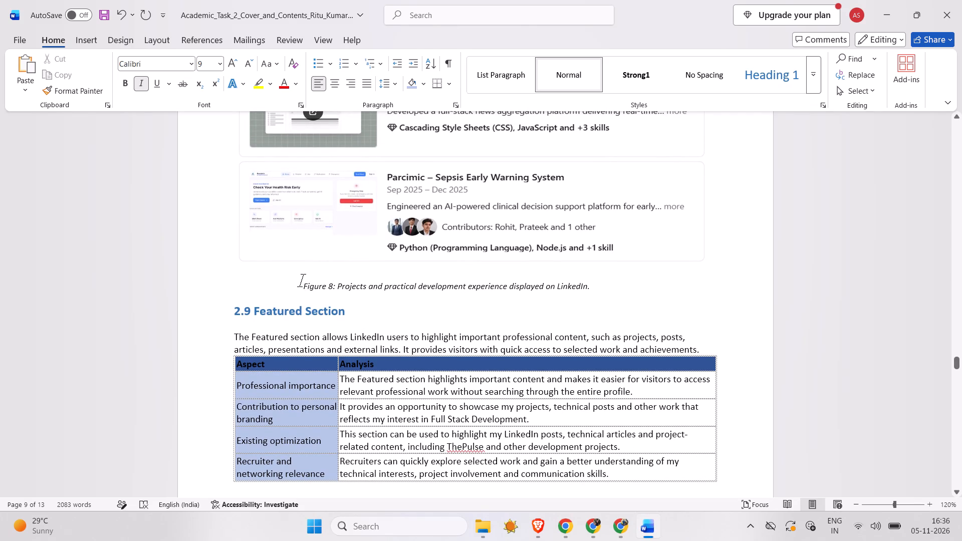
scroll(301, 281, "down", 1)
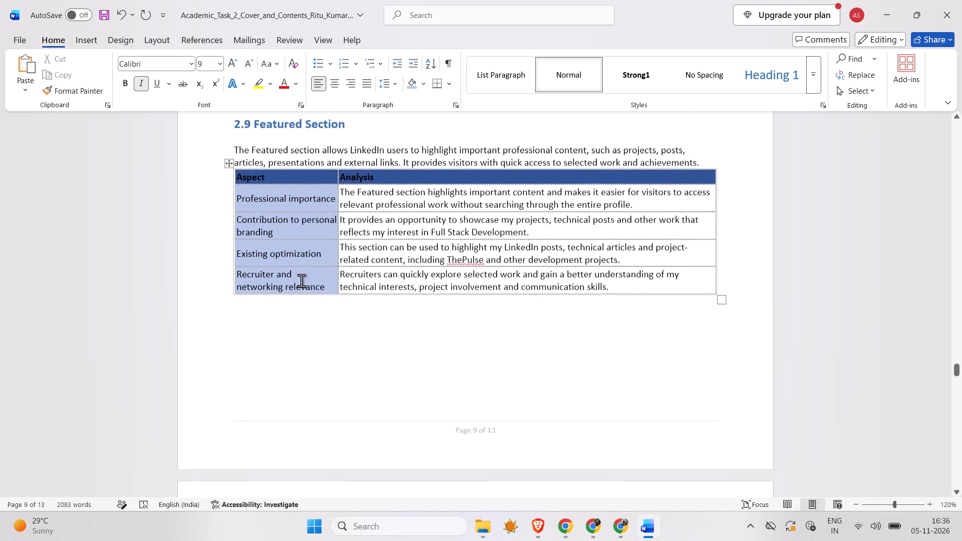
scroll(301, 281, "down", 1)
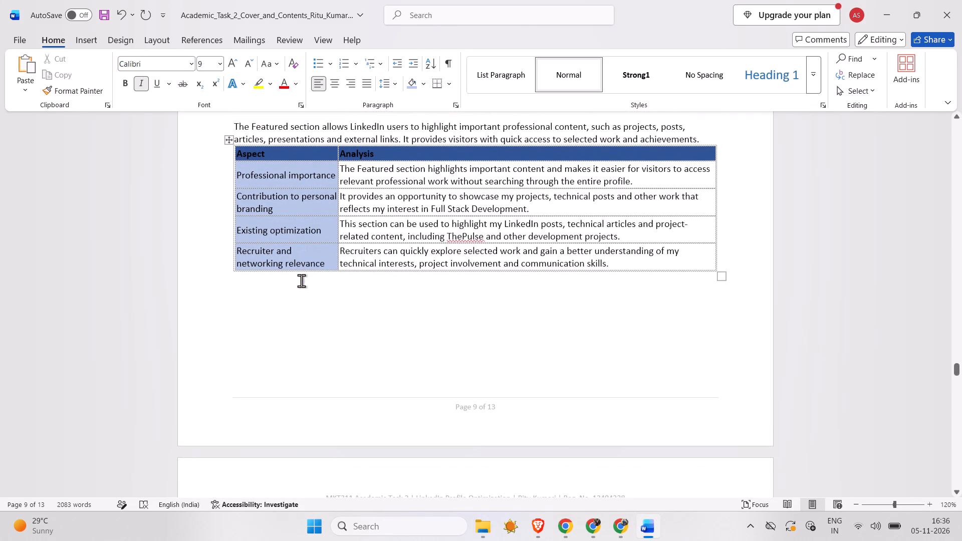
scroll(421, 344, "down", 1)
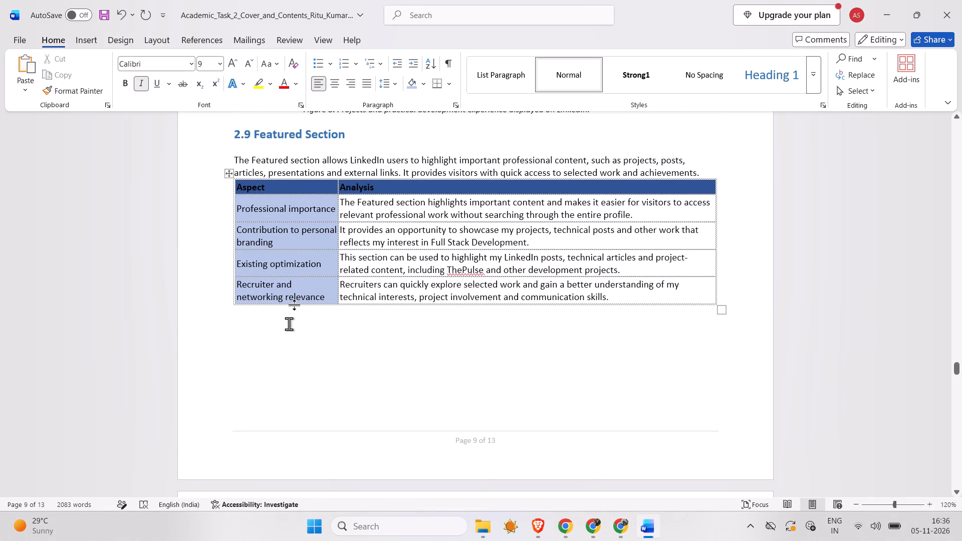
key("ctrl+v")
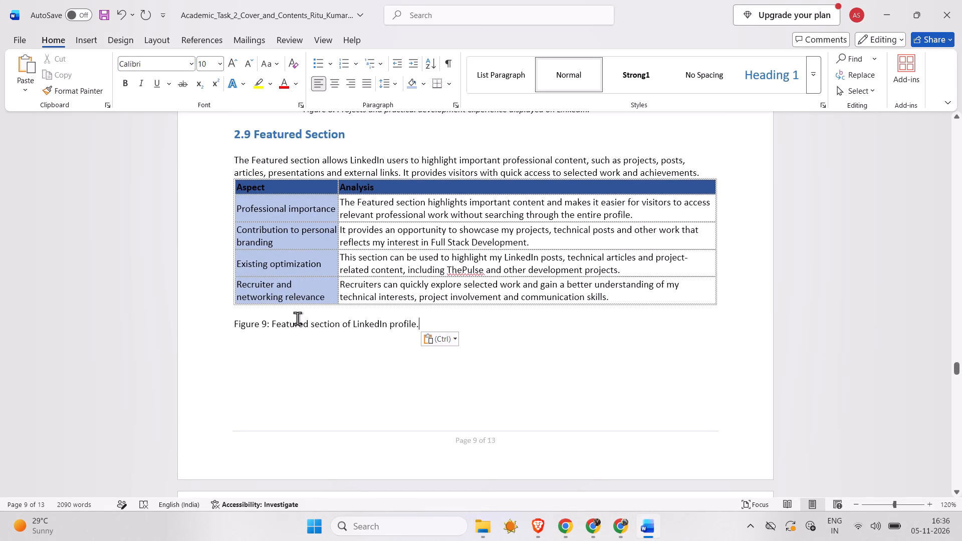
Insert four blank lines between the 2.9 table and the Figure 9 caption.
left_click(297, 318)
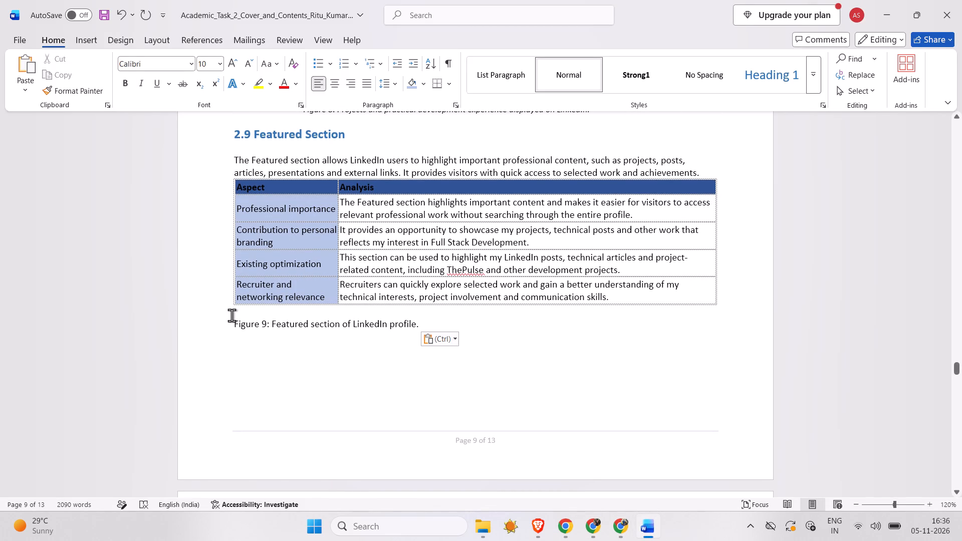
left_click(231, 316)
key("Return")
key("Return")
key("Return")
key("Return")
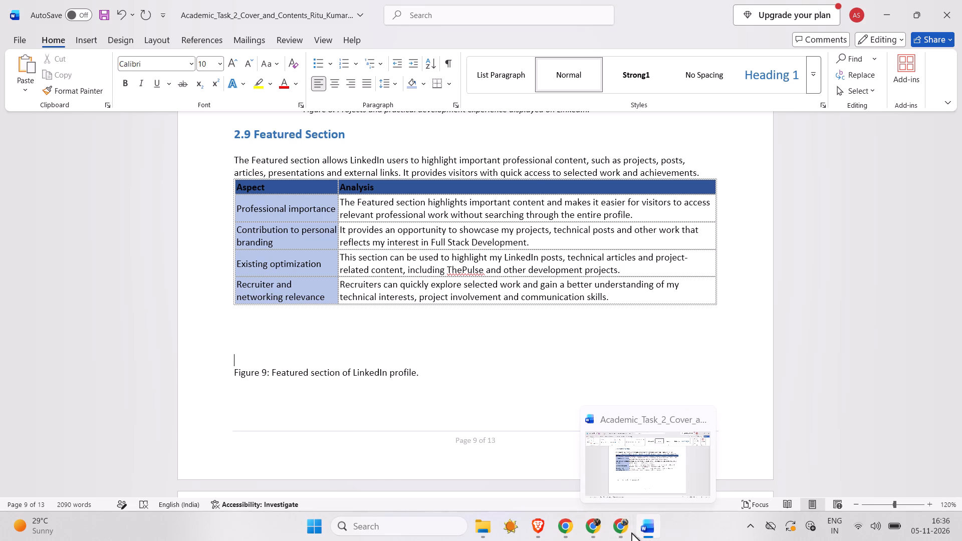
Switch to the LinkedIn profile in Chrome and capture a rectangular screenshot of its Featured section with both link cards.
left_click(601, 536)
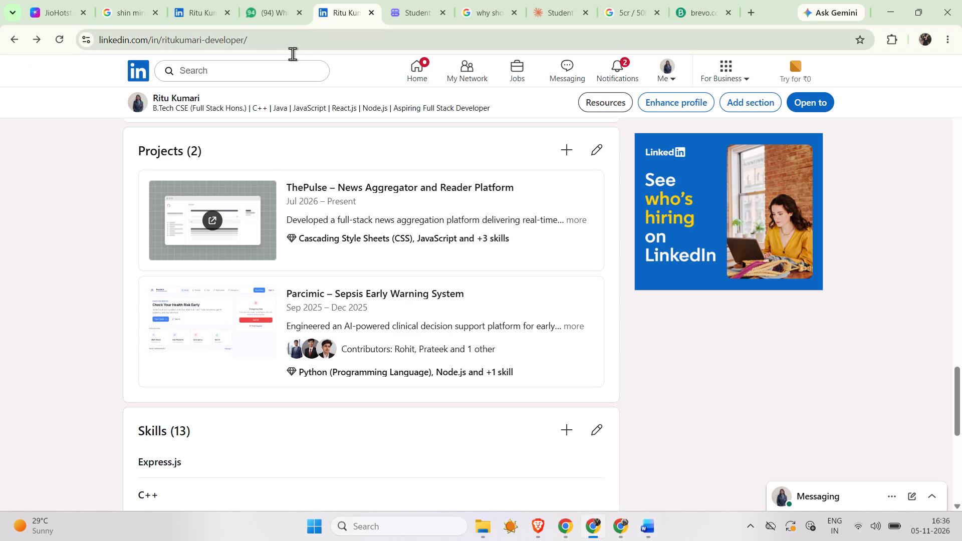
scroll(276, 181, "up", 11)
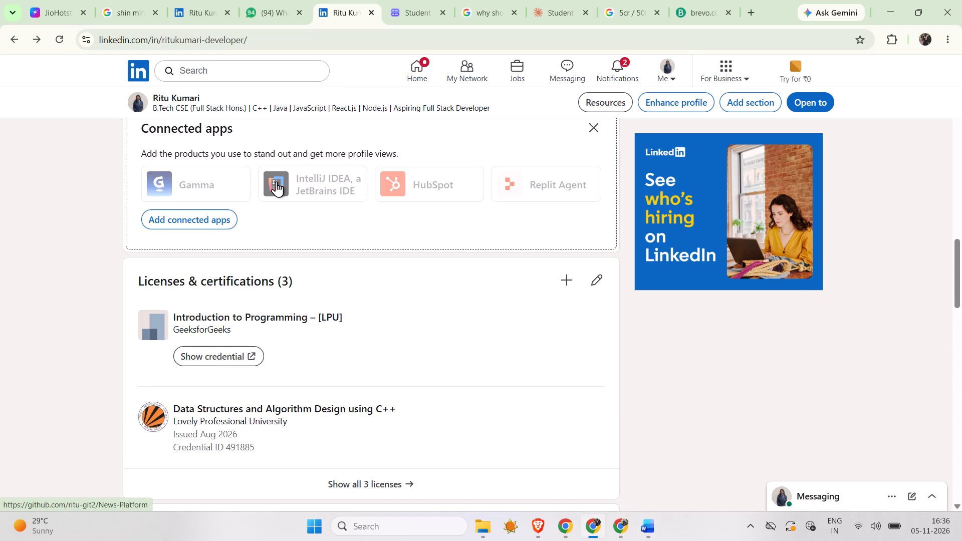
scroll(234, 248, "up", 5)
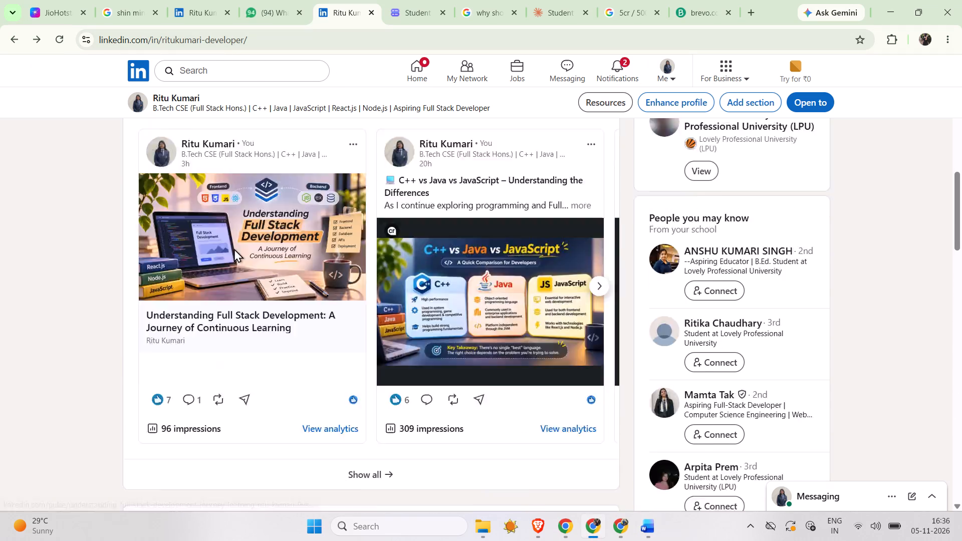
scroll(234, 248, "up", 2)
scroll(234, 248, "right", 1)
scroll(234, 248, "down", 3)
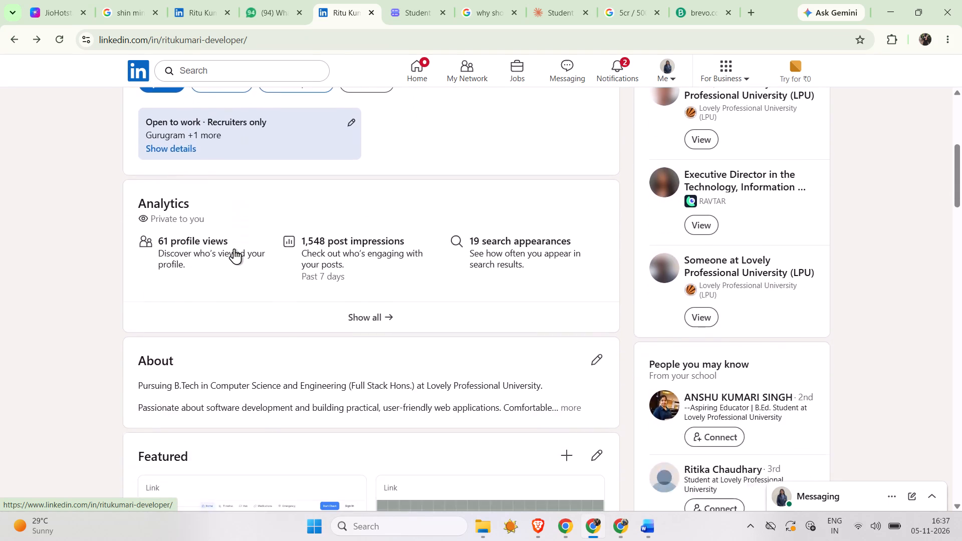
scroll(234, 248, "down", 5)
scroll(234, 248, "up", 2)
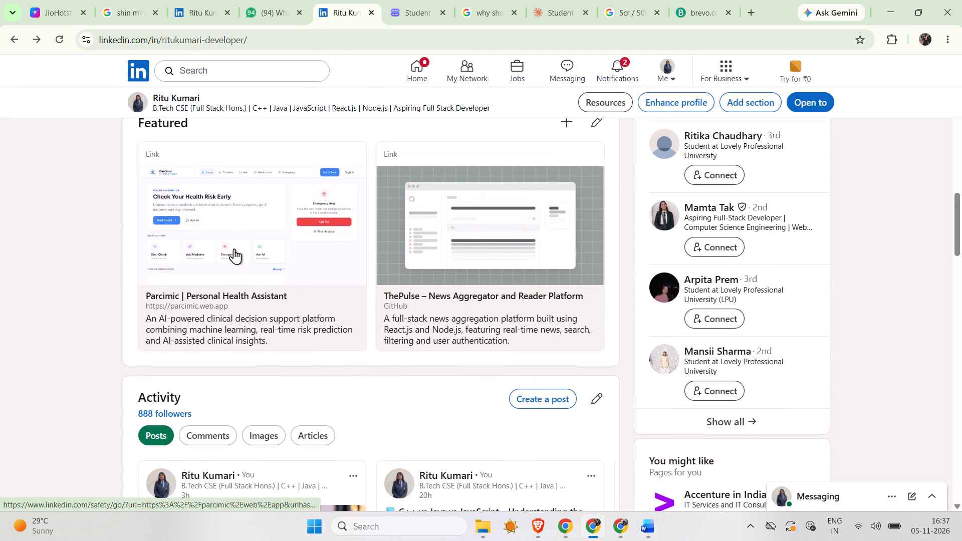
scroll(234, 248, "up", 1)
key("shift+super+s")
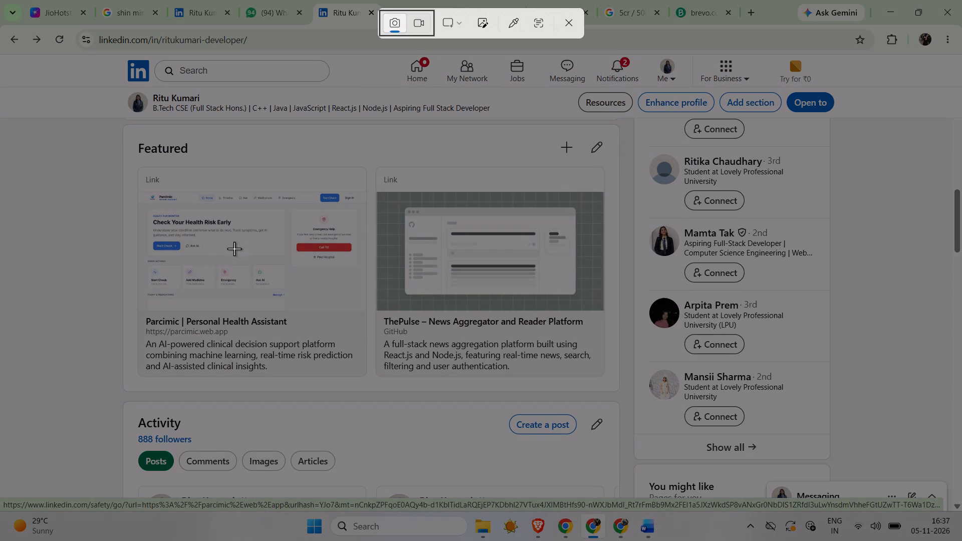
left_click_drag(127, 132, 454, 385)
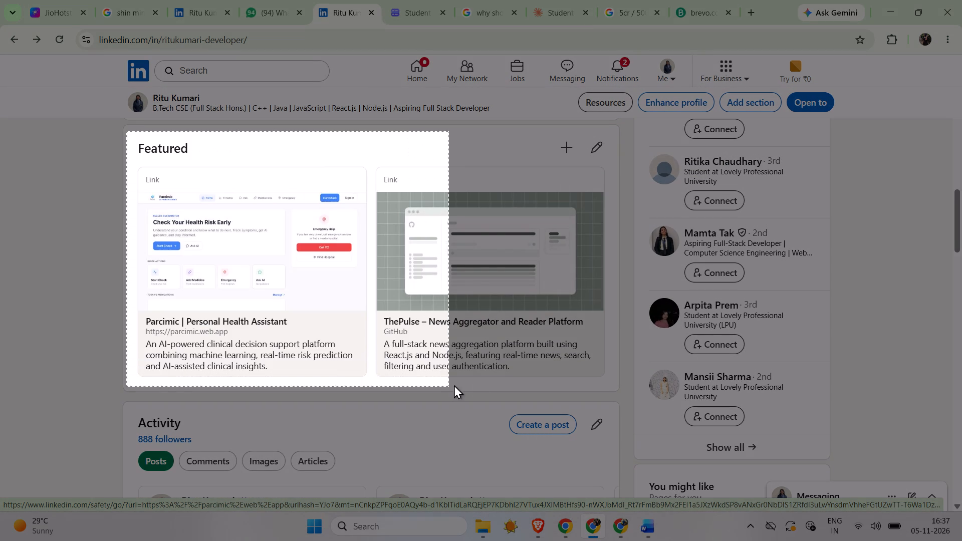
left_click_drag(454, 385, 609, 382)
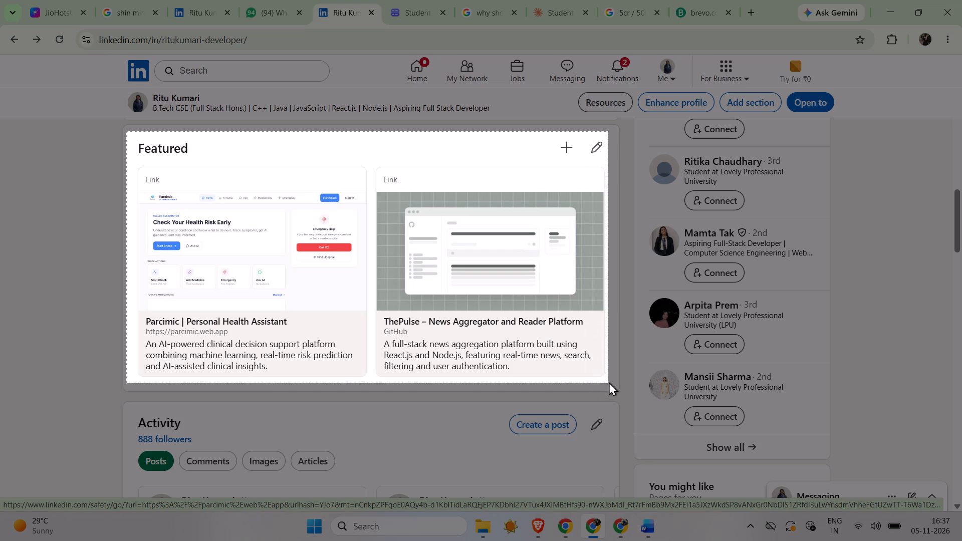
left_click_drag(609, 382, 611, 383)
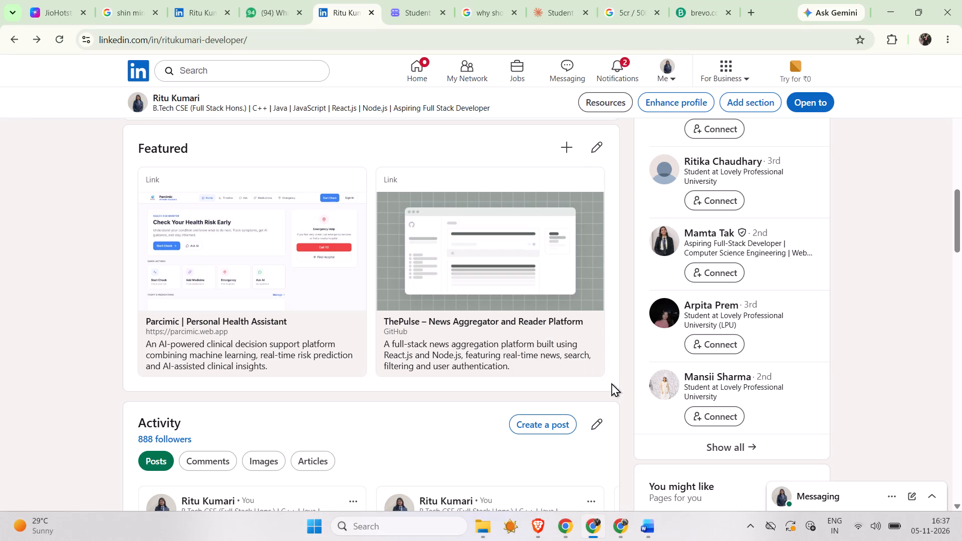
Paste the Featured screenshot above the Figure 9 caption in Word and set its text wrapping to Top and Bottom.
left_click(649, 535)
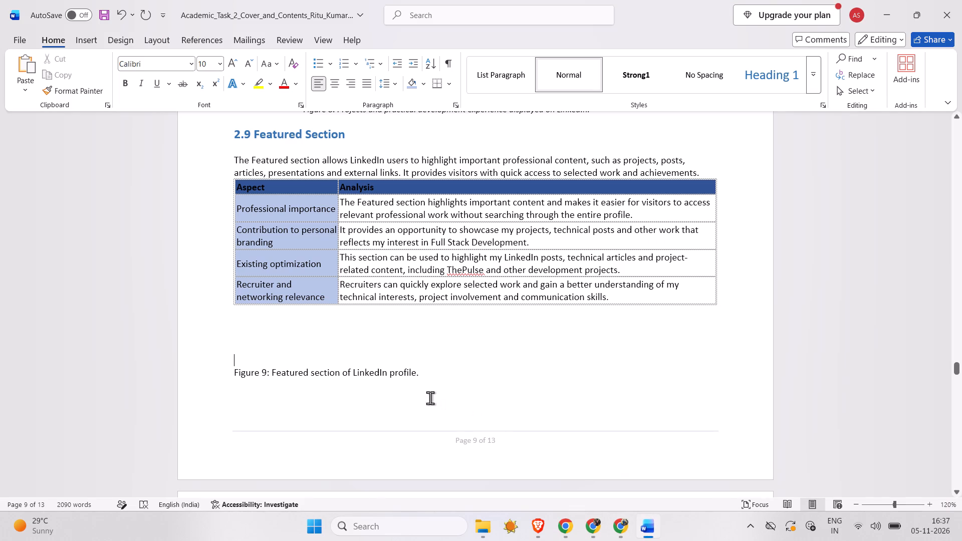
key("ctrl+v")
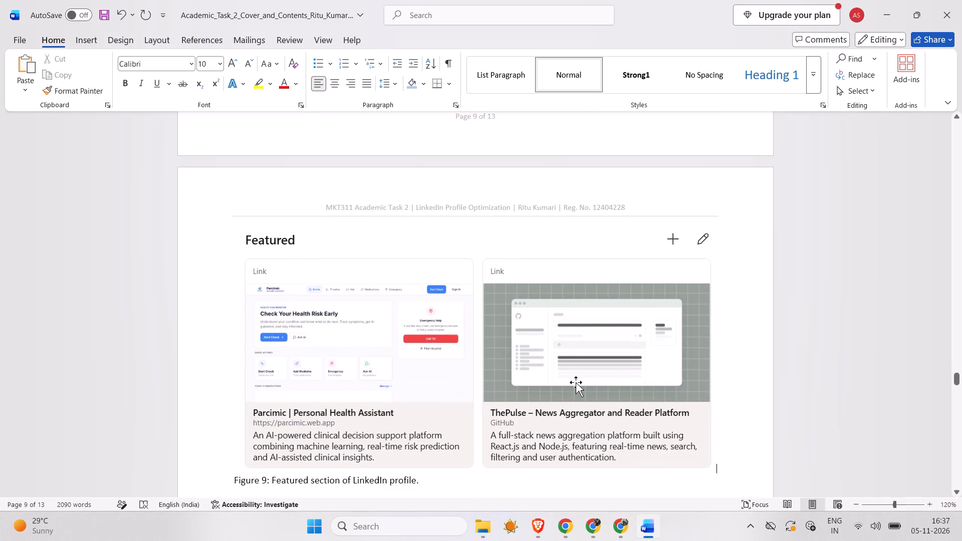
left_click(576, 382)
left_click(730, 231)
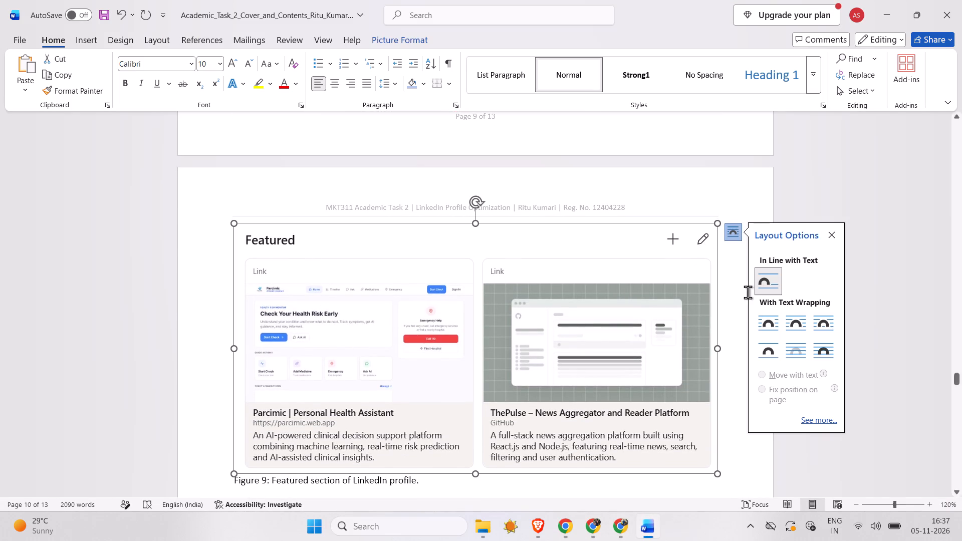
left_click(771, 358)
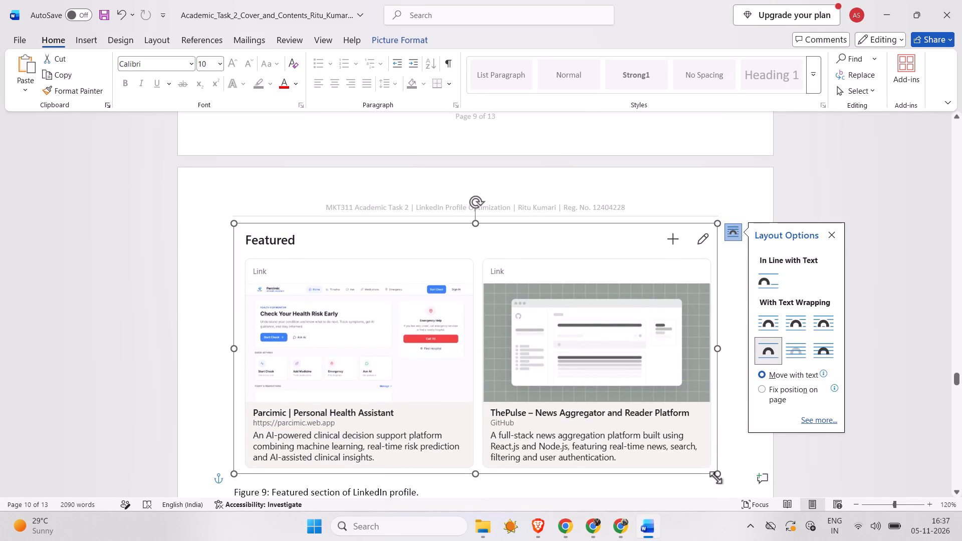
Shrink the Featured screenshot and fit it centred at the bottom of page 9, directly beneath the complete 2.9 table.
left_click_drag(717, 476, 536, 352)
left_click_drag(349, 281, 361, 128)
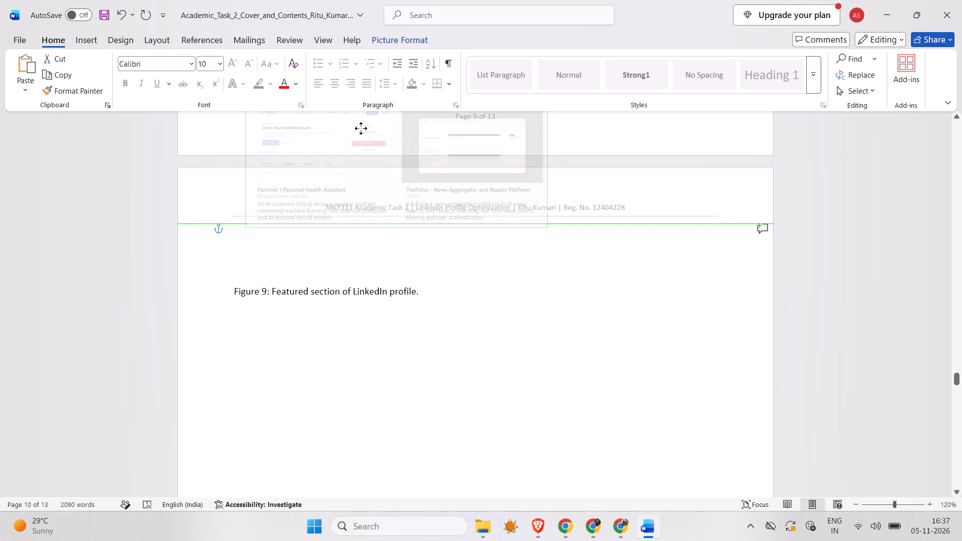
left_click_drag(361, 128, 393, 125)
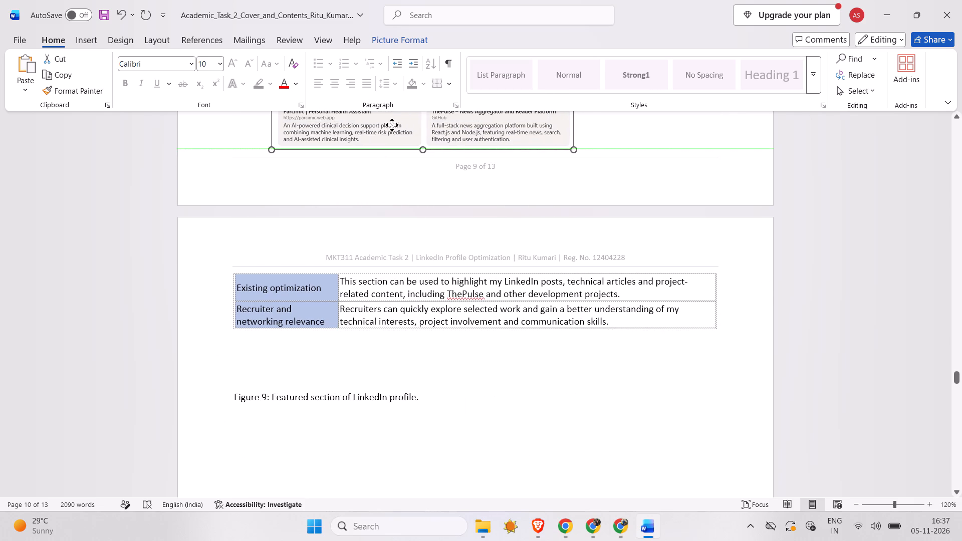
left_click_drag(393, 125, 443, 128)
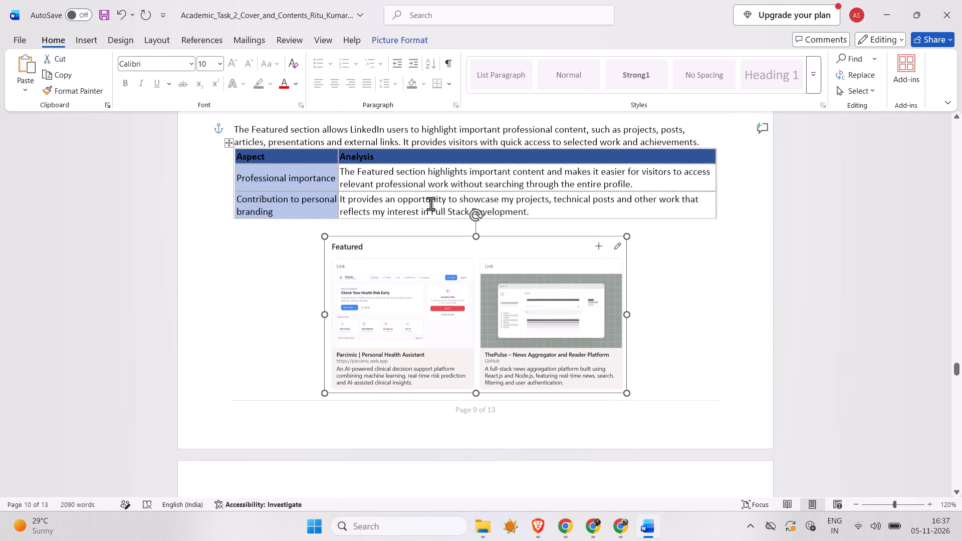
left_click_drag(478, 260, 485, 301)
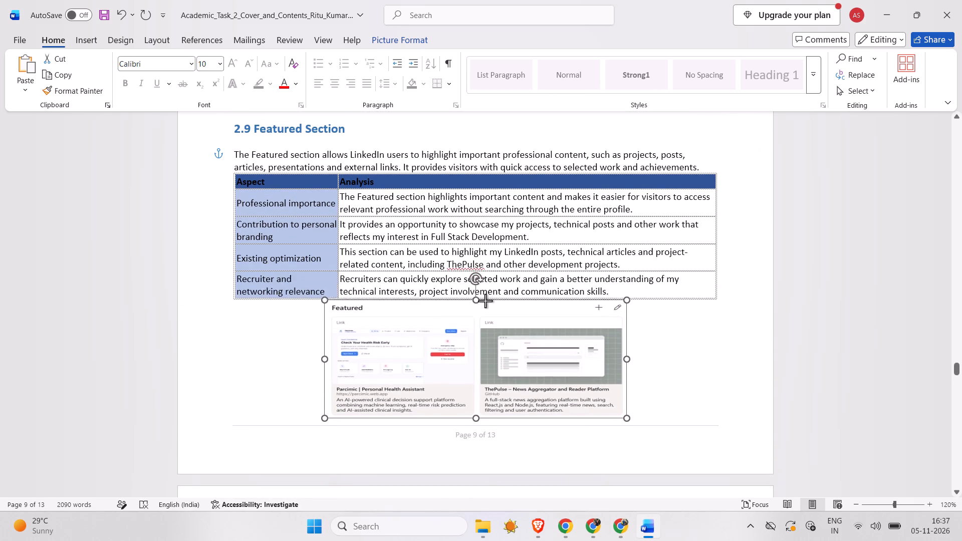
Stretch the Featured screenshot upward, then undo that resize and its placement beneath the 2.9 table on page 9.
left_click_drag(485, 301, 488, 282)
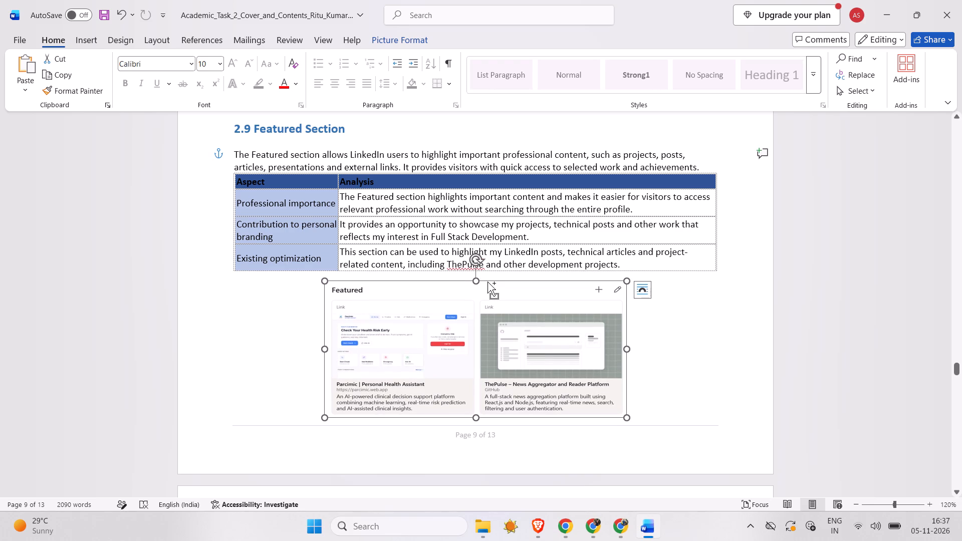
key("ctrl+z")
key("ctrl+z")
Insert a blank line between the 2.9 introductory paragraph and the Aspect/Analysis table.
scroll(429, 250, "up", 1)
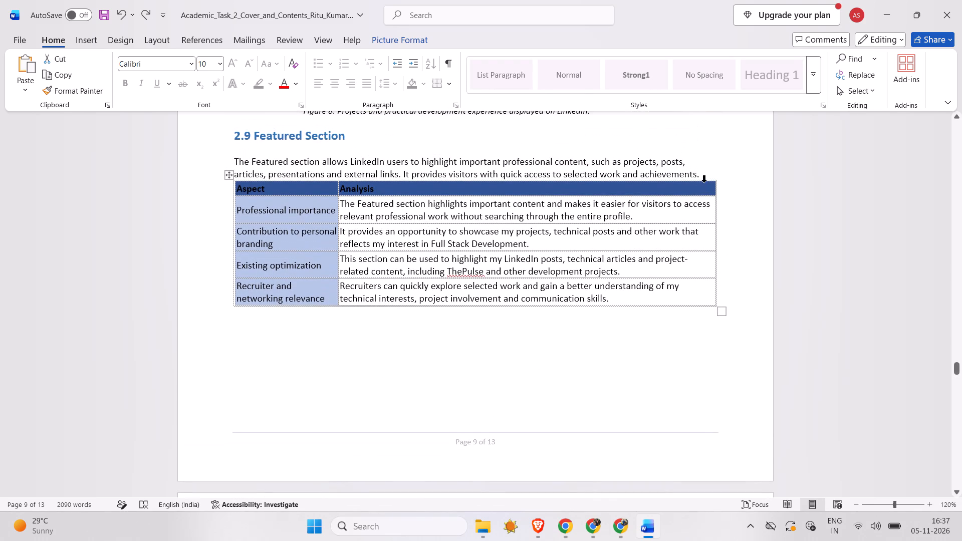
left_click(704, 177)
key("Return")
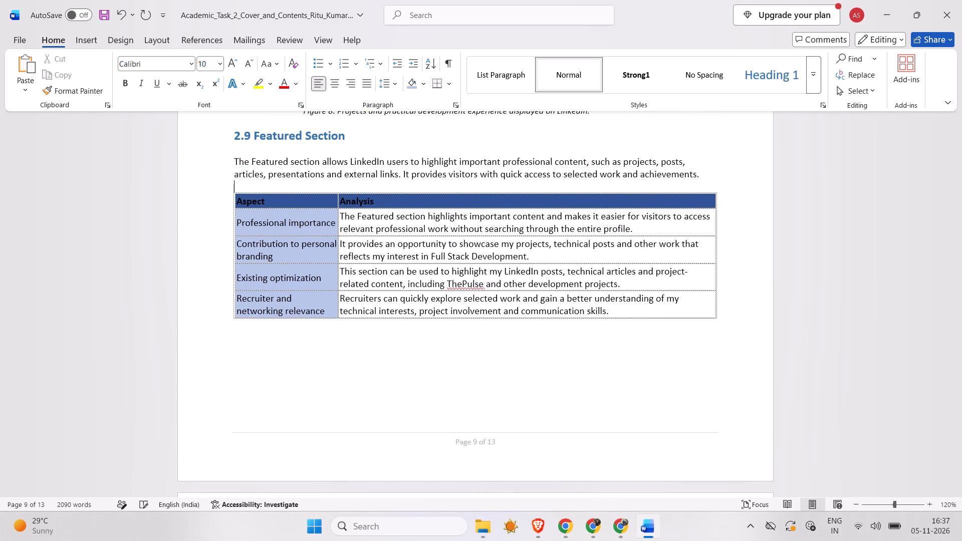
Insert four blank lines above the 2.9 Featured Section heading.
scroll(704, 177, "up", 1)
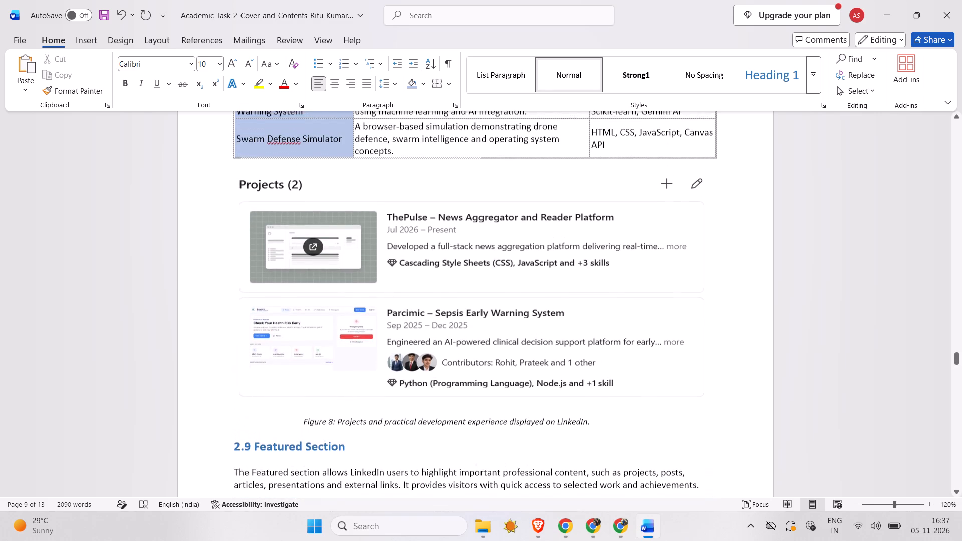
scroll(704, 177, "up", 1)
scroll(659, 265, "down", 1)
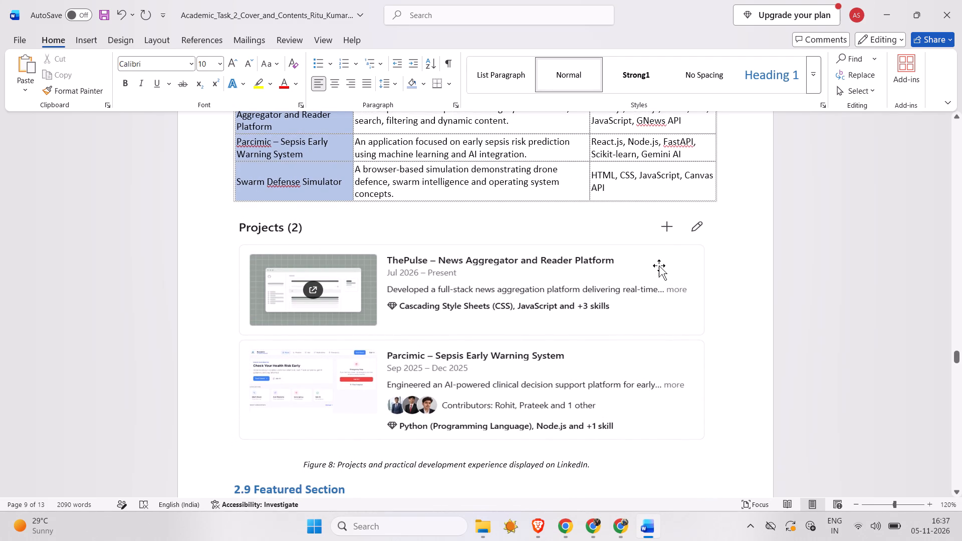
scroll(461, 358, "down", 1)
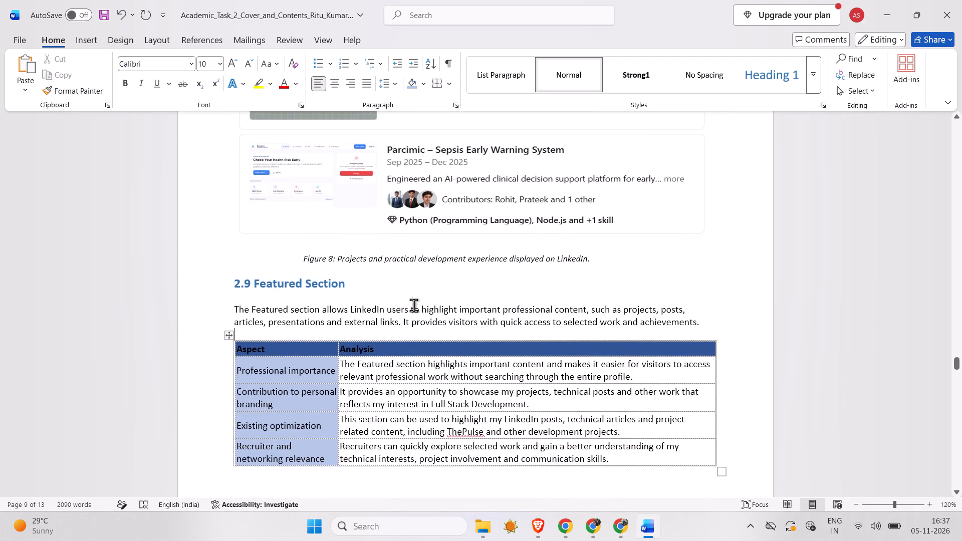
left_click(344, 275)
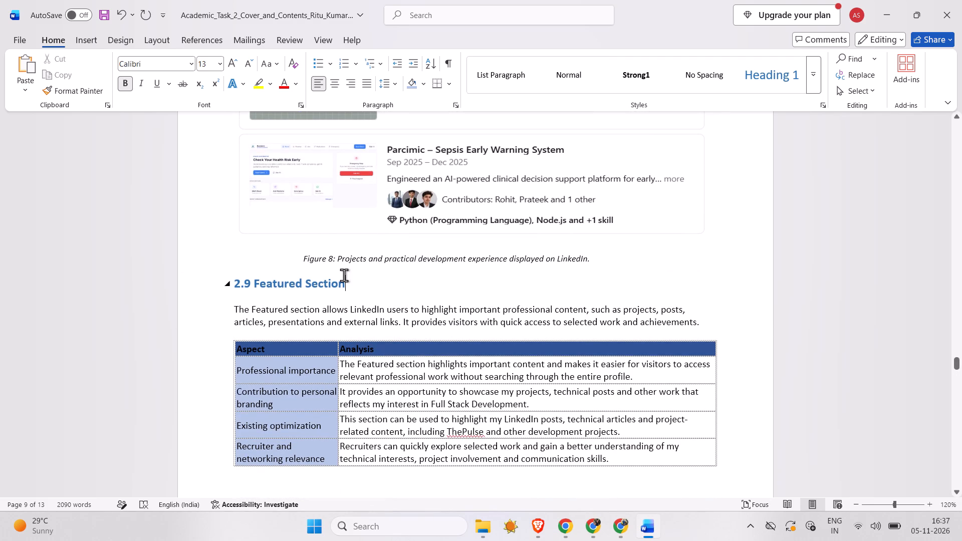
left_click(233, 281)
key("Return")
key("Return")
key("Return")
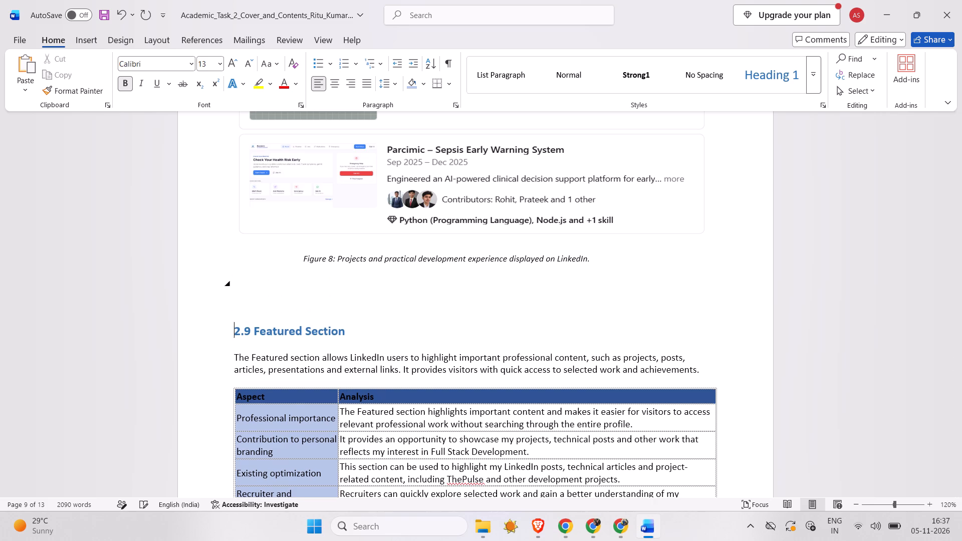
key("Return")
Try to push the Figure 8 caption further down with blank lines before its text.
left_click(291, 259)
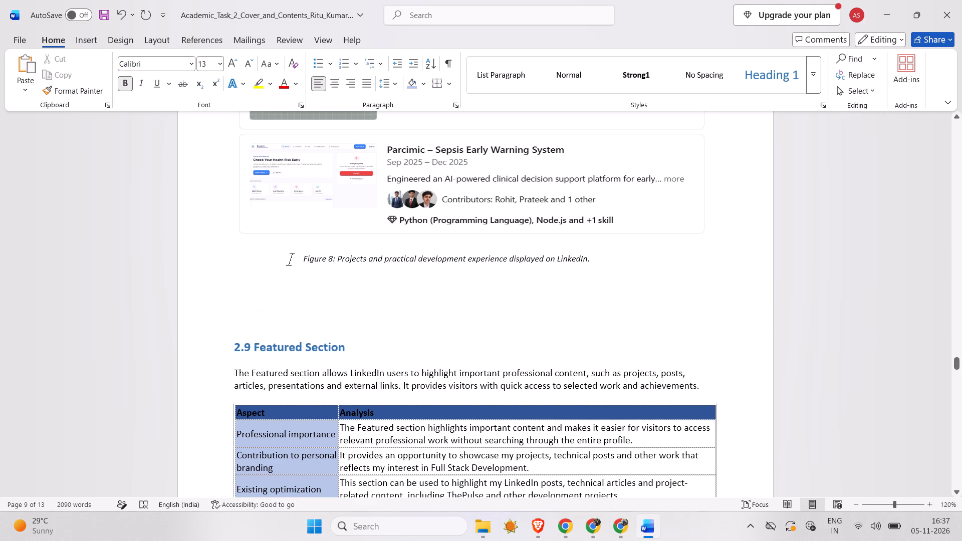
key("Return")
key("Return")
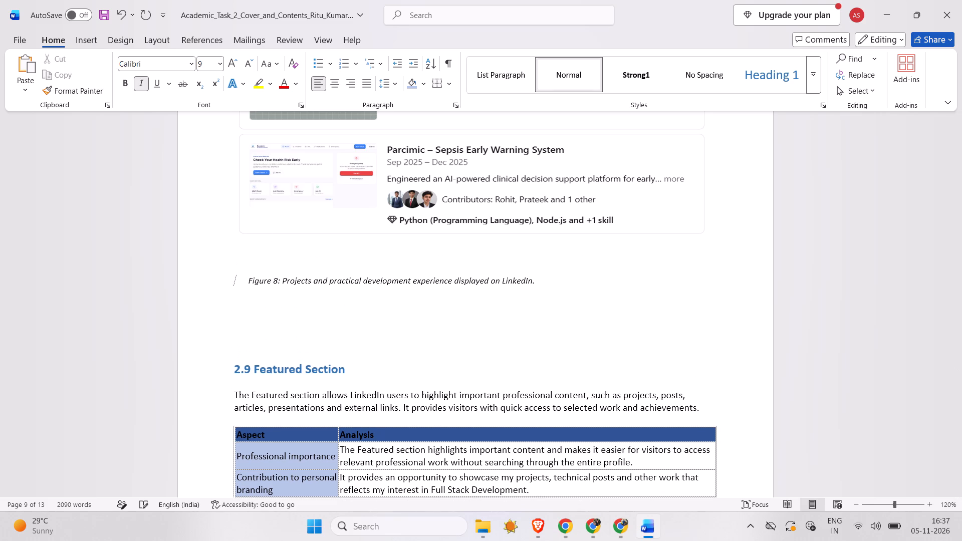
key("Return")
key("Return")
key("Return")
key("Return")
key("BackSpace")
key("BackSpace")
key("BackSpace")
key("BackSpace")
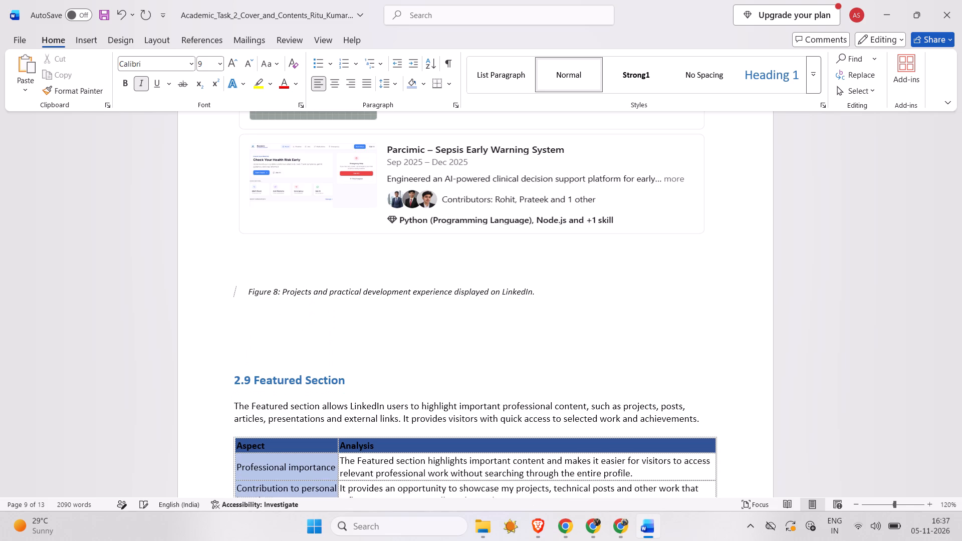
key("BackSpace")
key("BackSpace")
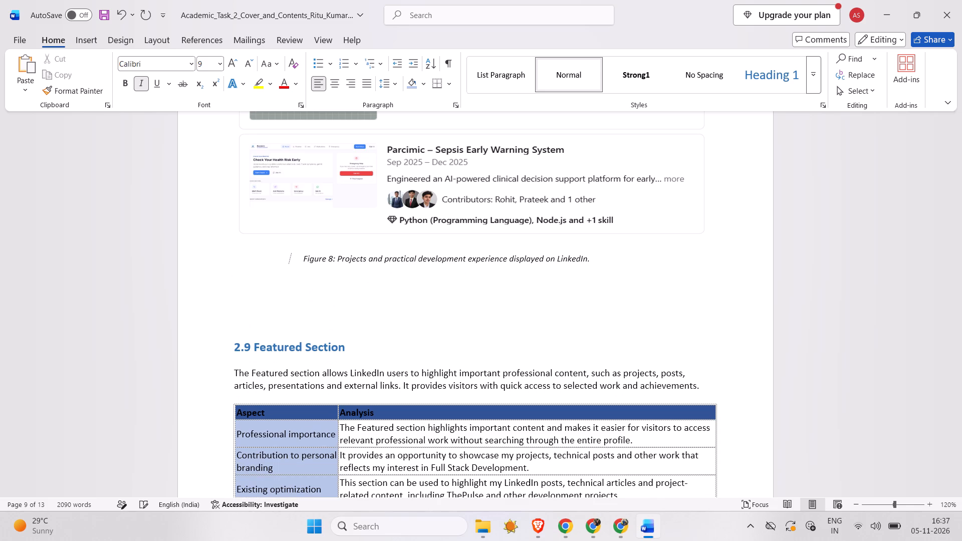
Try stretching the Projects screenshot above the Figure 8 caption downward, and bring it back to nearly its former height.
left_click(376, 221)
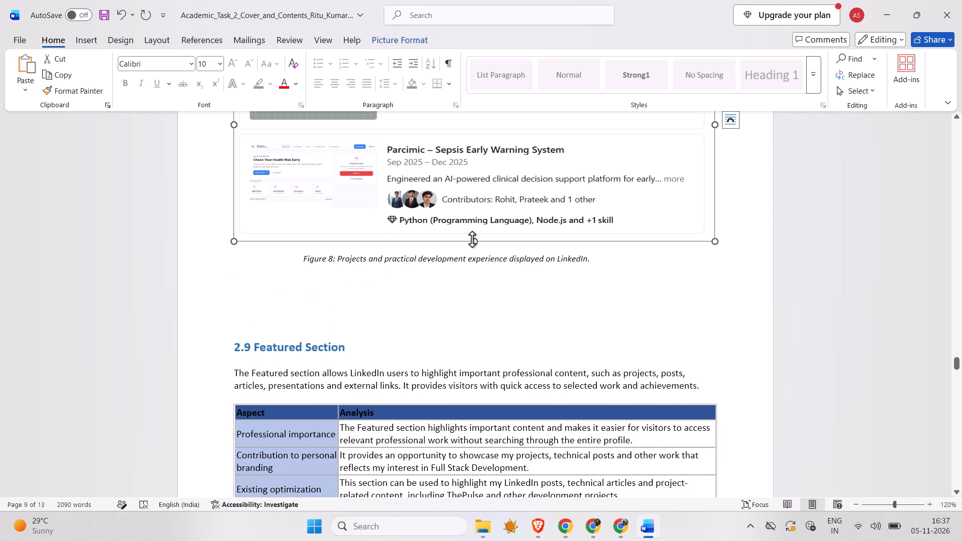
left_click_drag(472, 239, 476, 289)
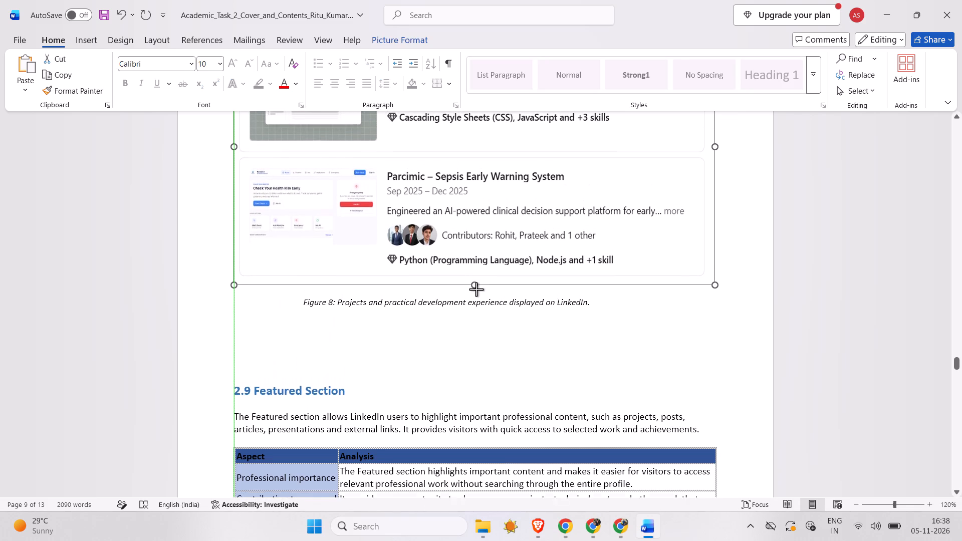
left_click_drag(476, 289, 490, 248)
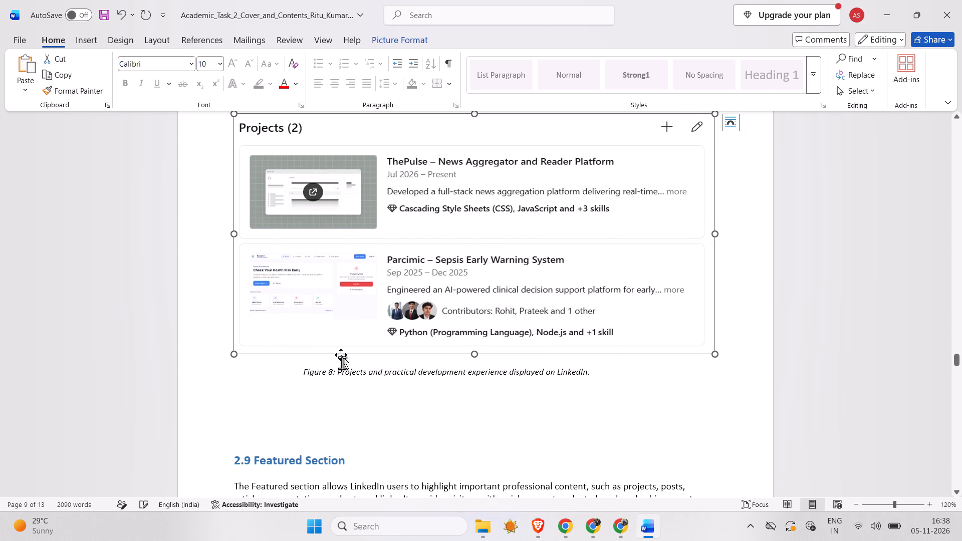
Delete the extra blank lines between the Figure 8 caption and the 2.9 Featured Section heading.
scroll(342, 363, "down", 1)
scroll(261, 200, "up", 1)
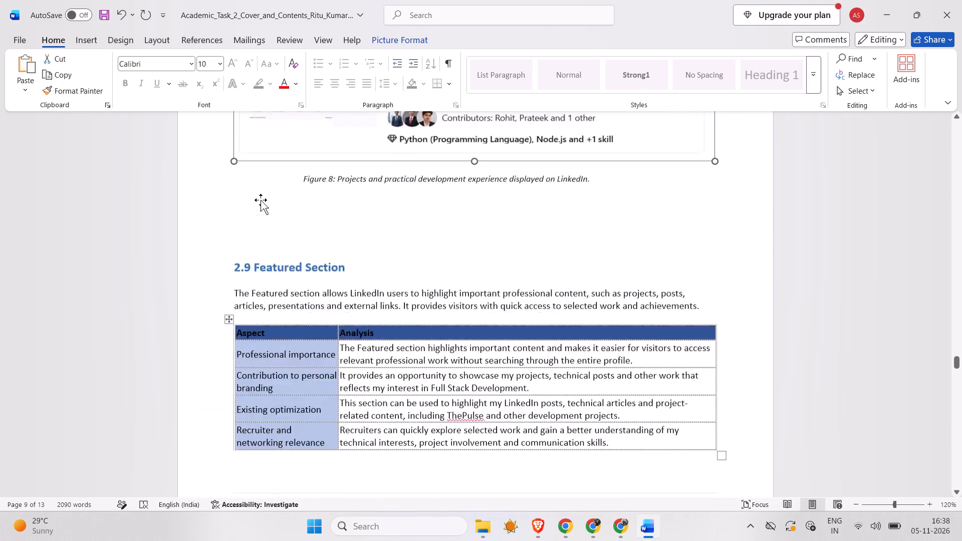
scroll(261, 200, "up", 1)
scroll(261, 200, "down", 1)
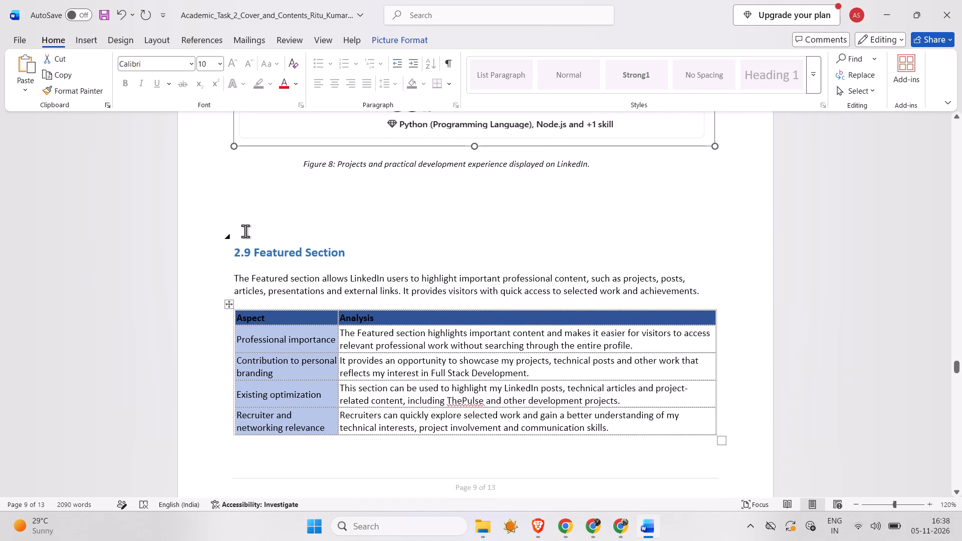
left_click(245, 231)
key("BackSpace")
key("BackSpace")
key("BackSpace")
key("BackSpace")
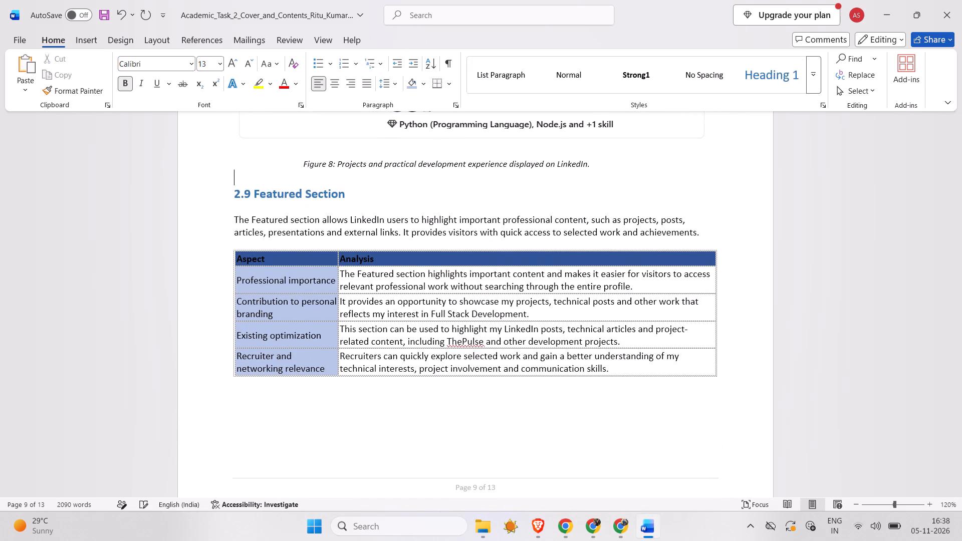
Stretch the Projects screenshot taller from its bottom edge so section 2.9 moves further down page 9.
left_click(412, 133)
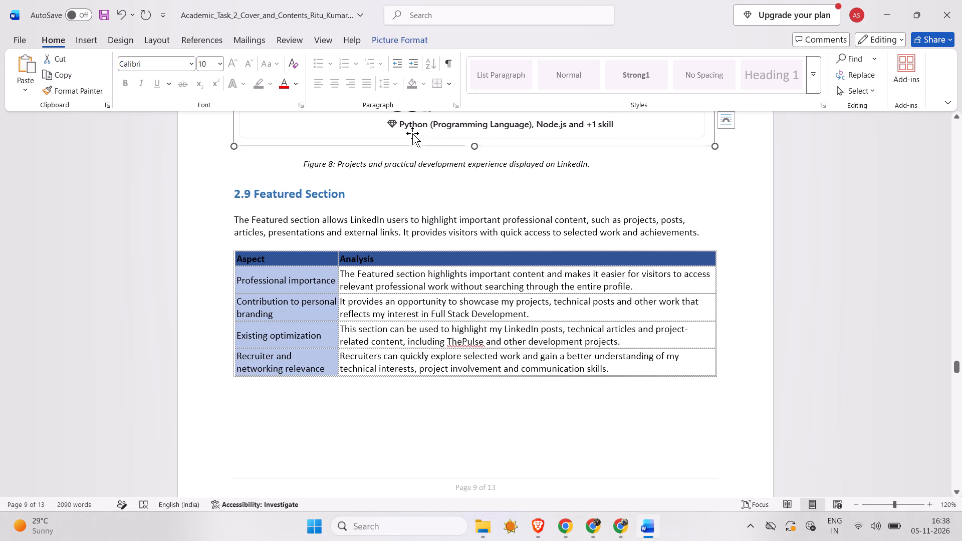
left_click_drag(470, 147, 473, 185)
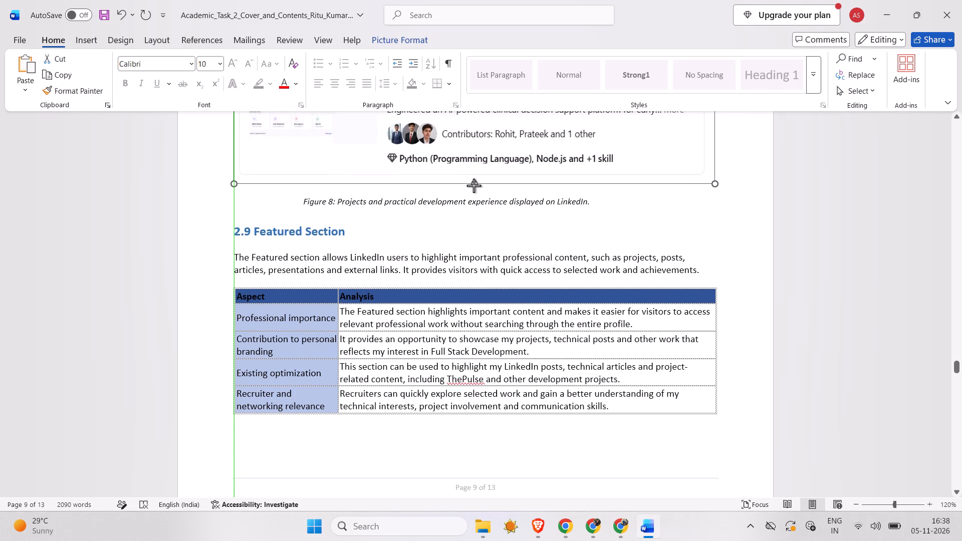
left_click_drag(473, 185, 474, 198)
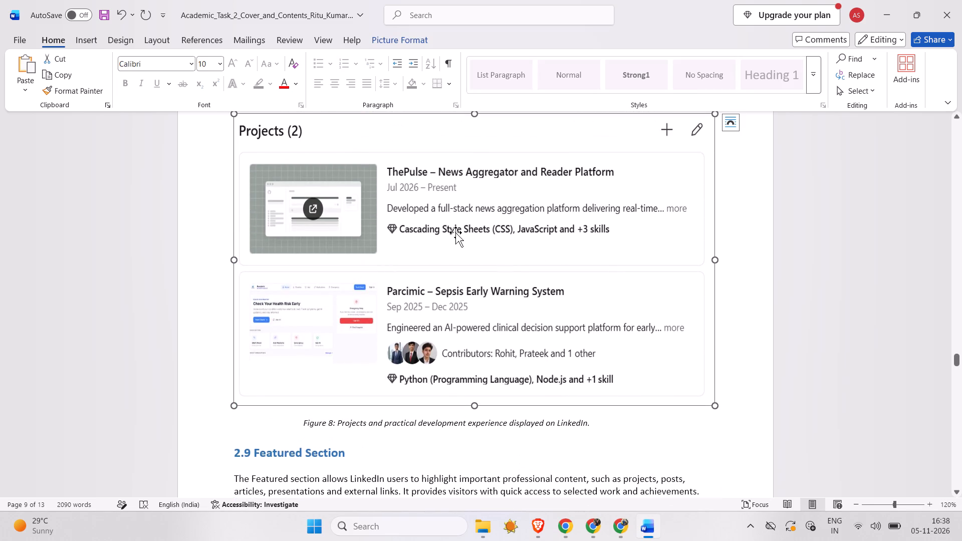
left_click(743, 243)
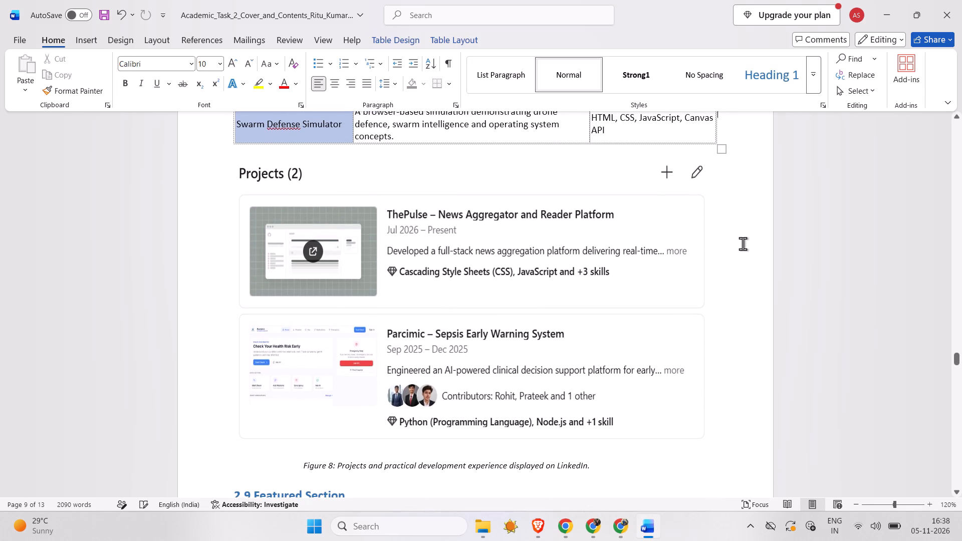
Enlarge the Featured screenshot on page 10 proportionally to about three quarters of the text width.
scroll(509, 246, "down", 1)
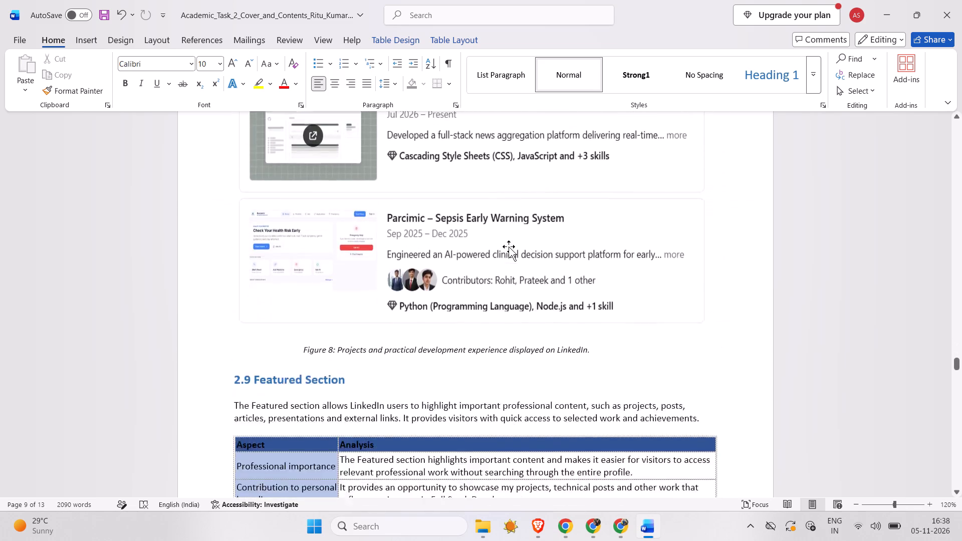
scroll(509, 246, "down", 1)
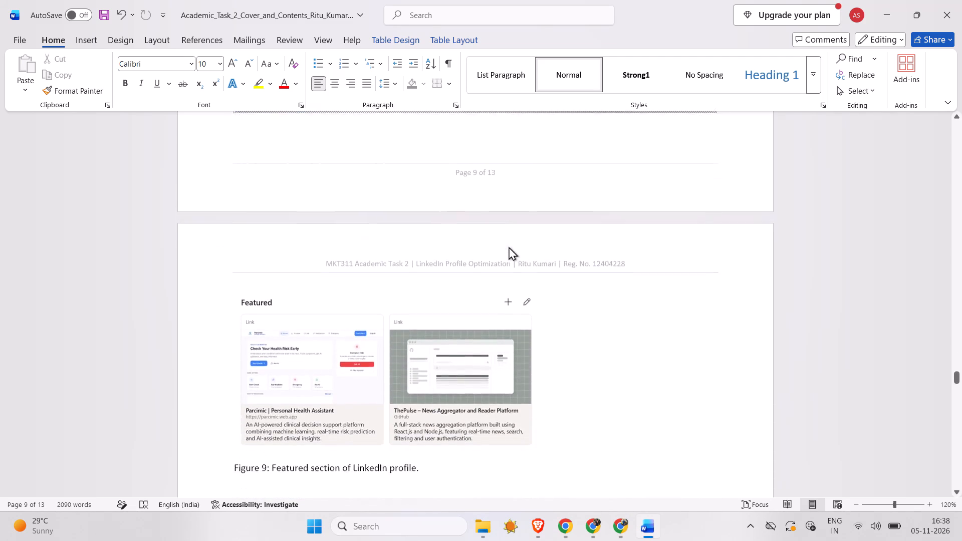
scroll(509, 246, "down", 1)
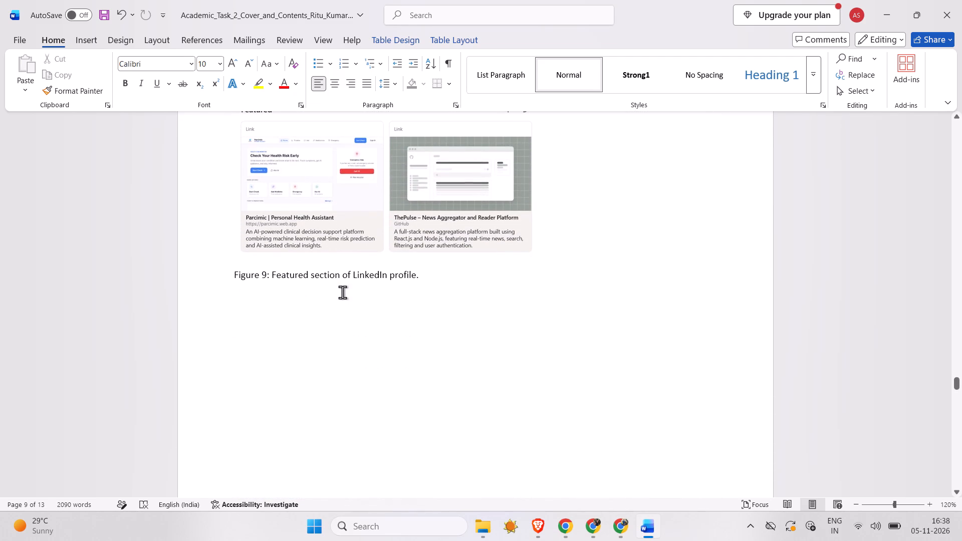
left_click(435, 208)
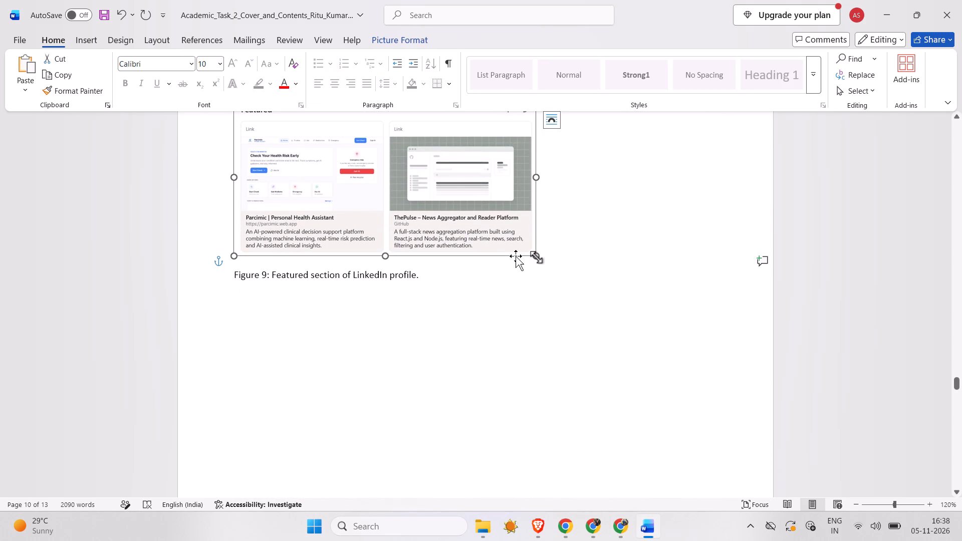
left_click_drag(537, 257, 659, 289)
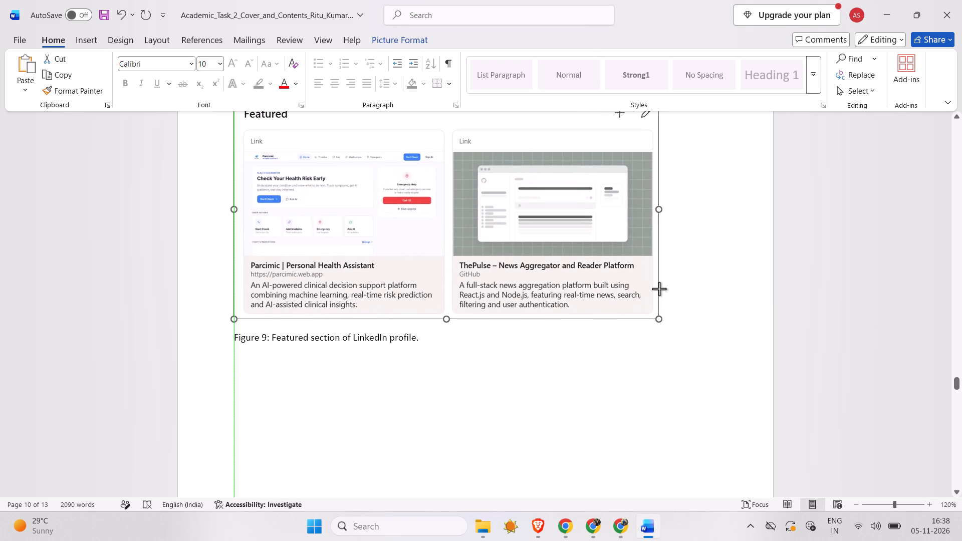
left_click_drag(659, 289, 596, 253)
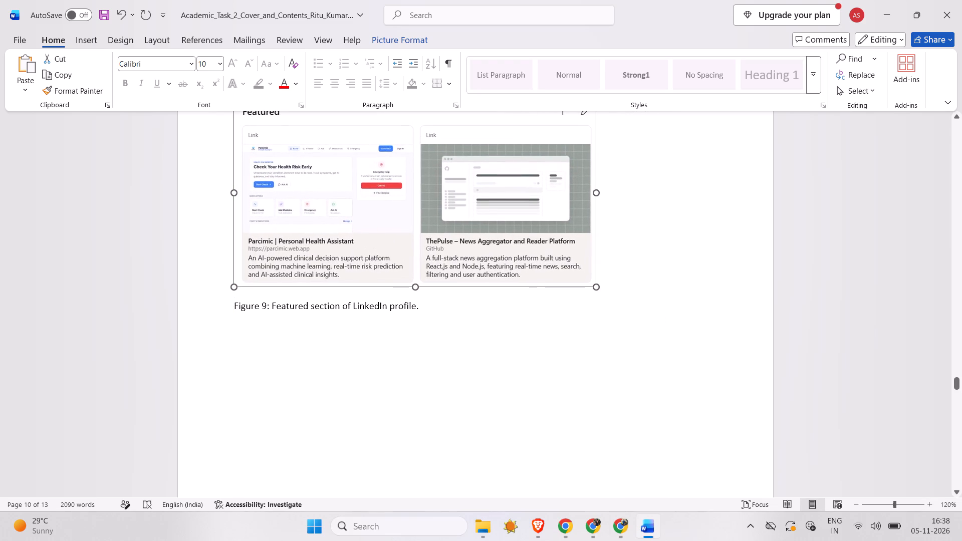
Format the full Figure 9 caption in 9 pt italic.
left_click_drag(432, 305, 268, 301)
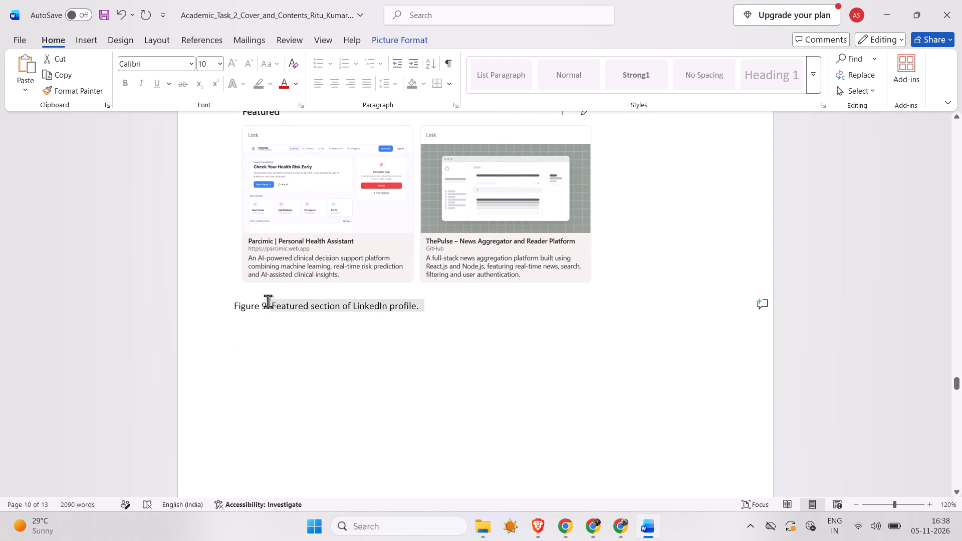
left_click_drag(268, 301, 244, 306)
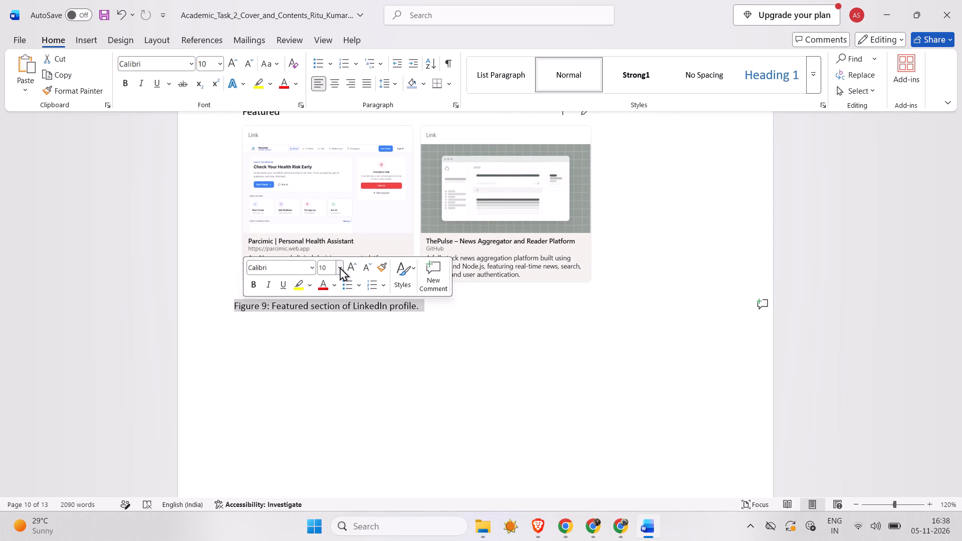
left_click(340, 267)
left_click(330, 45)
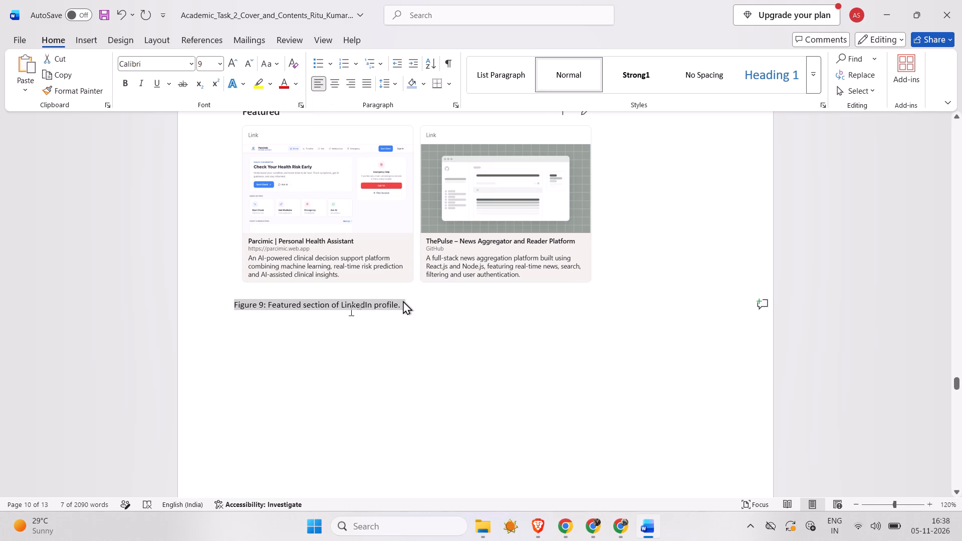
right_click(403, 301)
left_click(426, 336)
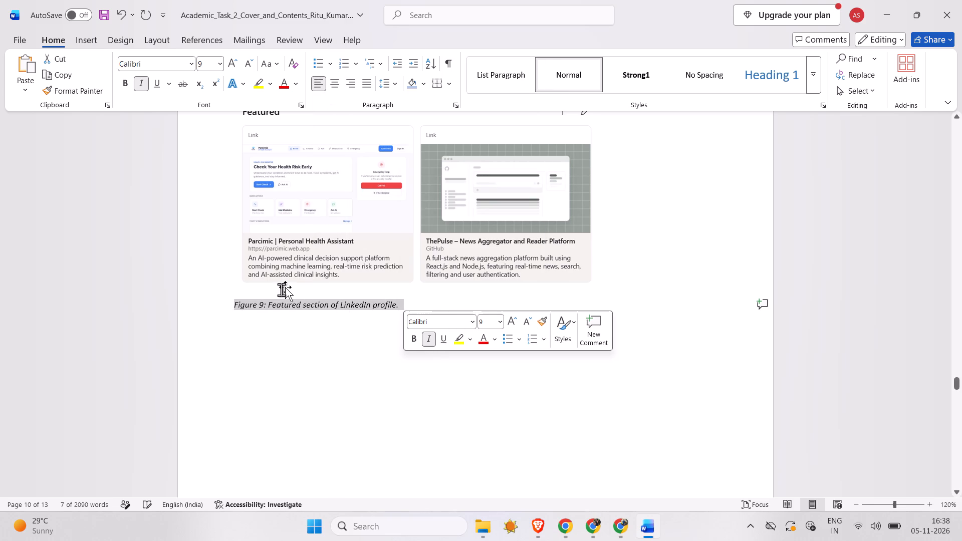
Indent the Figure 9 caption with leading spaces until it sits roughly centred on the page.
left_click(236, 302)
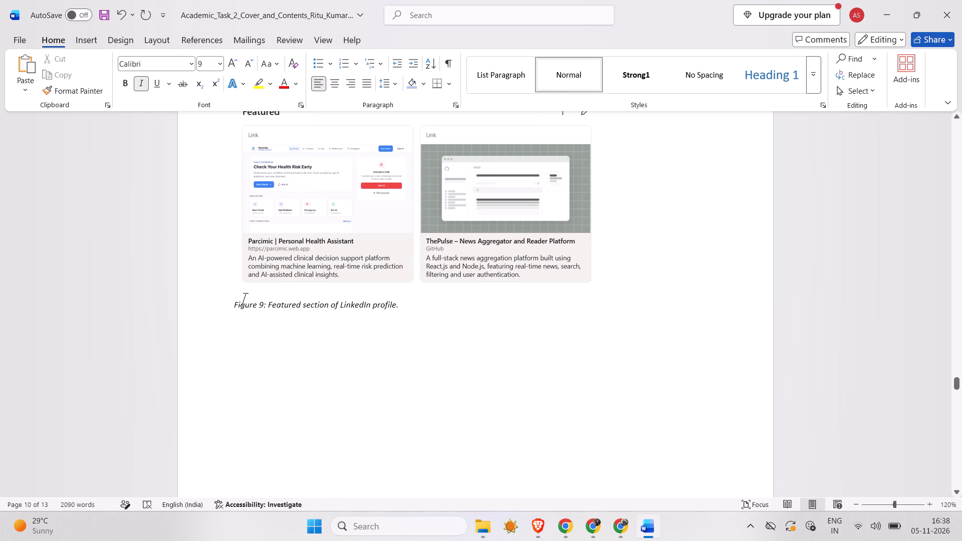
key("space")
key("space")
key("space")
key("space")
key("space")
key("space")
key("space")
key("space")
key("space")
key("space")
key("space")
key("space")
key("space")
key("space")
key("space")
key("space")
key("space")
key("space")
key("space")
key("space")
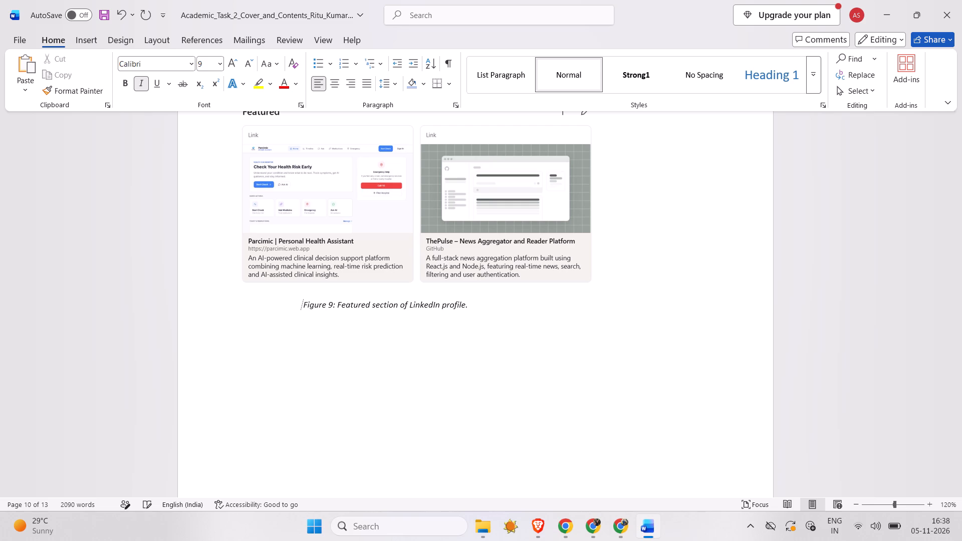
key("space")
key("space")
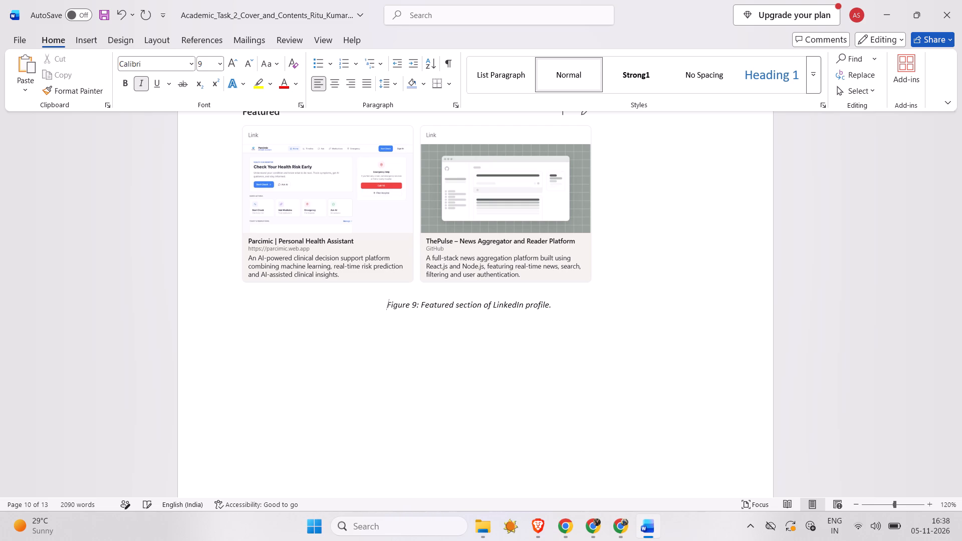
Widen the Featured screenshot on page 10 to almost the full text width and stretch it slightly taller from its bottom edge.
left_click(368, 236)
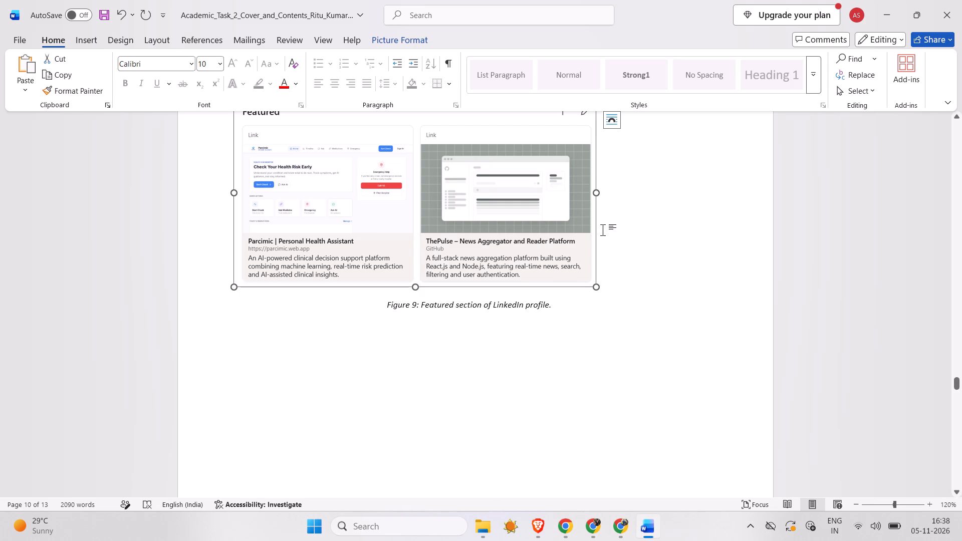
left_click_drag(598, 195, 713, 203)
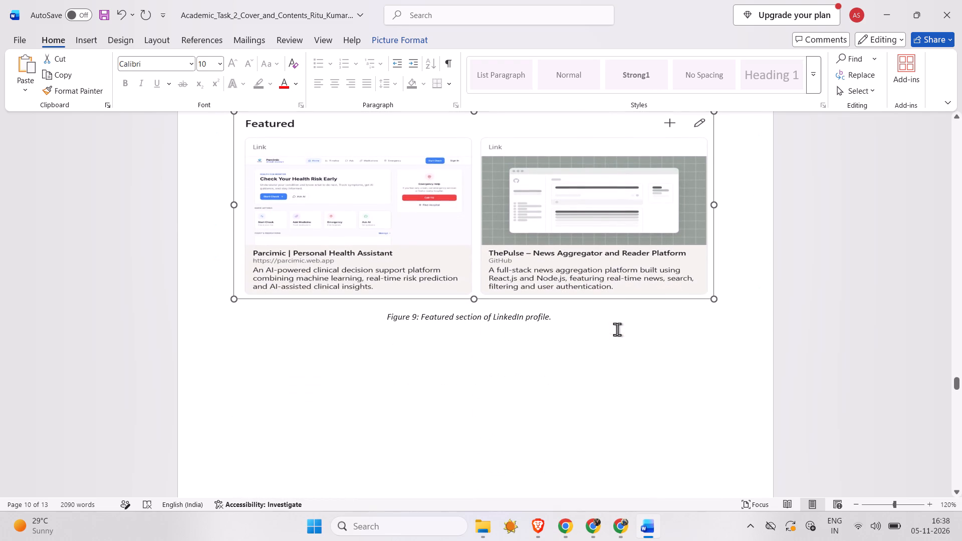
left_click_drag(712, 206, 709, 206)
left_click_drag(709, 206, 705, 207)
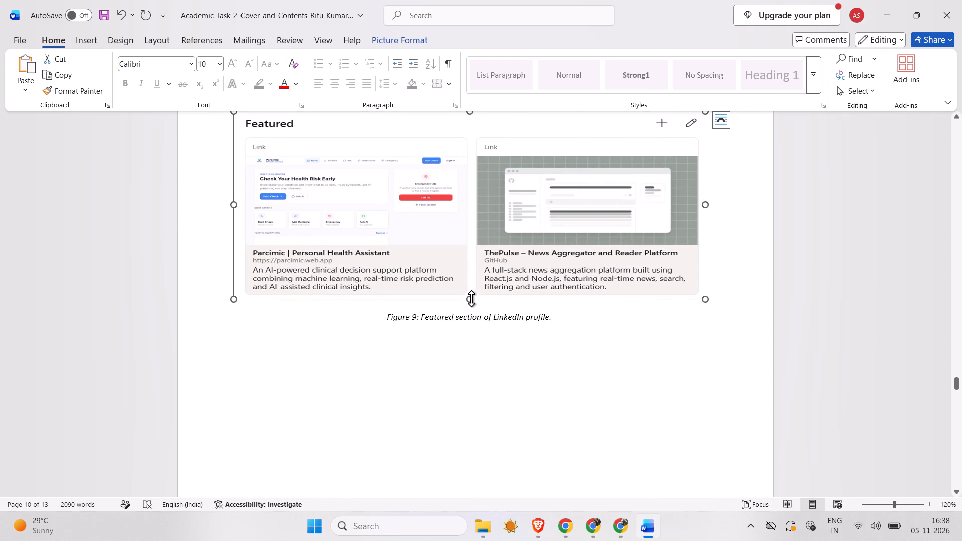
left_click_drag(471, 298, 472, 313)
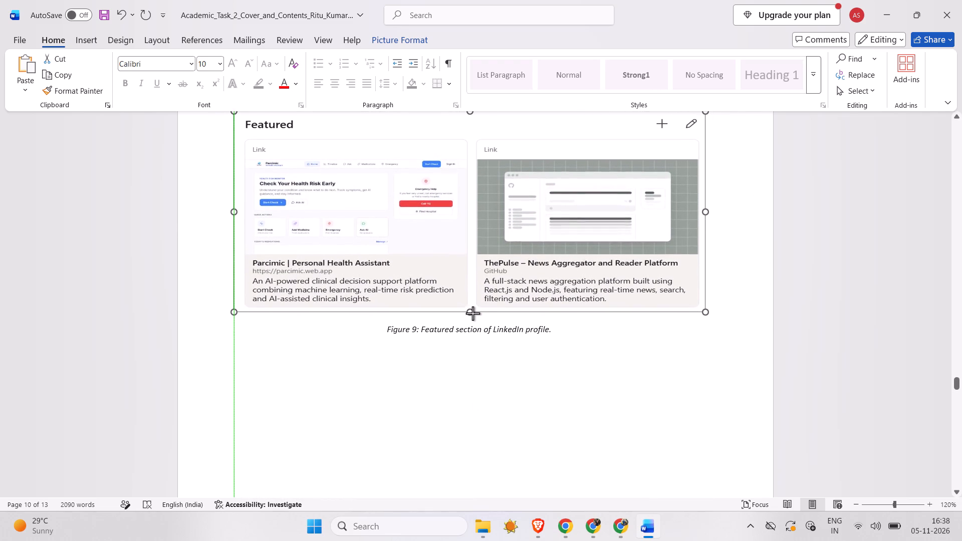
left_click_drag(472, 313, 474, 317)
left_click(461, 372)
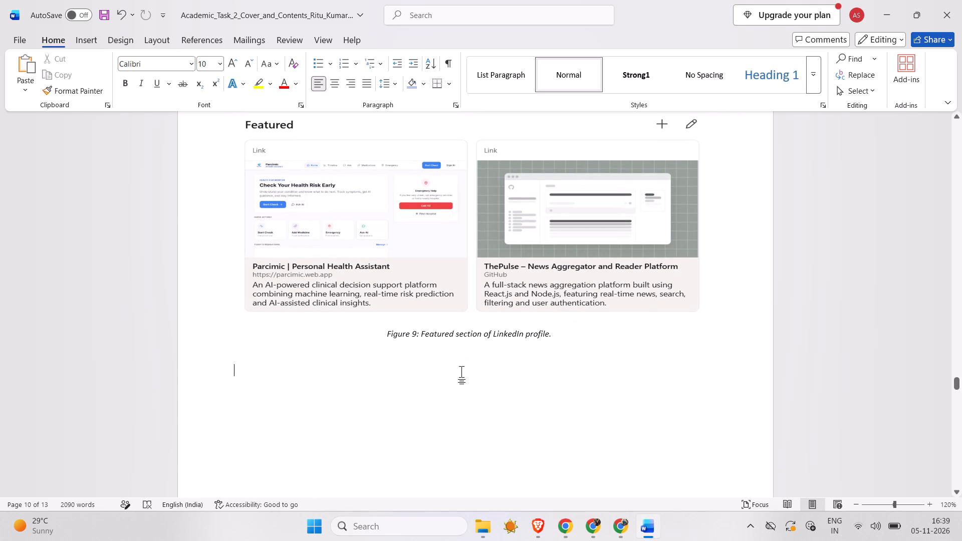
scroll(461, 372, "down", 3, "ctrl")
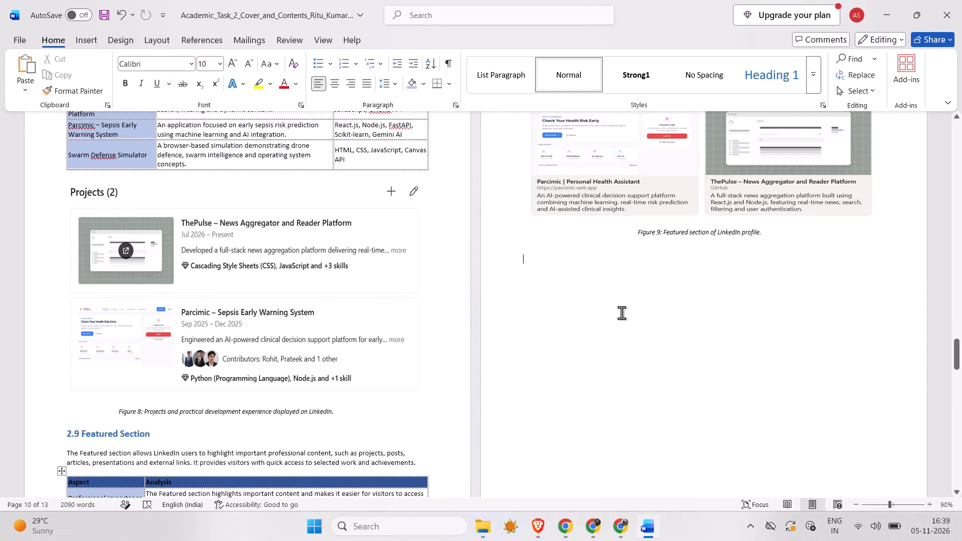
scroll(621, 313, "up", 1)
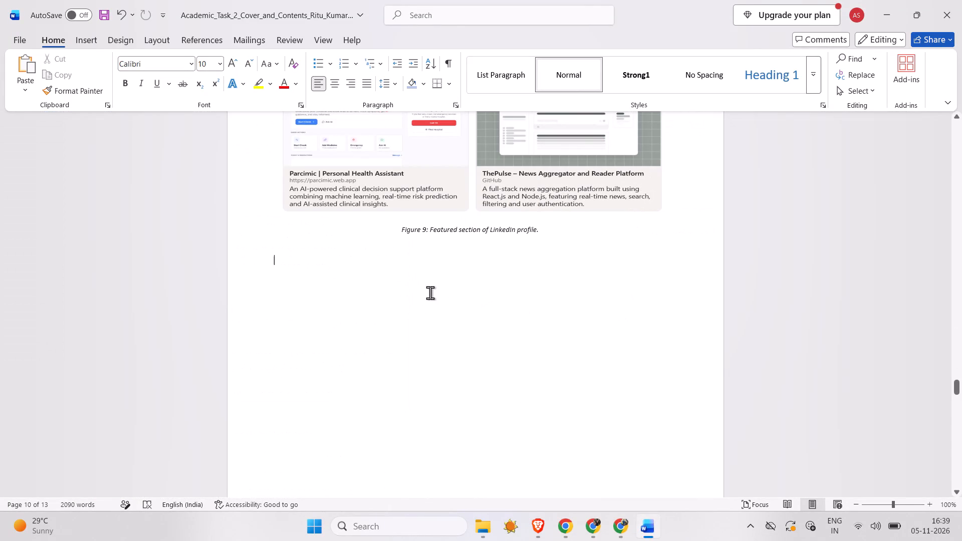
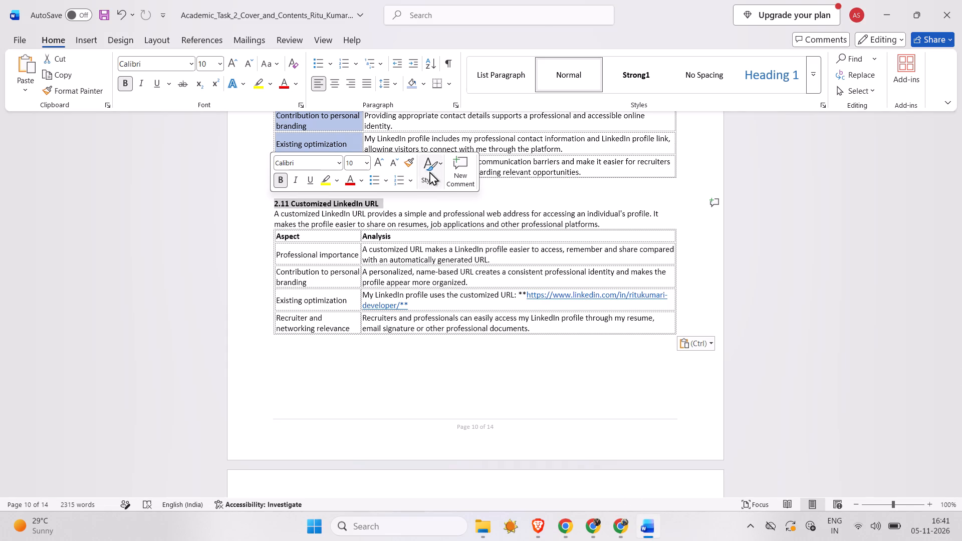
left_click(429, 171)
left_click(525, 251)
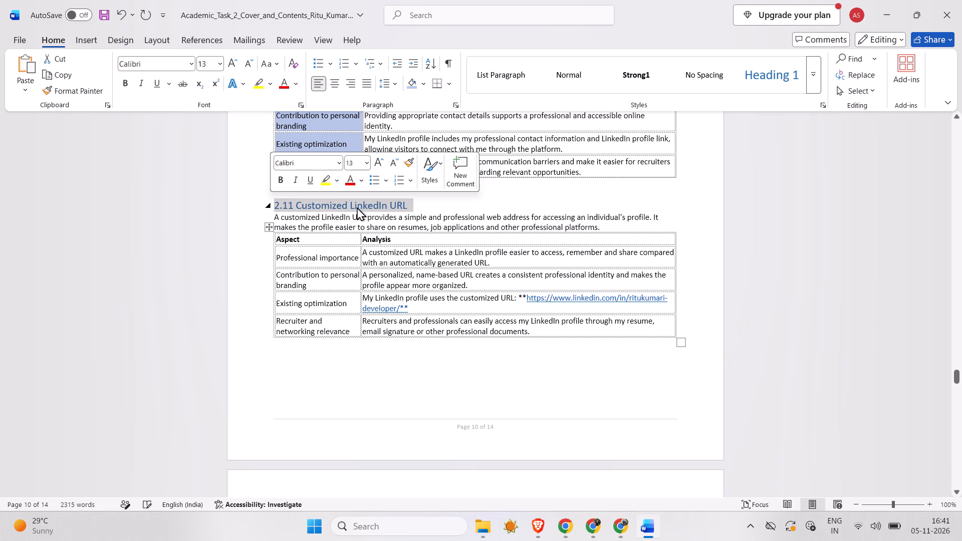
Bold the "2.11 Customized LinkedIn URL" heading and insert a blank line between it and the introductory paragraph.
left_click(282, 178)
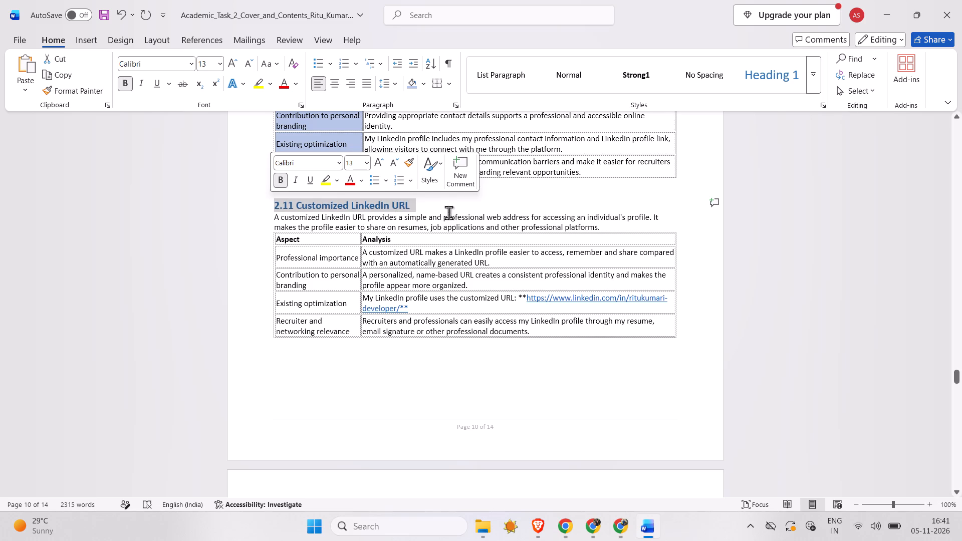
left_click(448, 208)
key("Return")
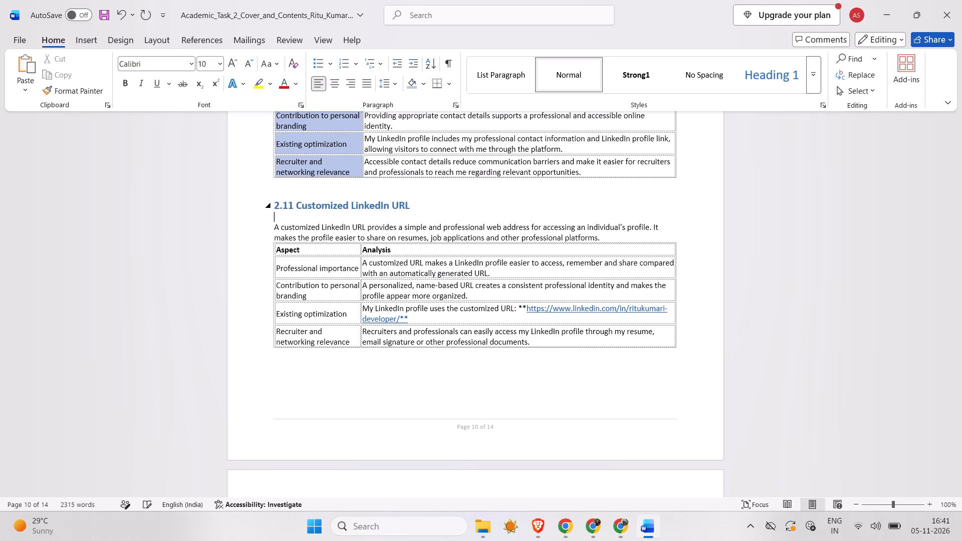
Shade the Aspect and Analysis header row of the Customized LinkedIn URL table dark blue.
left_click(350, 243)
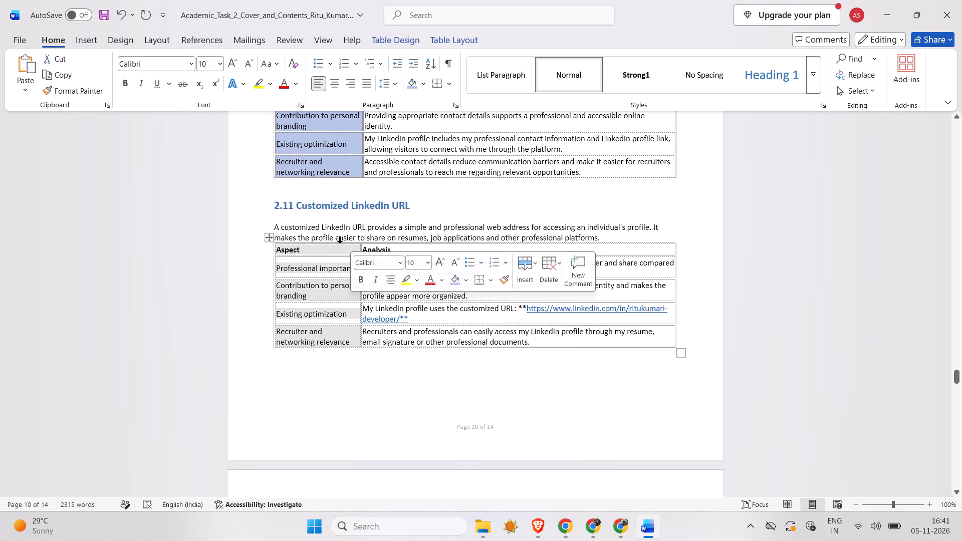
left_click(340, 243)
left_click(246, 265)
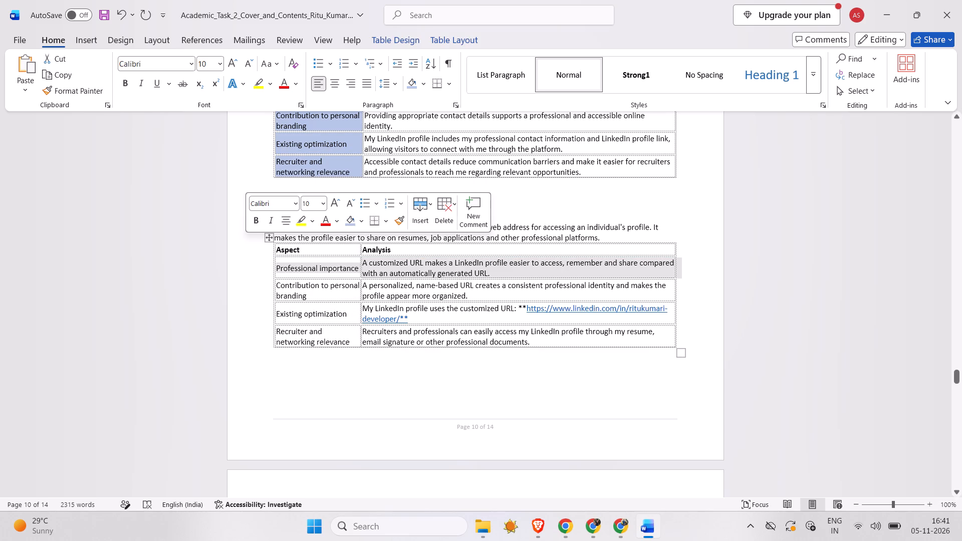
left_click(224, 267)
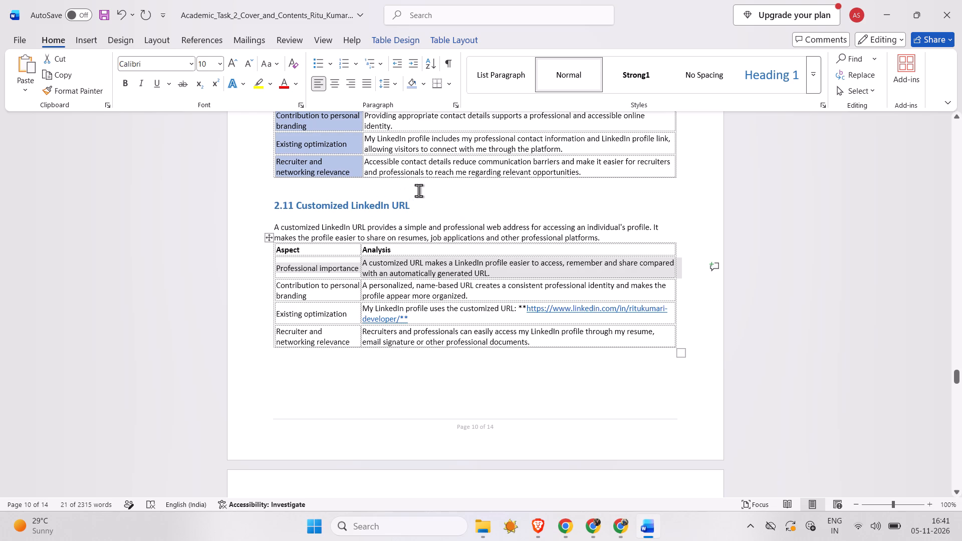
left_click(418, 190)
left_click_drag(308, 252, 347, 251)
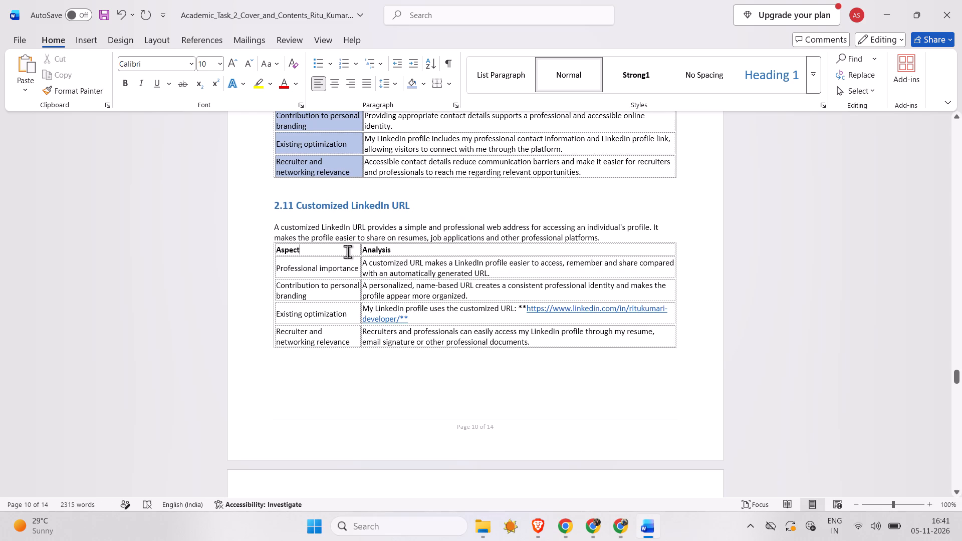
left_click_drag(347, 251, 381, 250)
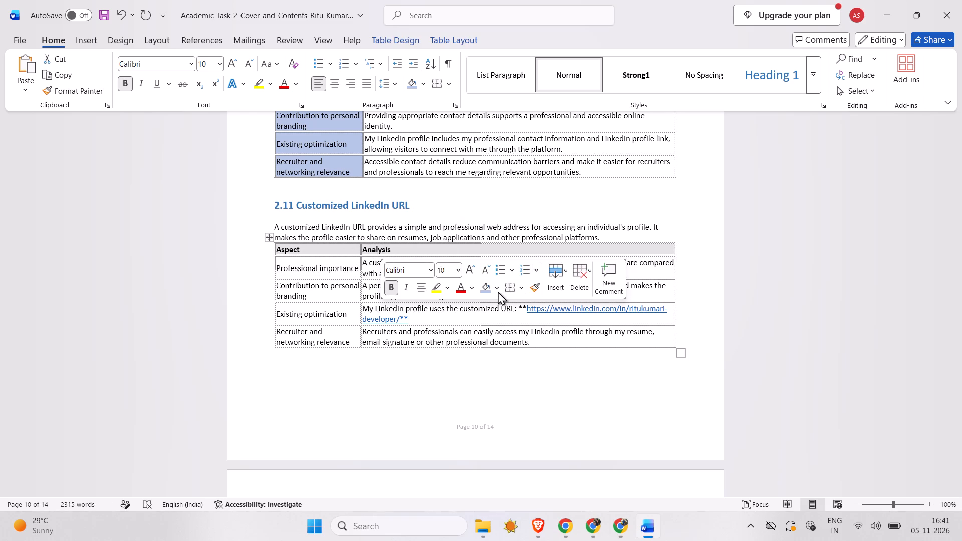
left_click(498, 291)
left_click(555, 171)
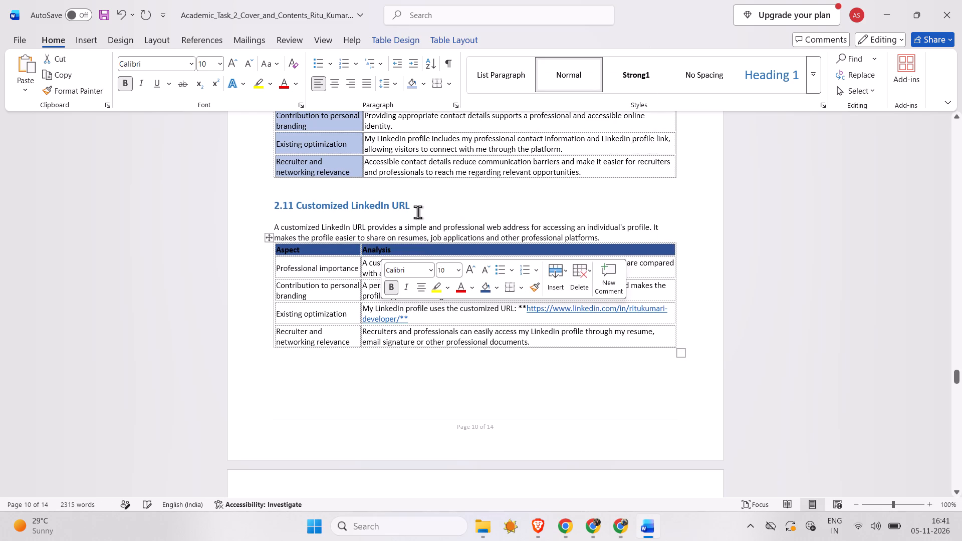
Shade the four Aspect cells below the header row of the Customized LinkedIn URL table light blue.
left_click_drag(311, 261, 320, 336)
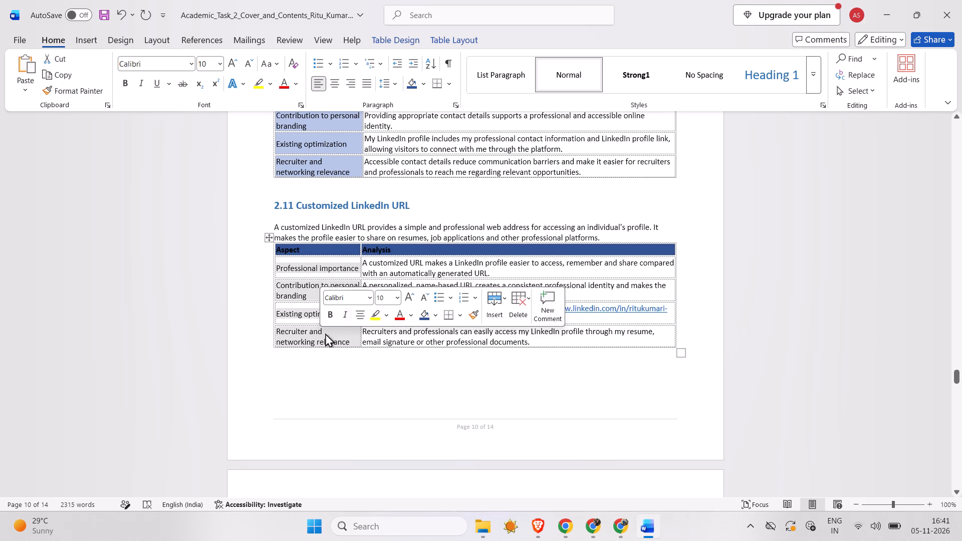
left_click(436, 317)
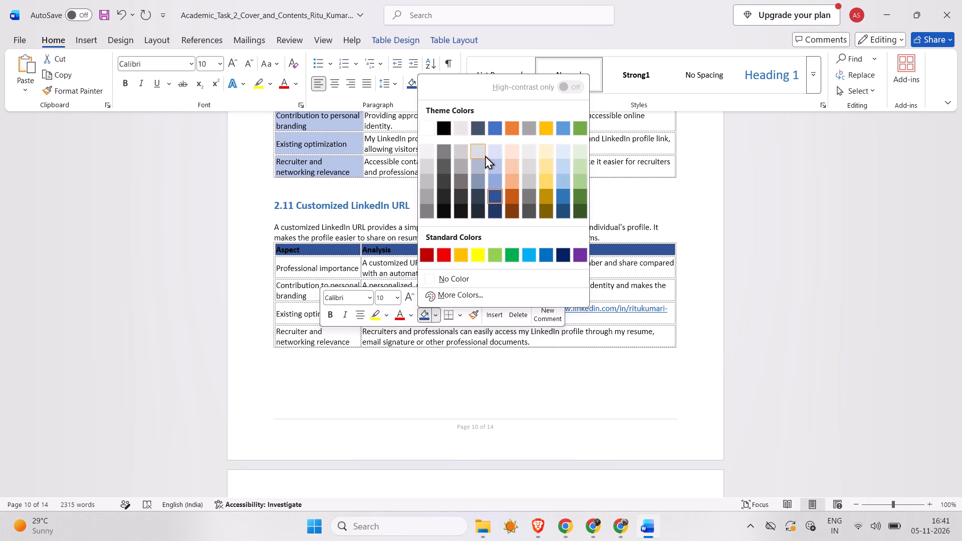
left_click(491, 159)
left_click(425, 385)
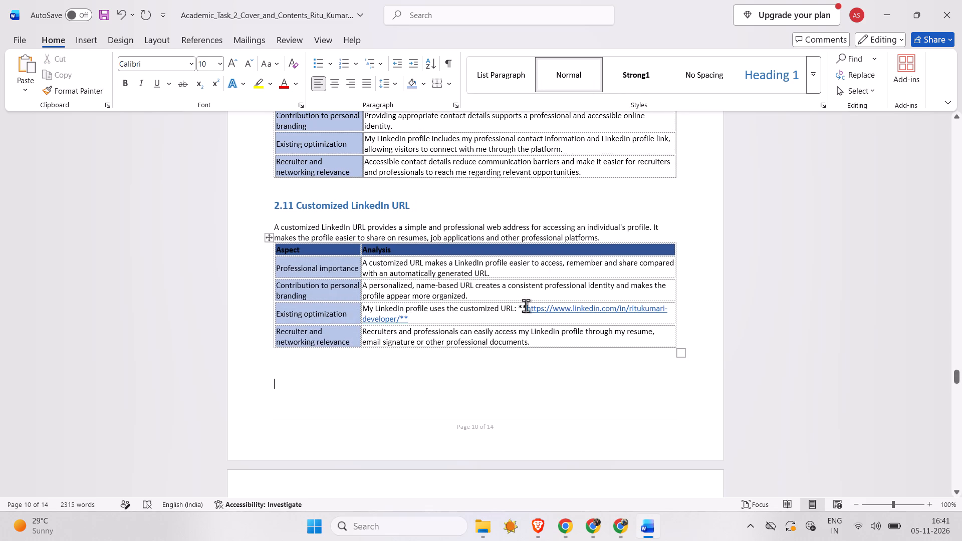
Bold the LinkedIn profile link in the Existing optimization row of the Customized LinkedIn URL table.
left_click_drag(526, 306, 630, 316)
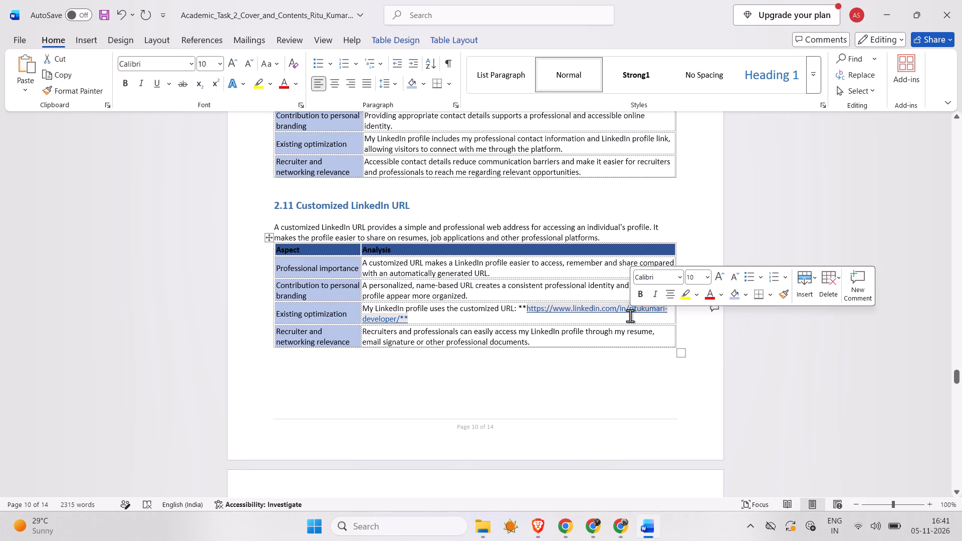
left_click(646, 294)
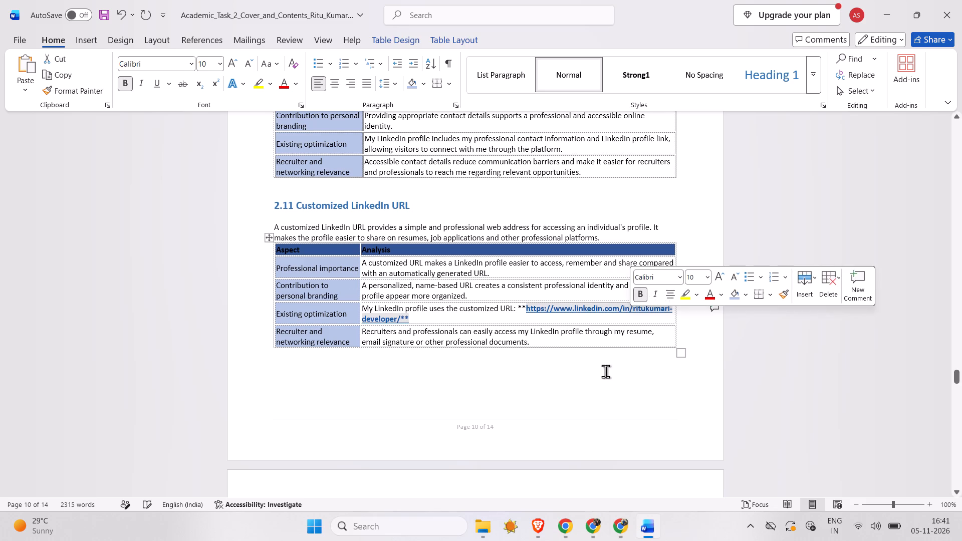
left_click(605, 371)
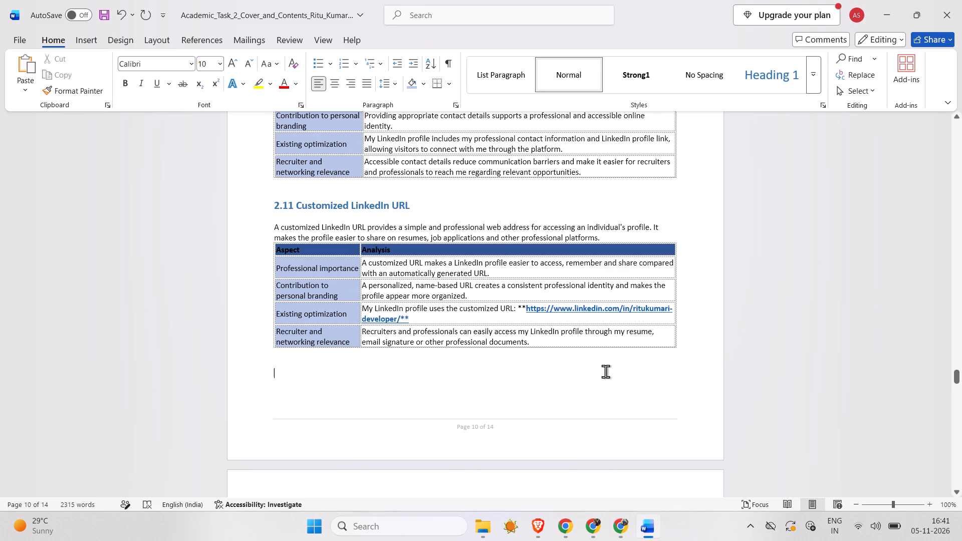
Review the report's sections and formatting from section 2.11 back to the cover page and down to the blank pages after it.
scroll(498, 288, "up", 1)
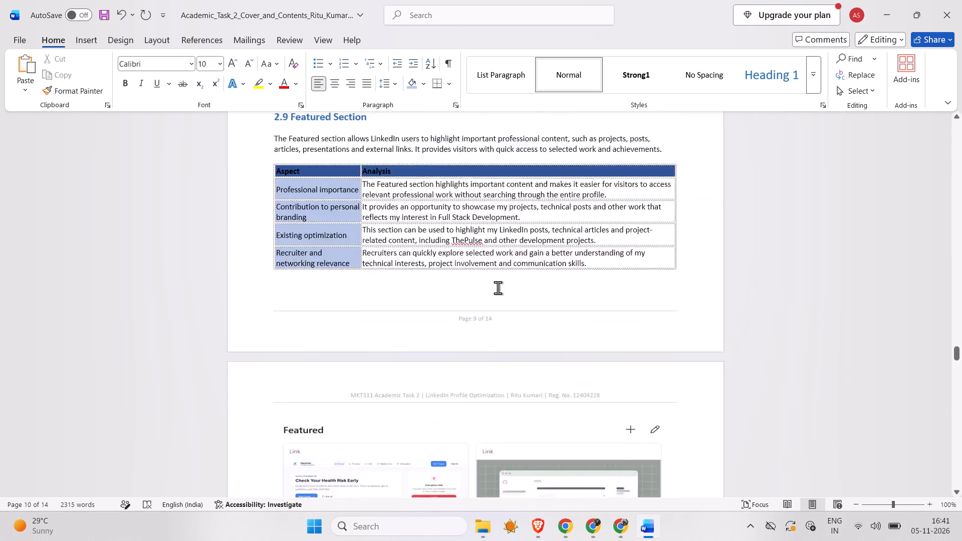
scroll(498, 288, "up", 1)
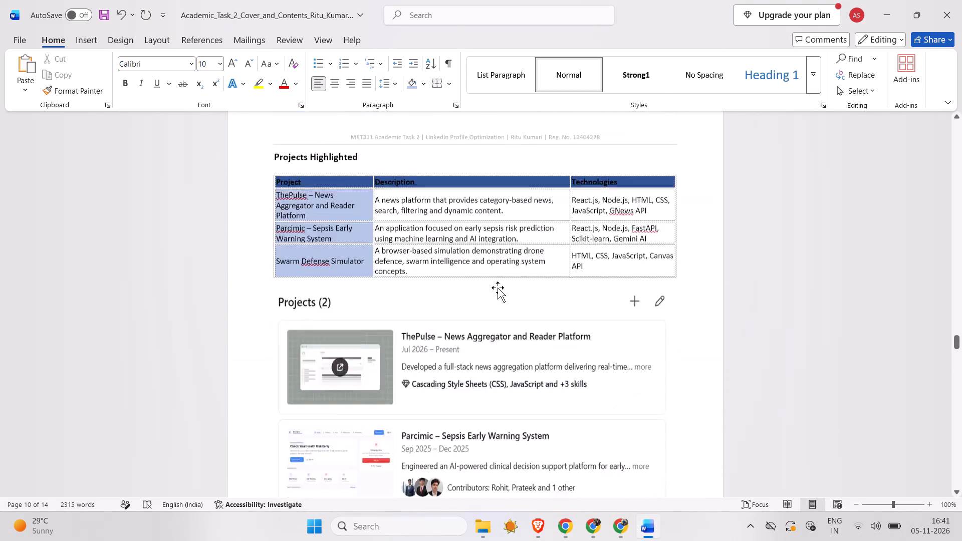
scroll(498, 288, "up", 1)
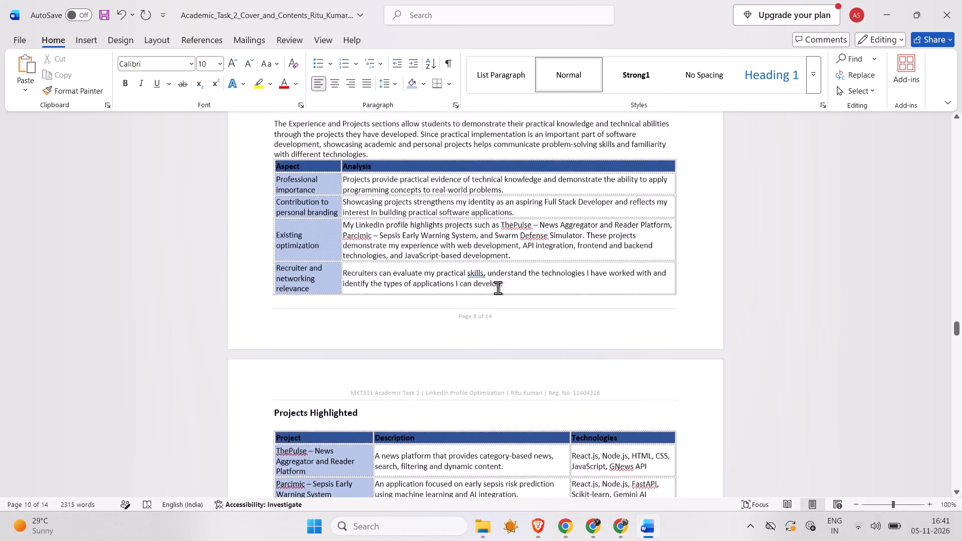
scroll(498, 288, "up", 2)
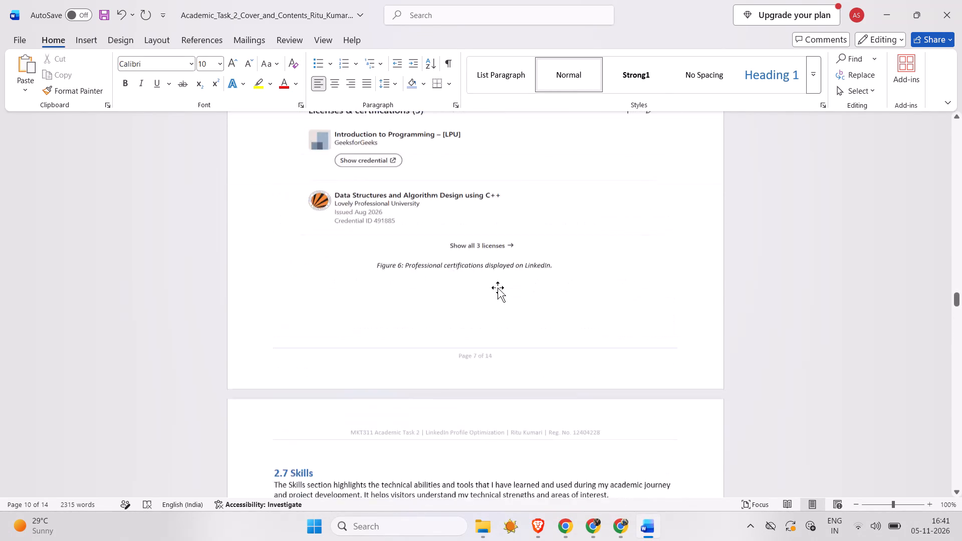
scroll(498, 288, "up", 2)
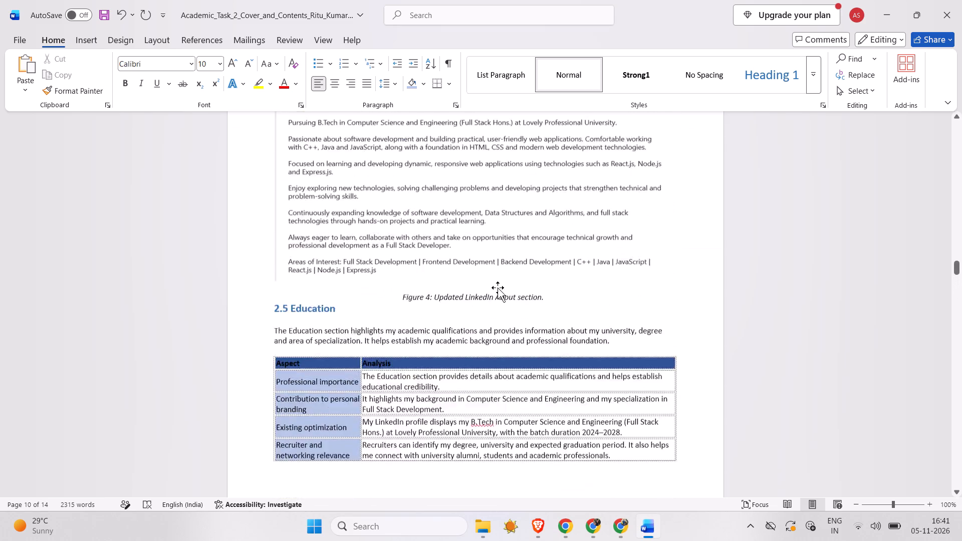
scroll(498, 288, "up", 2)
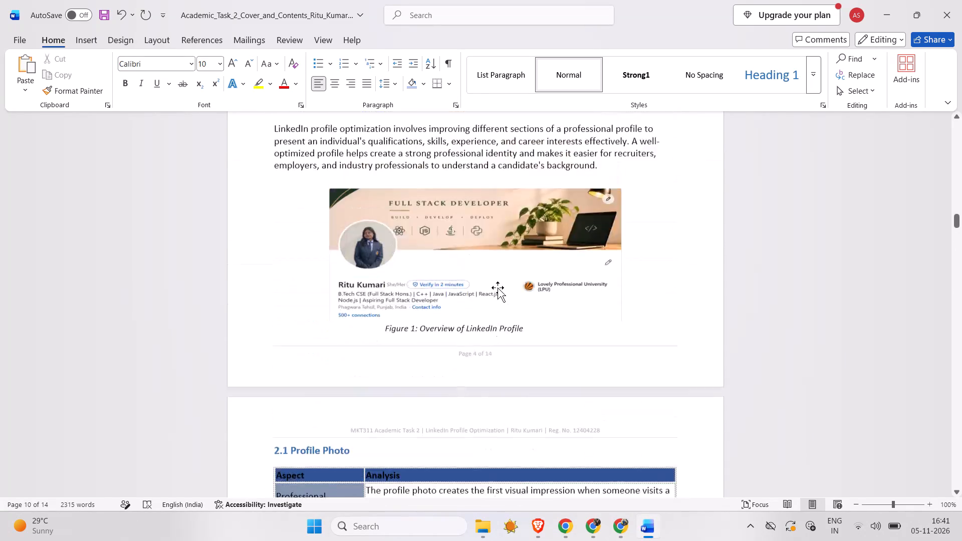
scroll(498, 288, "up", 2)
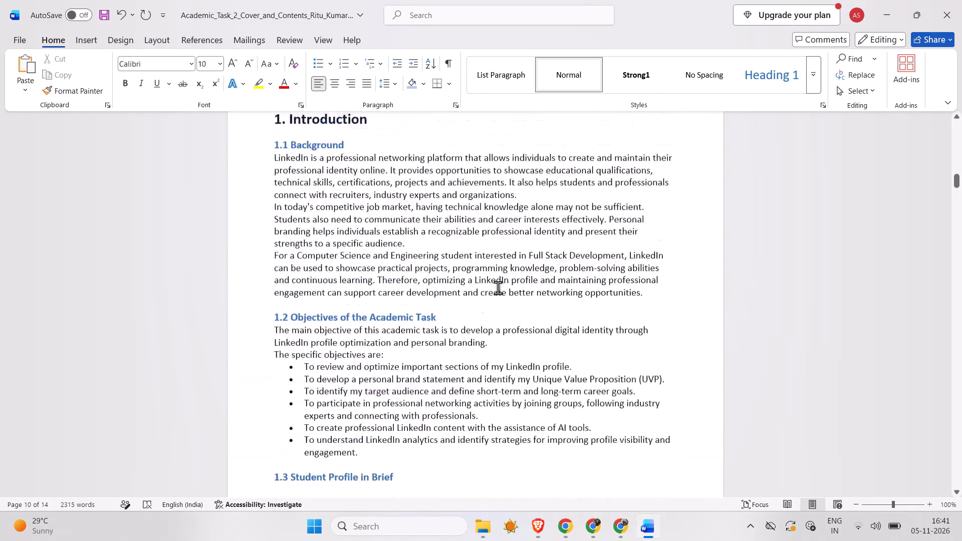
scroll(498, 288, "up", 1)
scroll(498, 288, "down", 2)
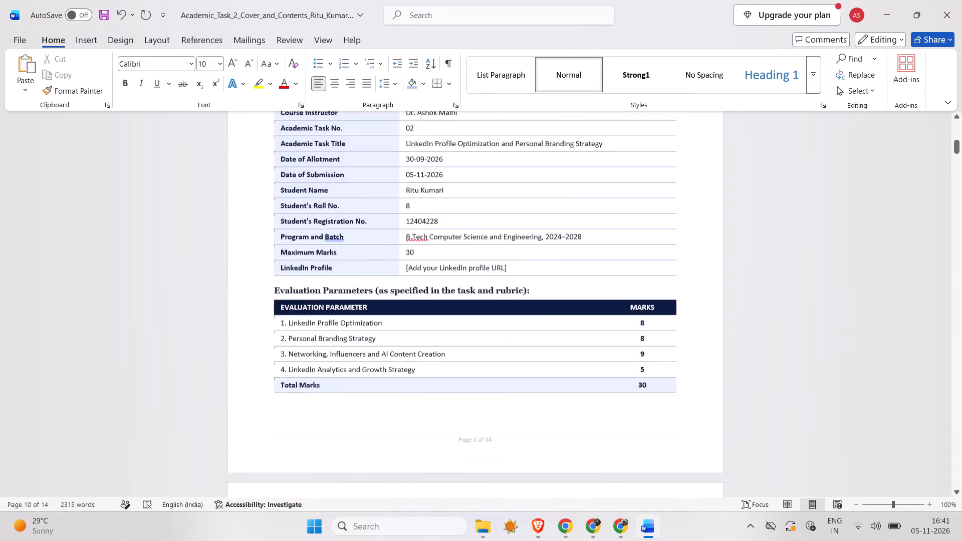
scroll(498, 288, "down", 3)
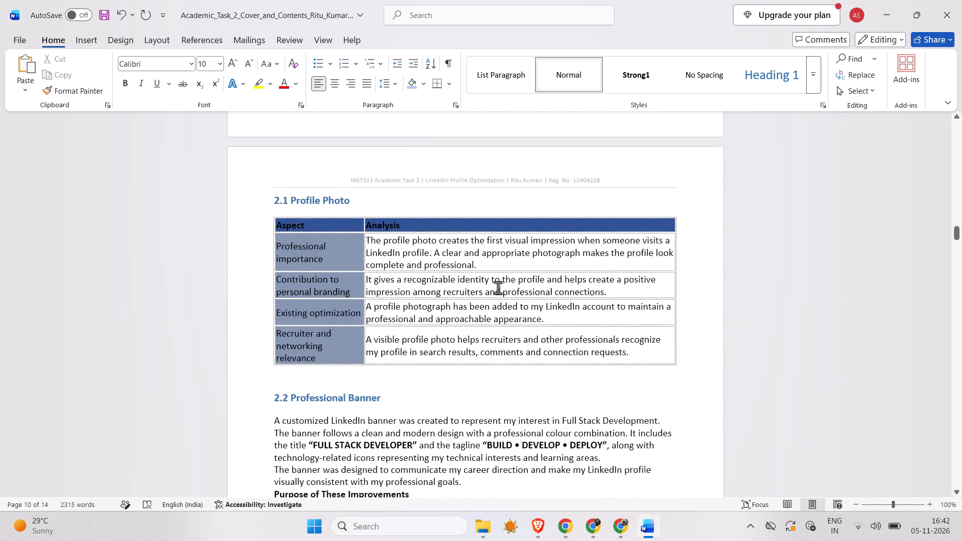
scroll(498, 288, "down", 3)
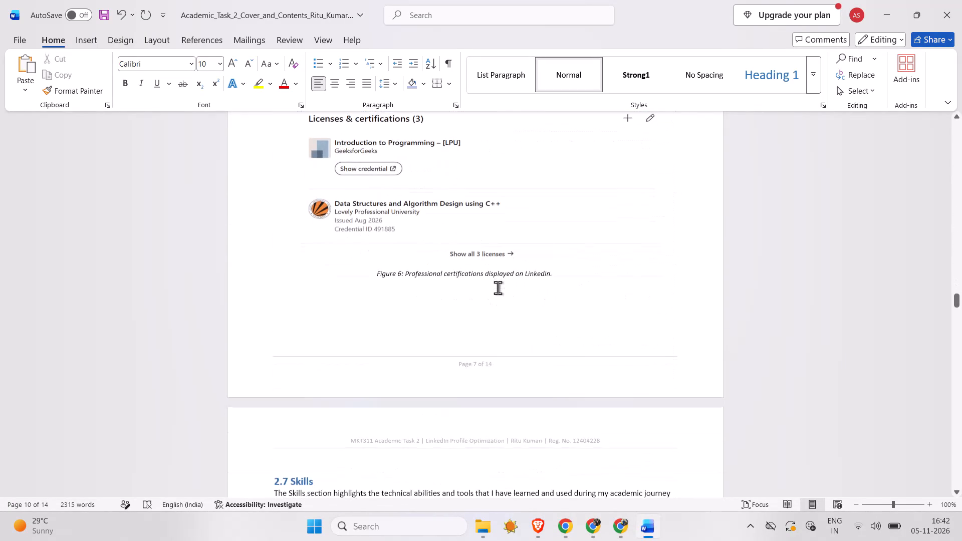
scroll(498, 288, "down", 1)
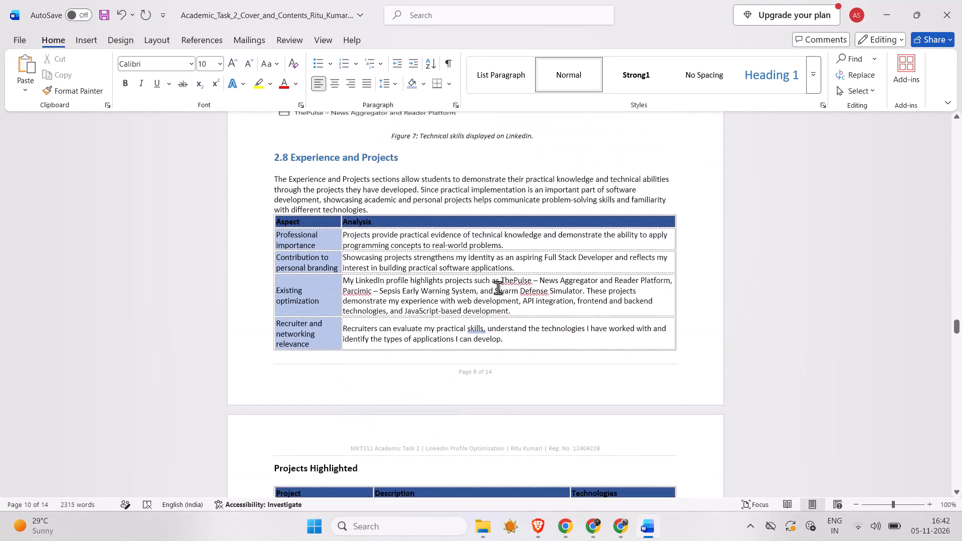
scroll(498, 288, "down", 2)
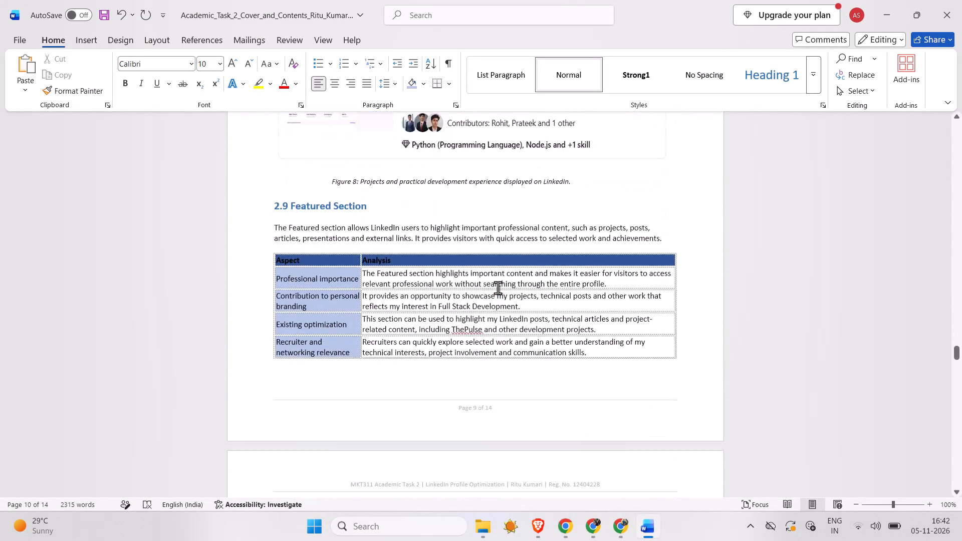
scroll(498, 288, "down", 2)
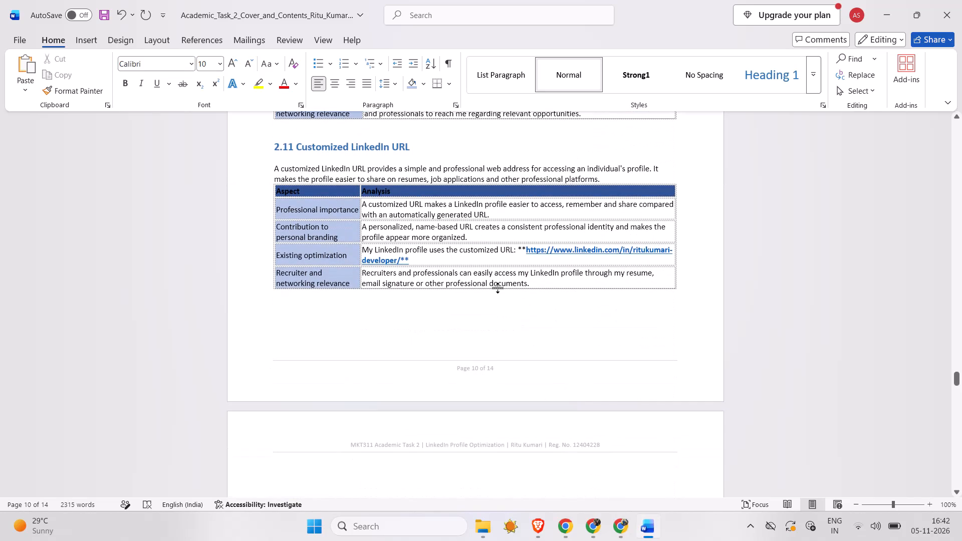
scroll(498, 288, "down", 1)
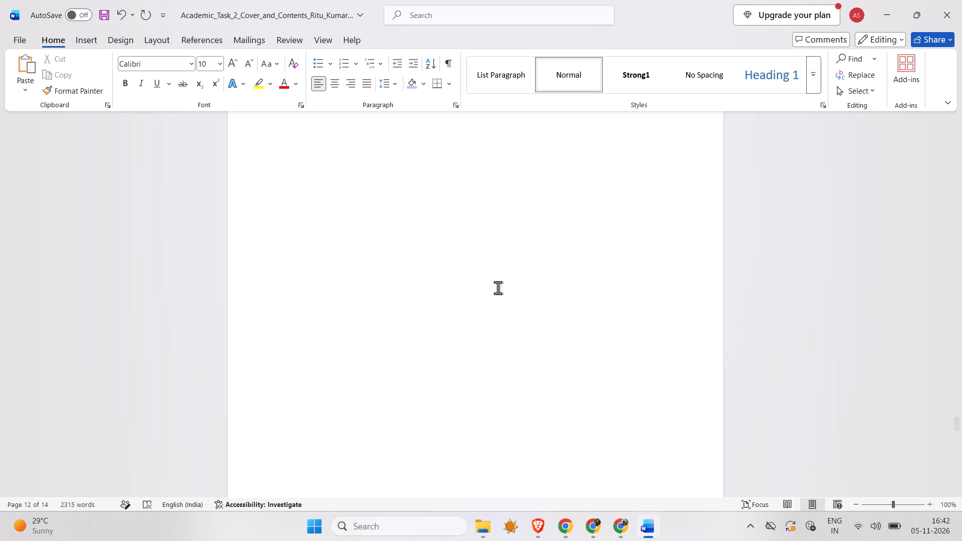
left_click(498, 288)
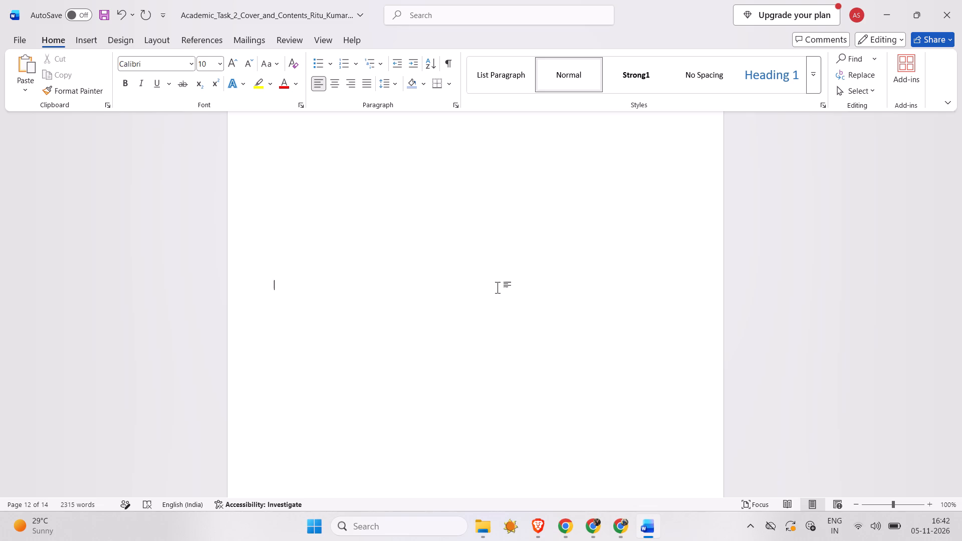
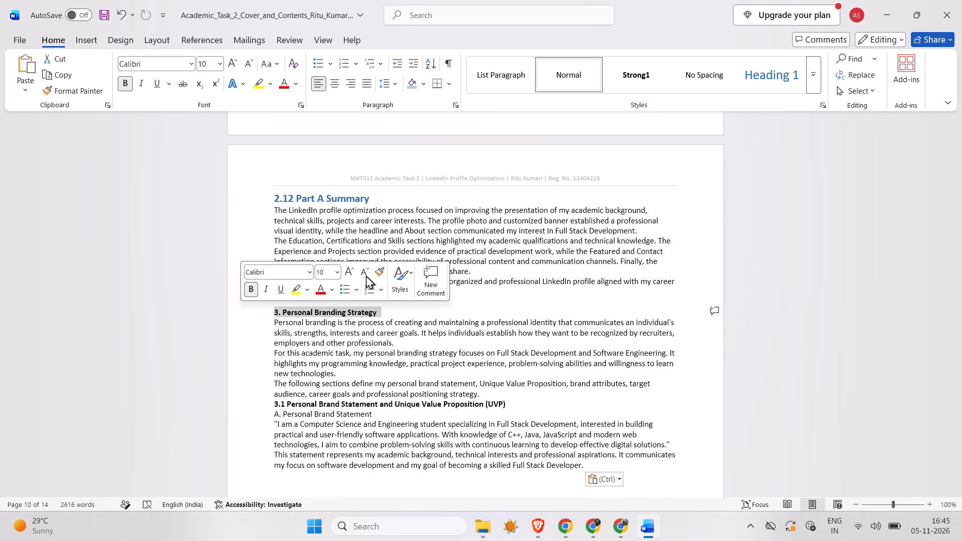
left_click(330, 311)
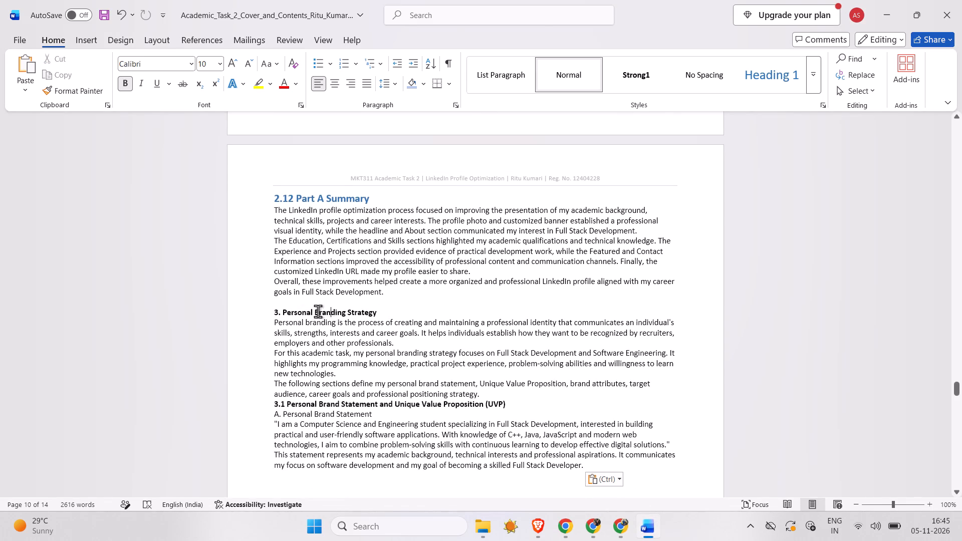
left_click(280, 312)
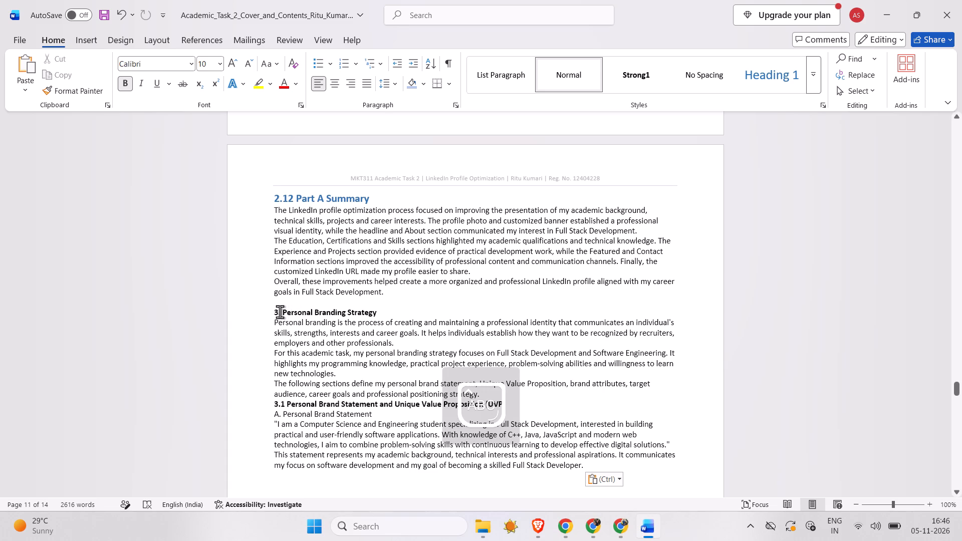
type("art")
key("space")
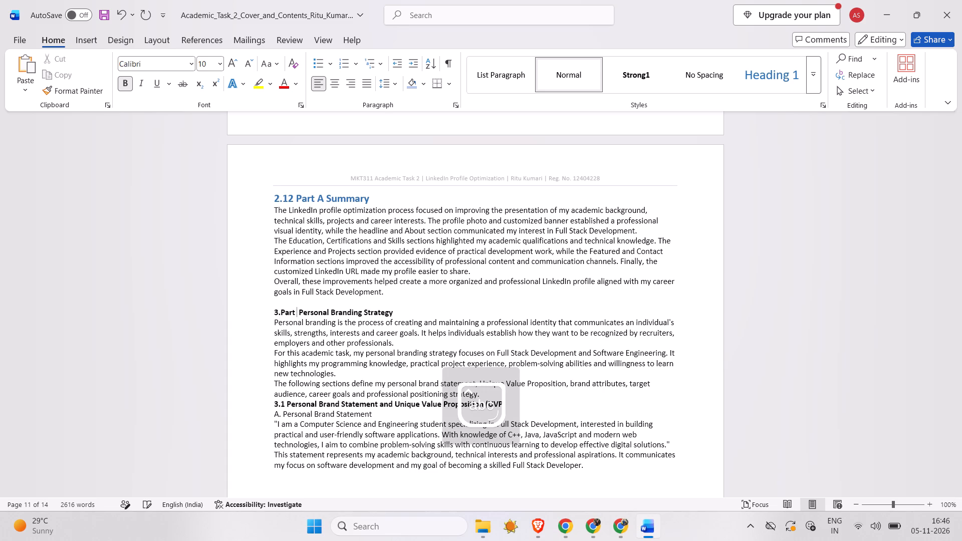
key("shift+colon")
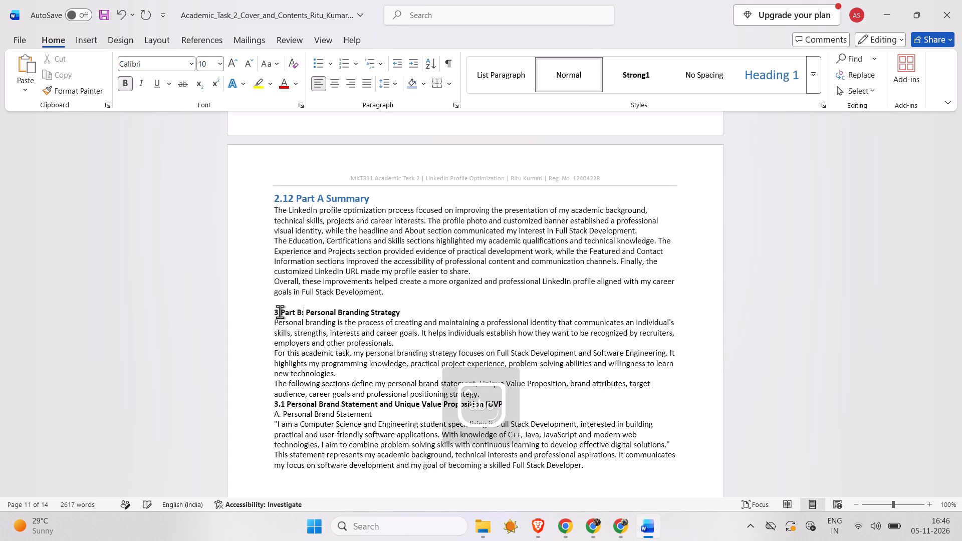
key("space")
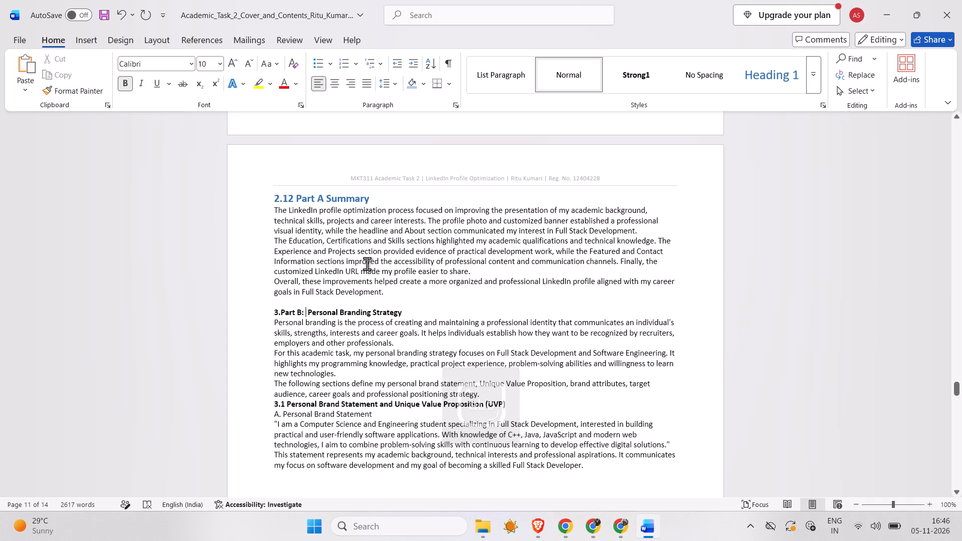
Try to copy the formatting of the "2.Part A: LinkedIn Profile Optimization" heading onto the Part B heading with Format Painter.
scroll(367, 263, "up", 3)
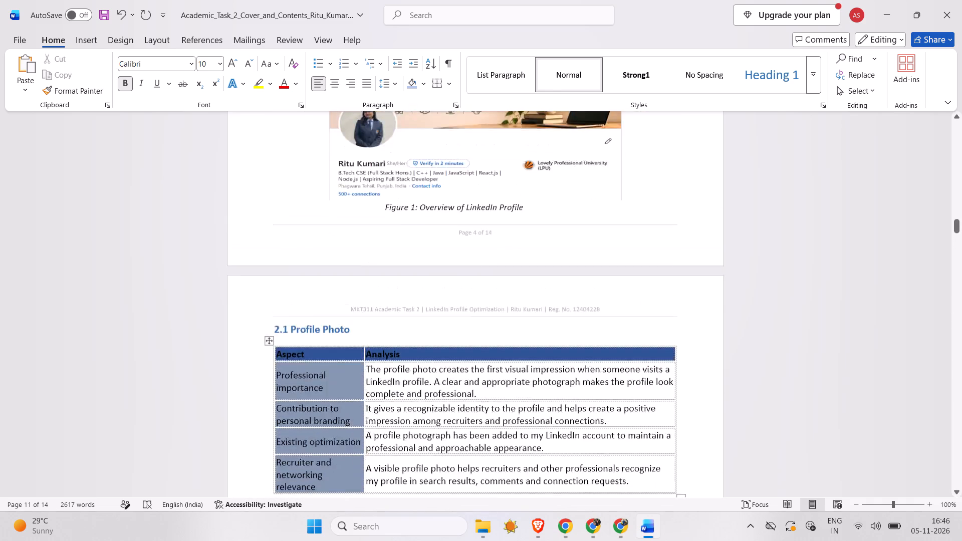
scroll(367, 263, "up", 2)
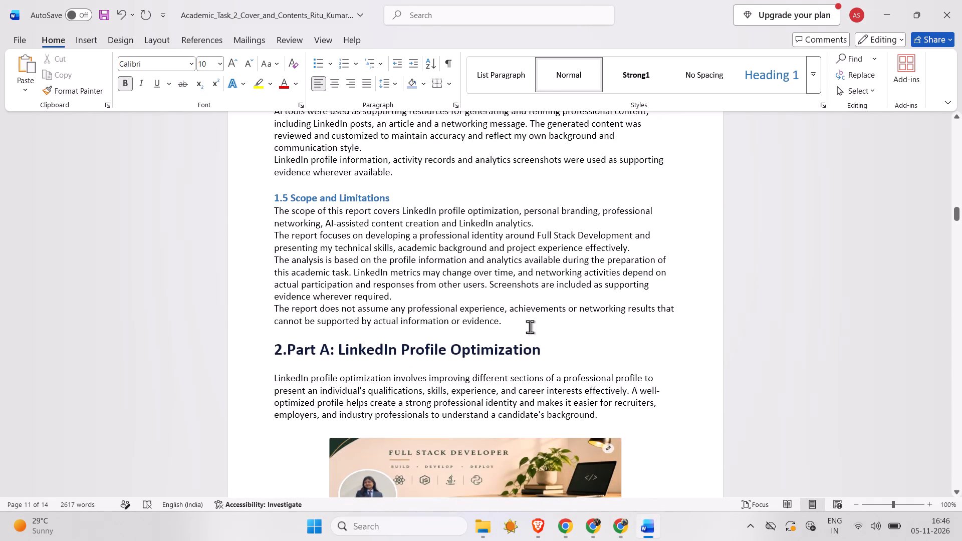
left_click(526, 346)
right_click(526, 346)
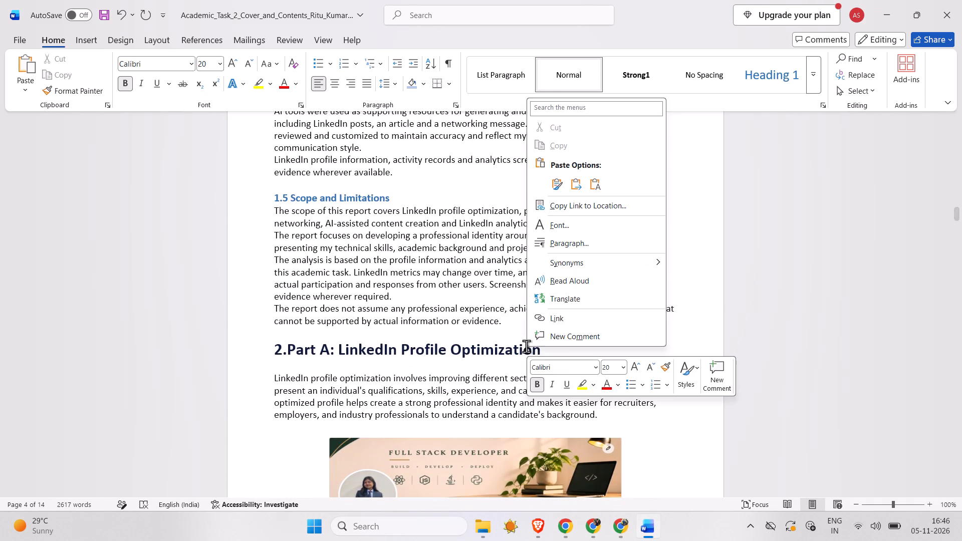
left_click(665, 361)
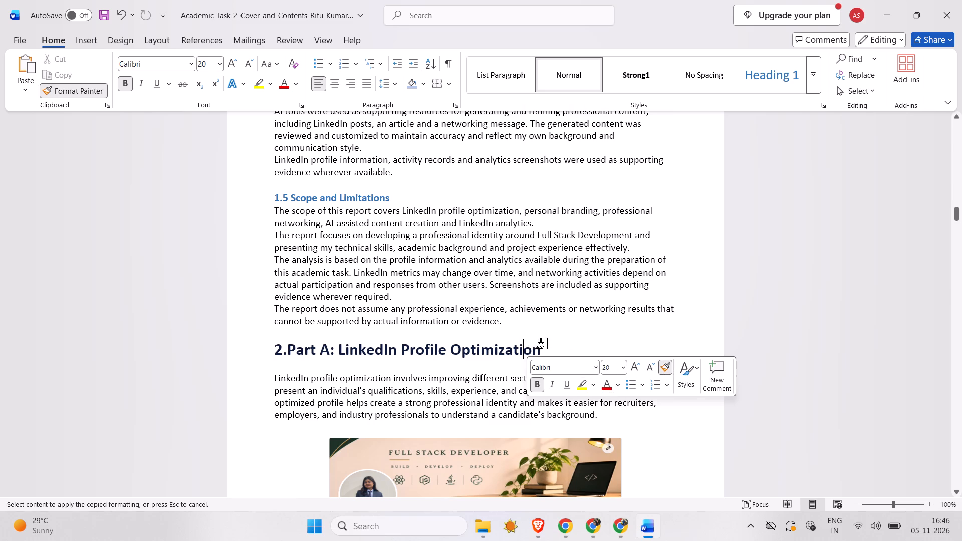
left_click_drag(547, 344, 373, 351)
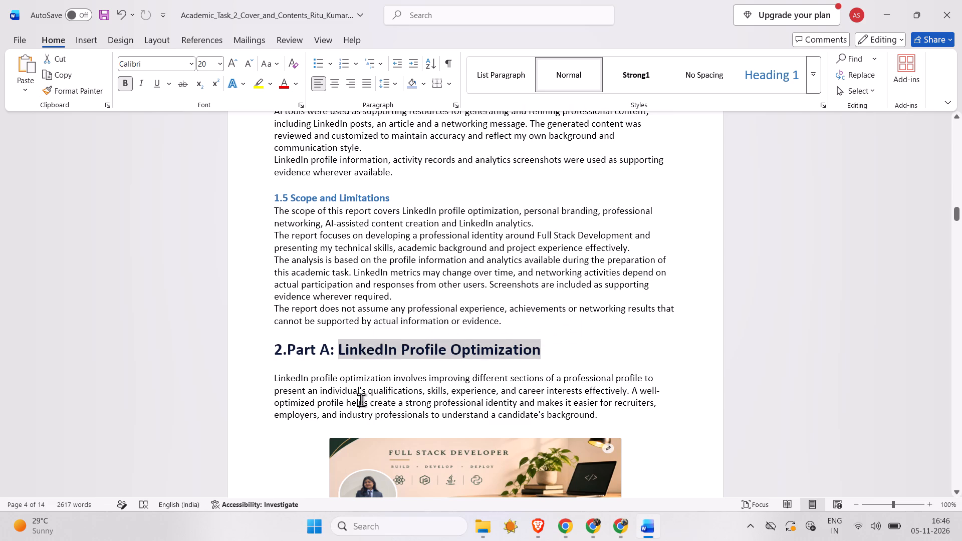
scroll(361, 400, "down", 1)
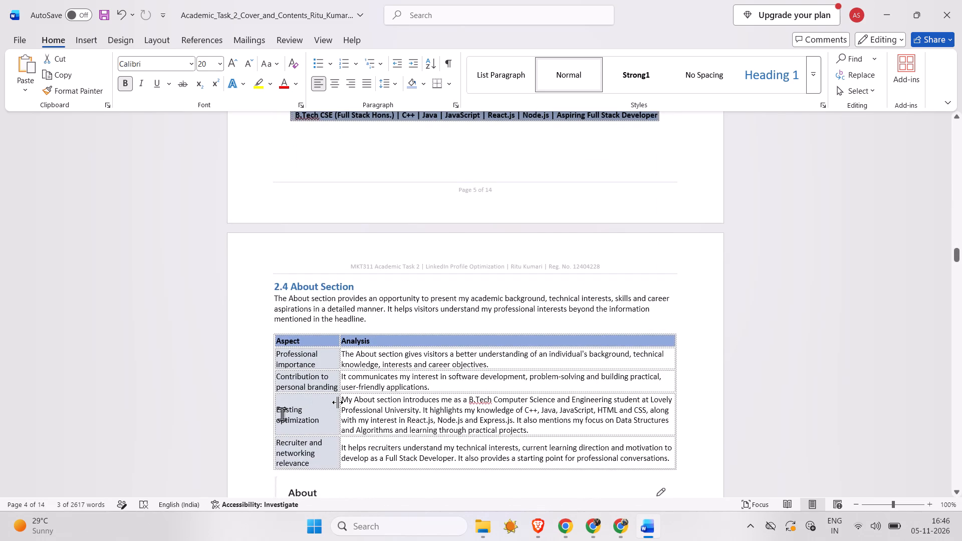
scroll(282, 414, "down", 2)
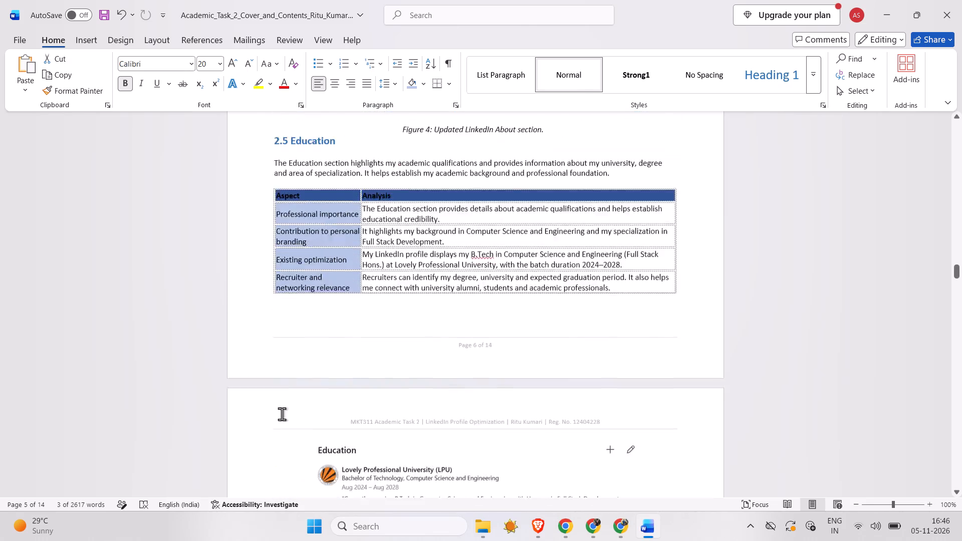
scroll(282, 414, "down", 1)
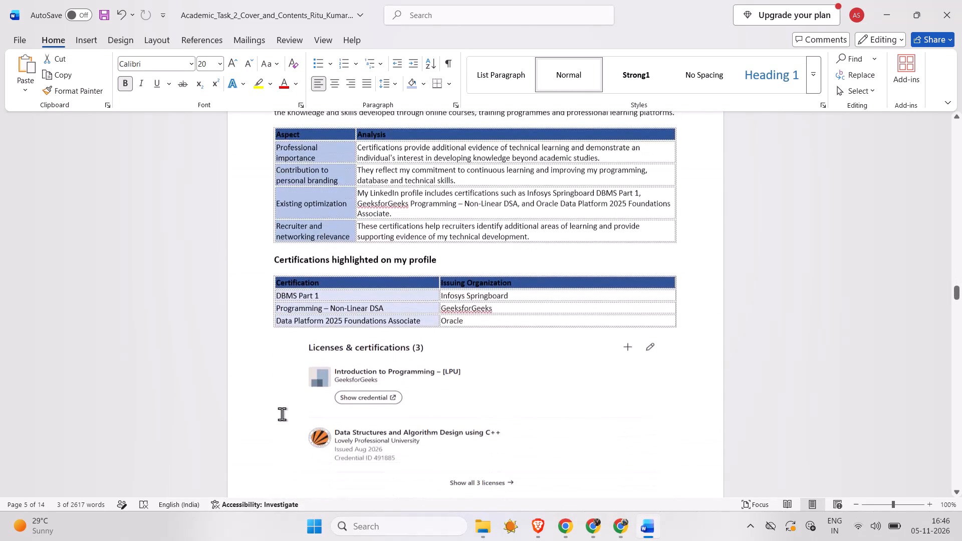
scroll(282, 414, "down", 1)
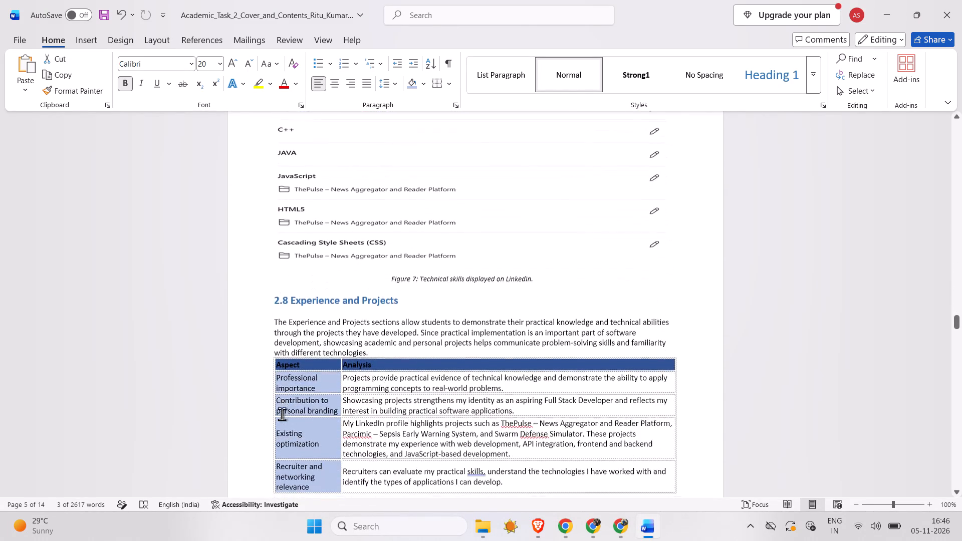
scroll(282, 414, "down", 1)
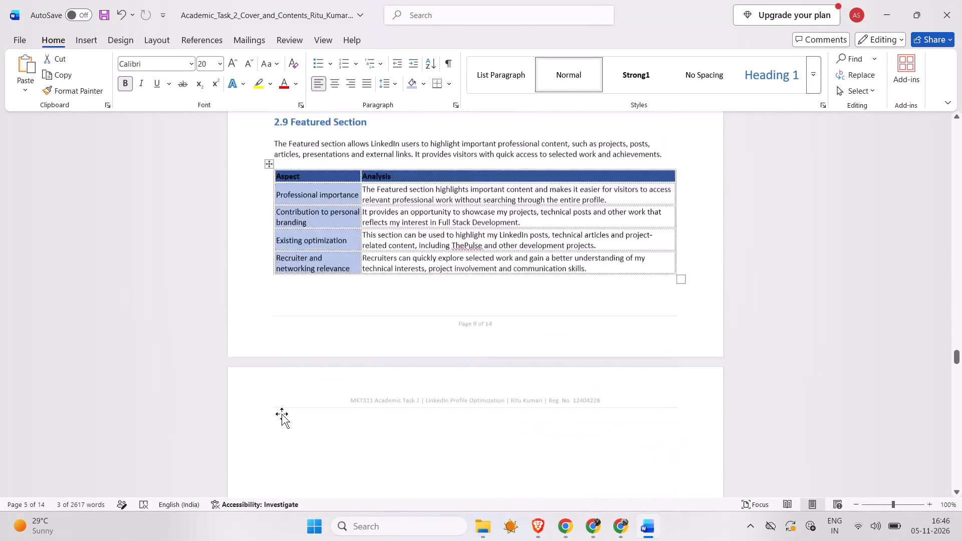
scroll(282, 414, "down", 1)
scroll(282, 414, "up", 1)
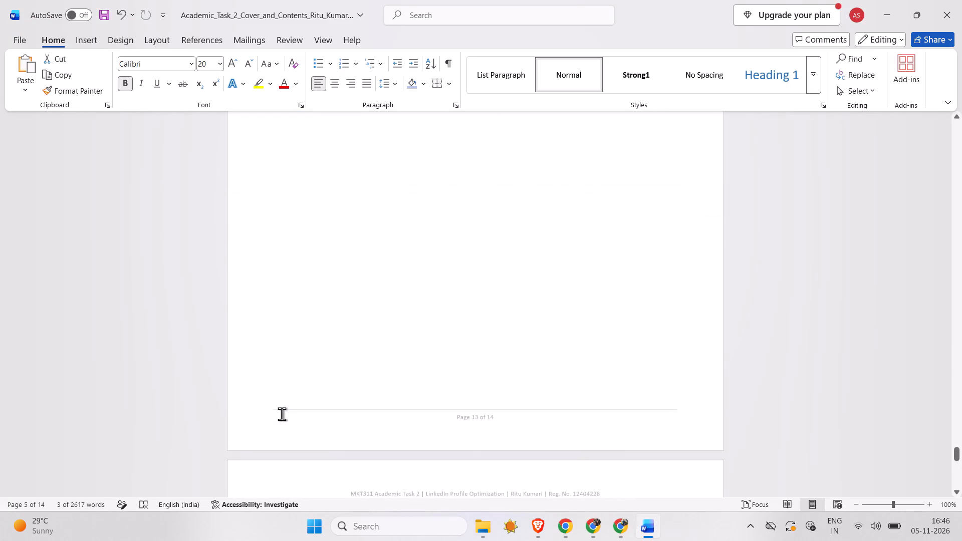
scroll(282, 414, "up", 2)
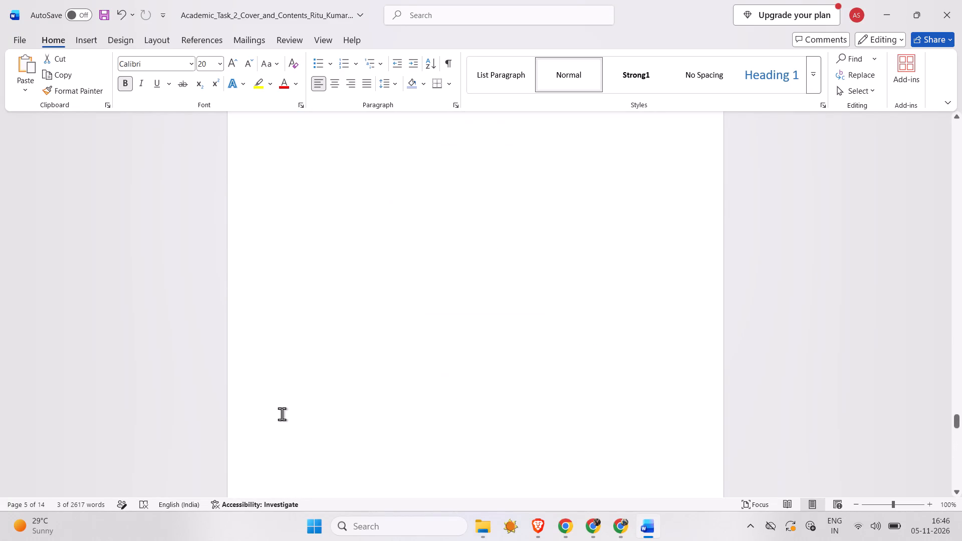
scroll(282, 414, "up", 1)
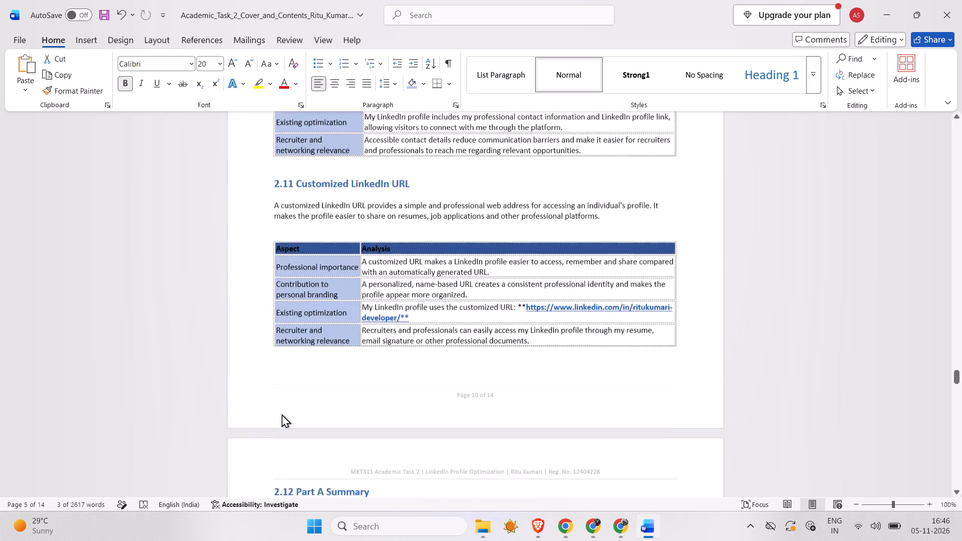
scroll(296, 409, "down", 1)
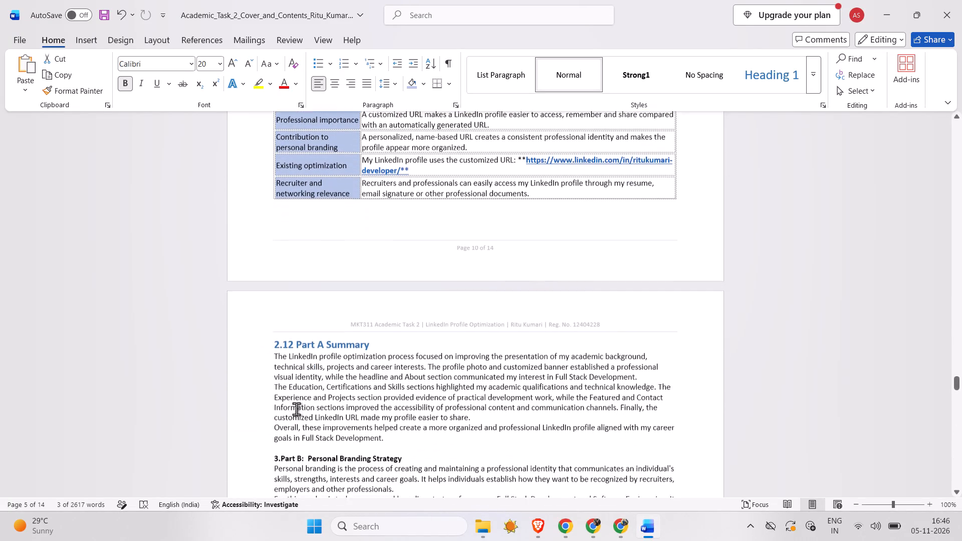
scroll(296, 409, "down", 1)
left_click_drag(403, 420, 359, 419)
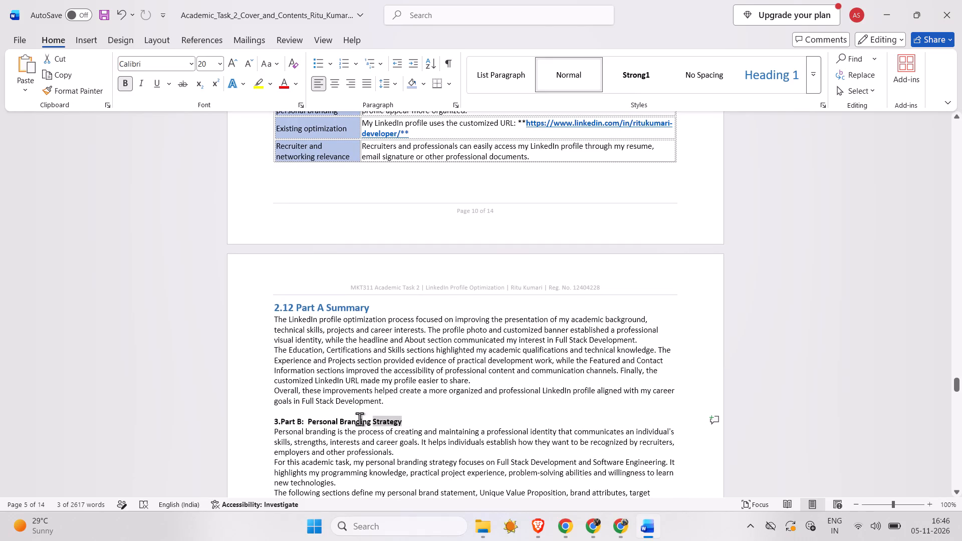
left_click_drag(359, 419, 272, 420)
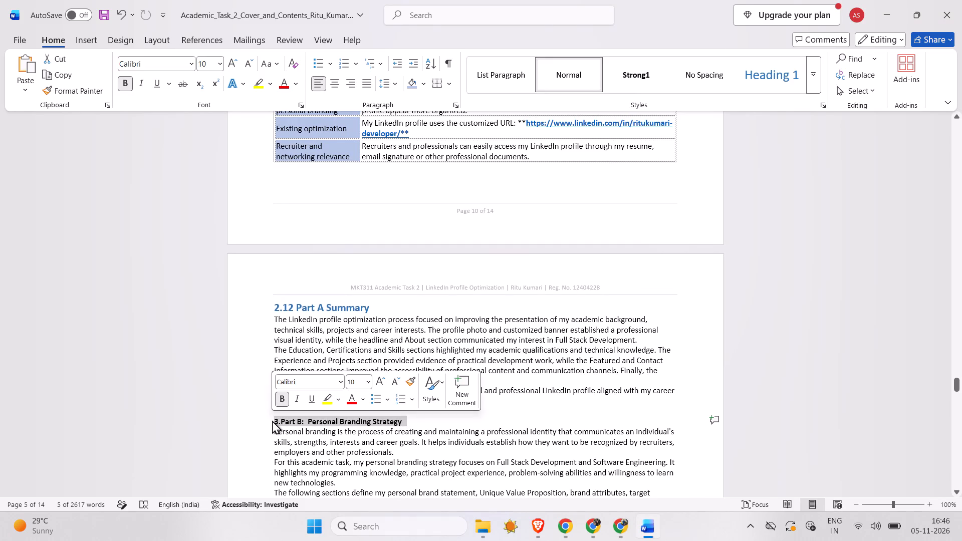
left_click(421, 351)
Change the shading of the headline box under 2.3 Headline to the lightest blue-gray theme color.
scroll(372, 360, "up", 1)
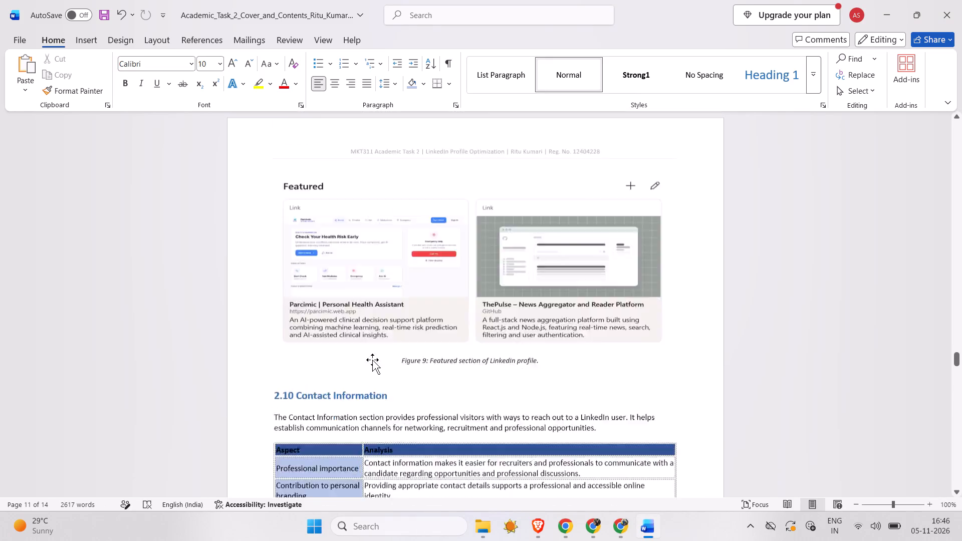
scroll(372, 360, "up", 3)
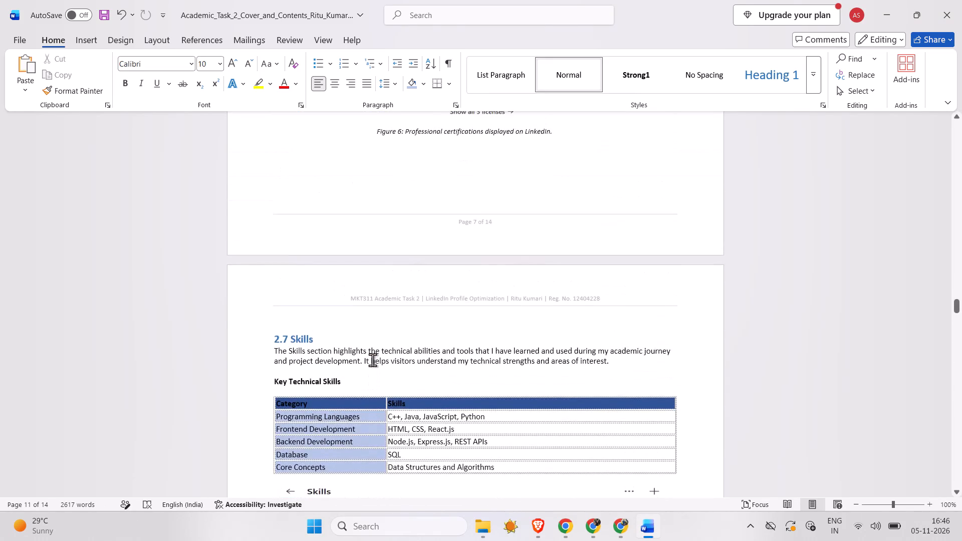
scroll(372, 360, "up", 2)
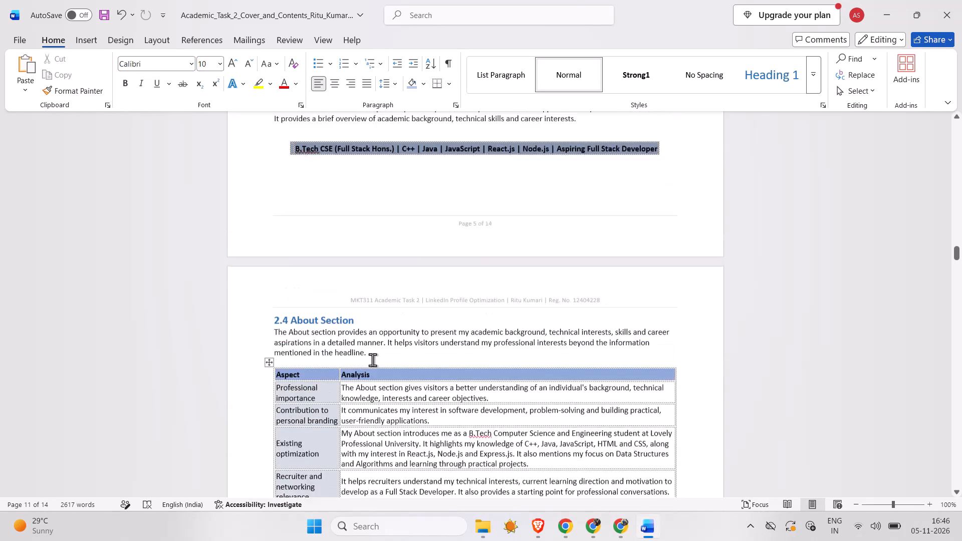
scroll(372, 360, "up", 1)
scroll(374, 354, "down", 1)
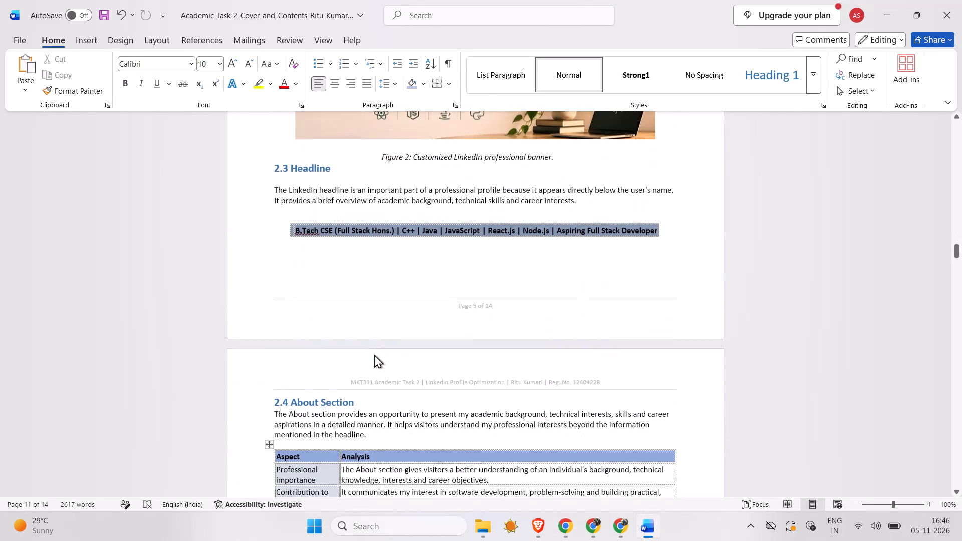
scroll(374, 354, "down", 1)
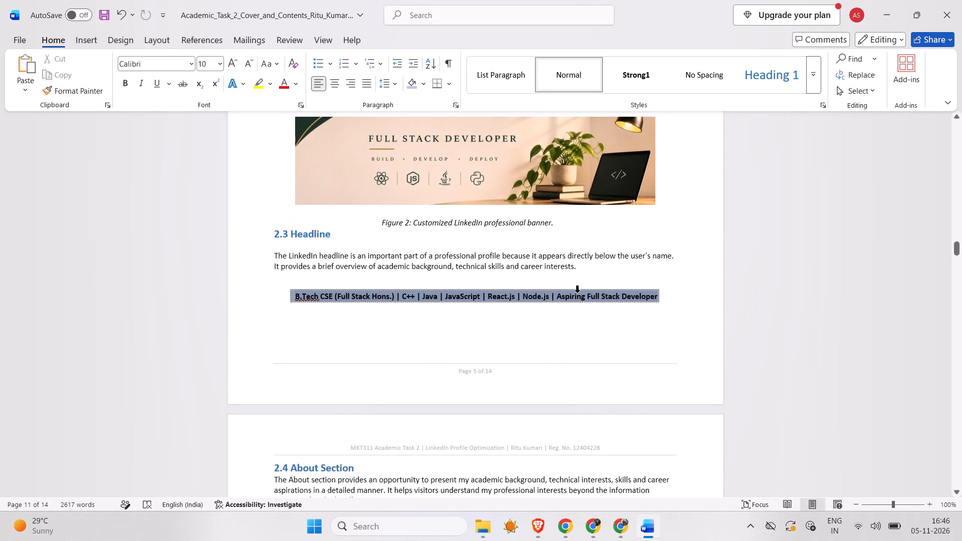
left_click(577, 293)
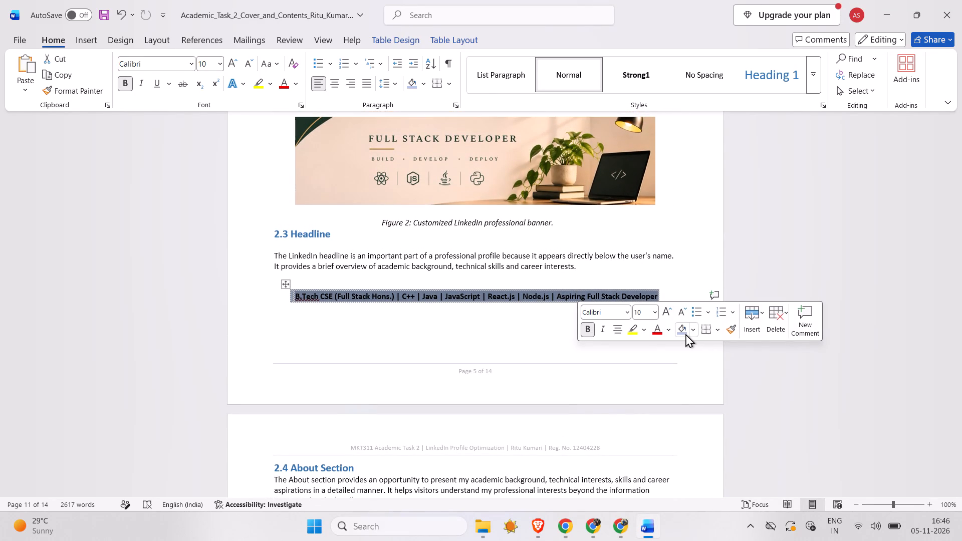
left_click(691, 331)
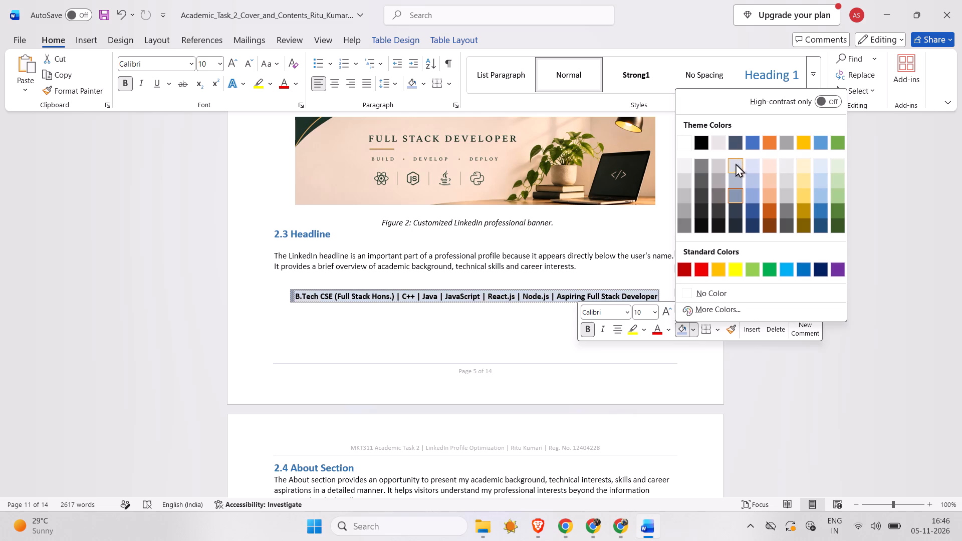
left_click(735, 164)
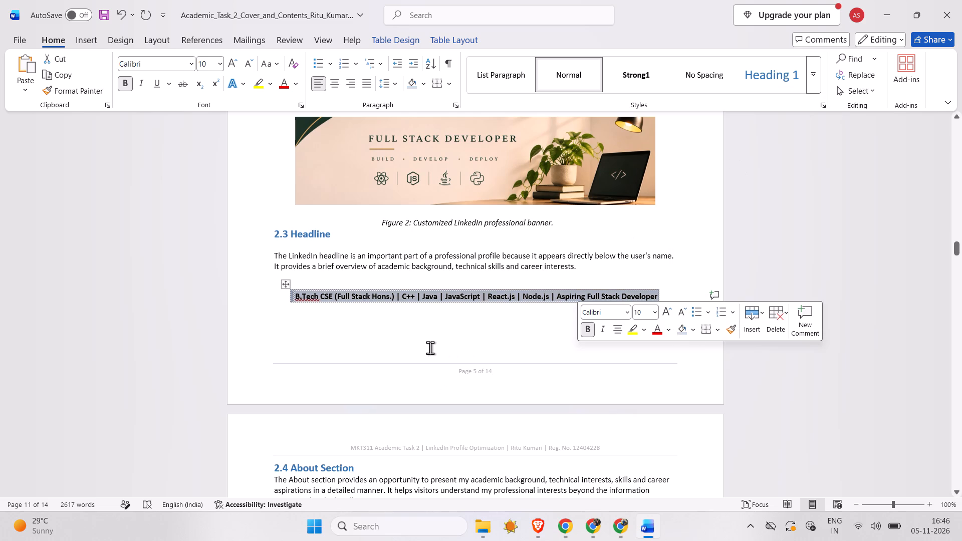
left_click(430, 348)
Copy the formatting of the "2.Part A: LinkedIn Profile Optimization" heading onto the "3.Part B: Personal Branding Strategy" heading with Format Painter.
scroll(430, 348, "up", 1)
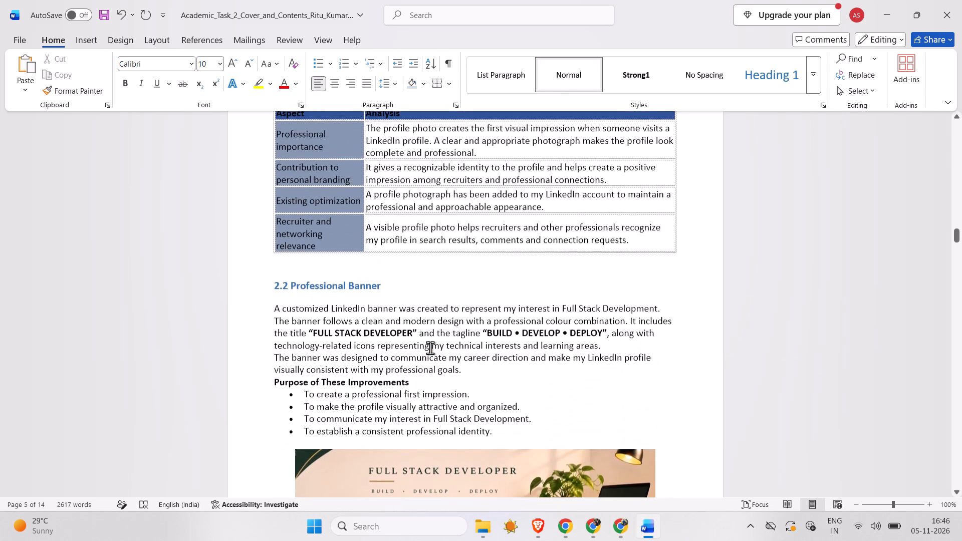
scroll(430, 348, "up", 2)
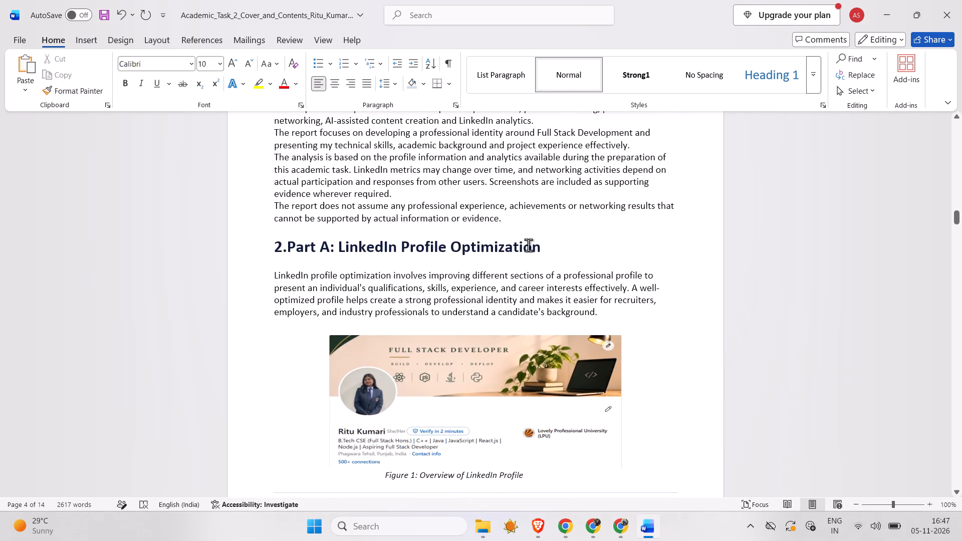
left_click_drag(546, 245, 401, 242)
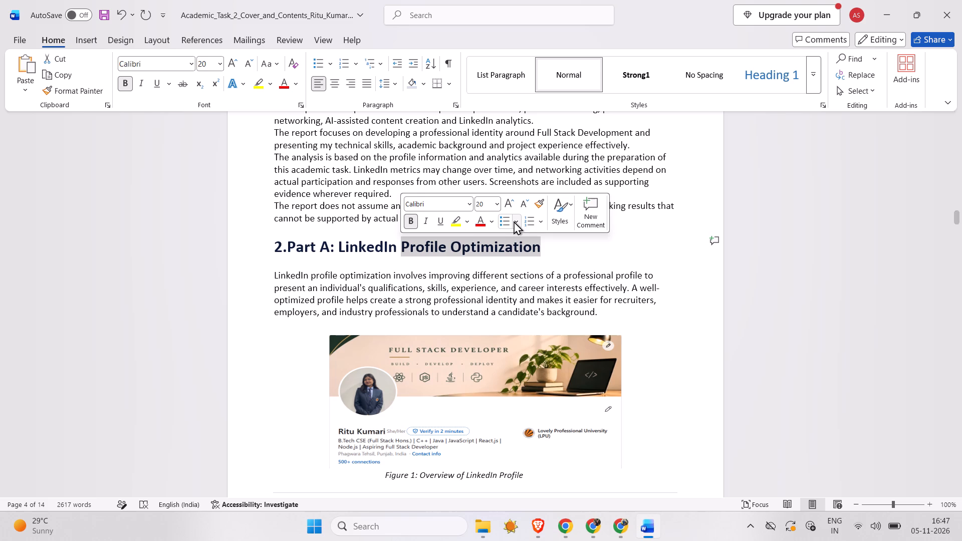
left_click(543, 198)
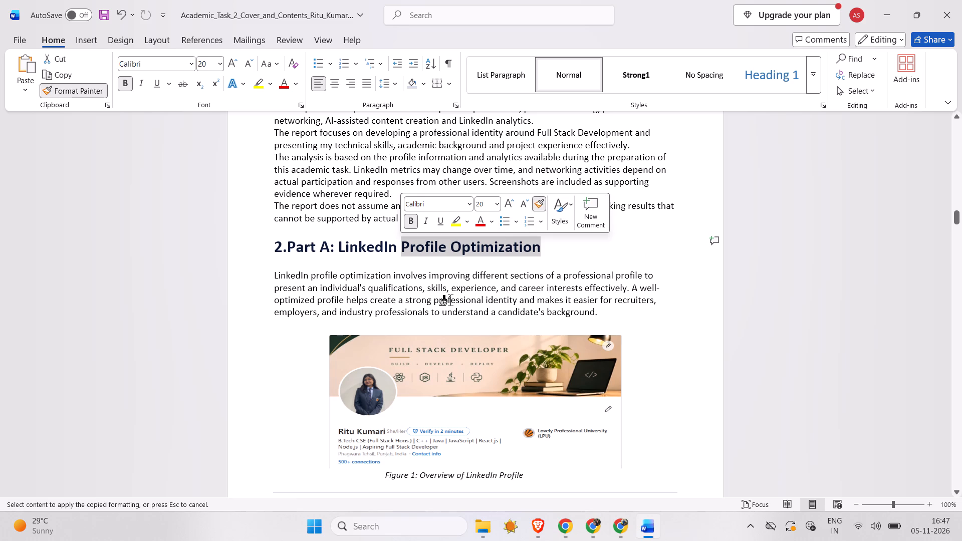
scroll(412, 372, "down", 4)
scroll(412, 372, "up", 1)
scroll(412, 372, "right", 1)
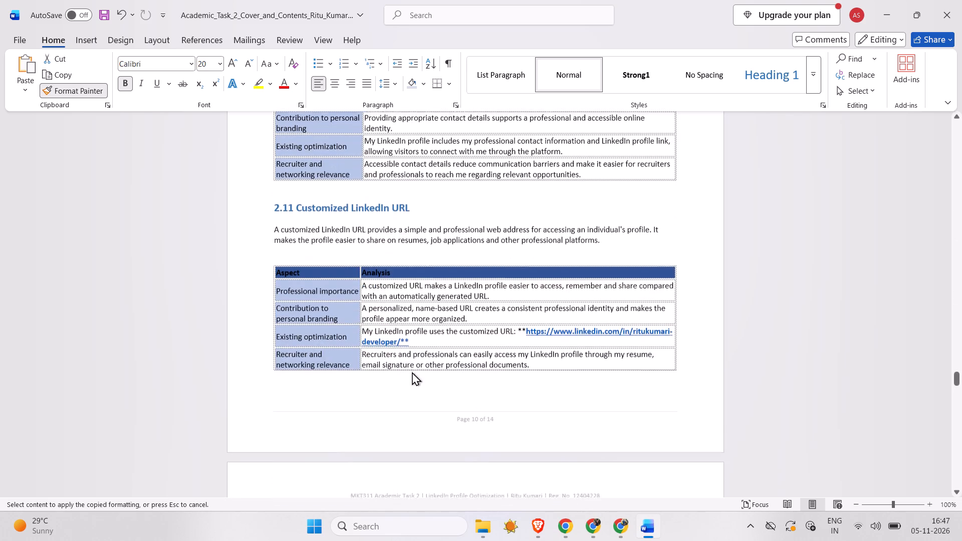
scroll(412, 372, "right", 1)
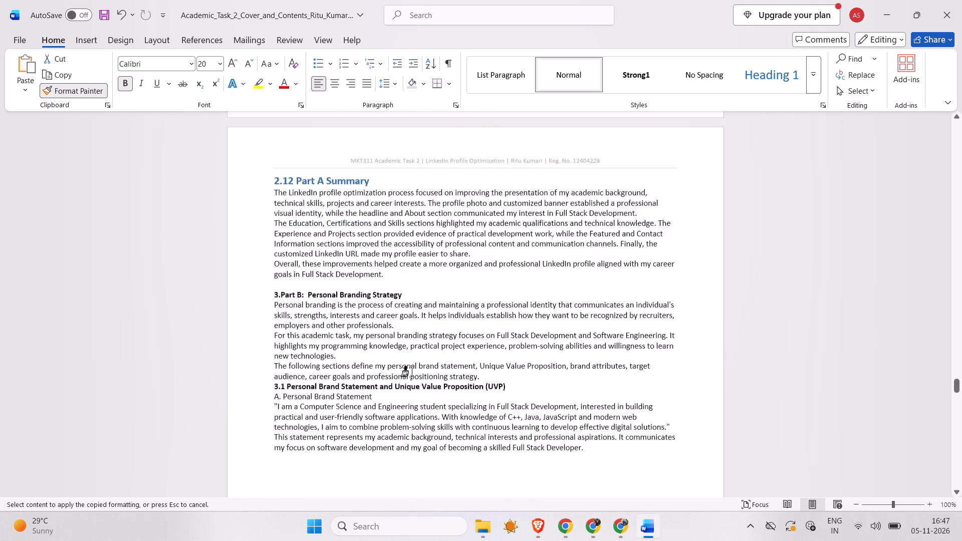
scroll(412, 372, "right", 1)
left_click_drag(414, 372, 410, 371)
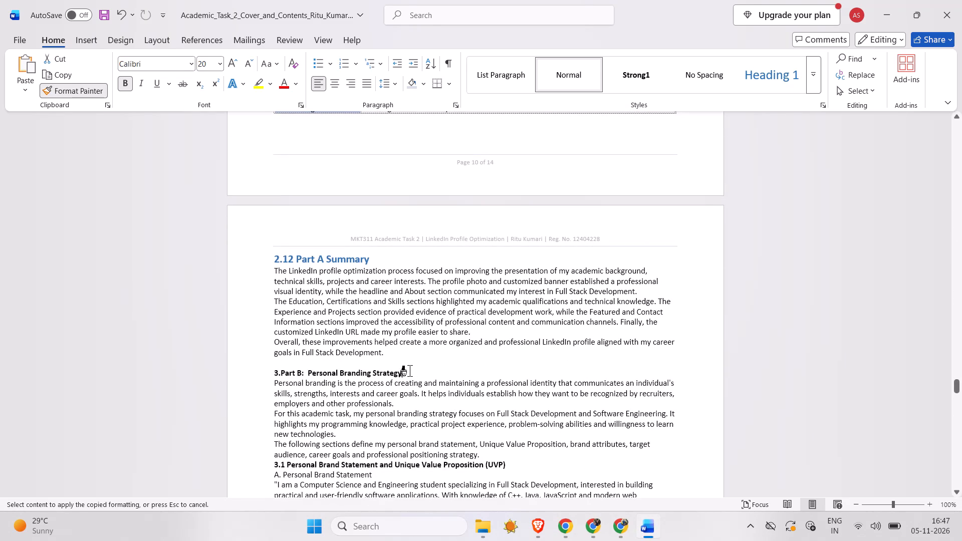
left_click_drag(410, 371, 267, 364)
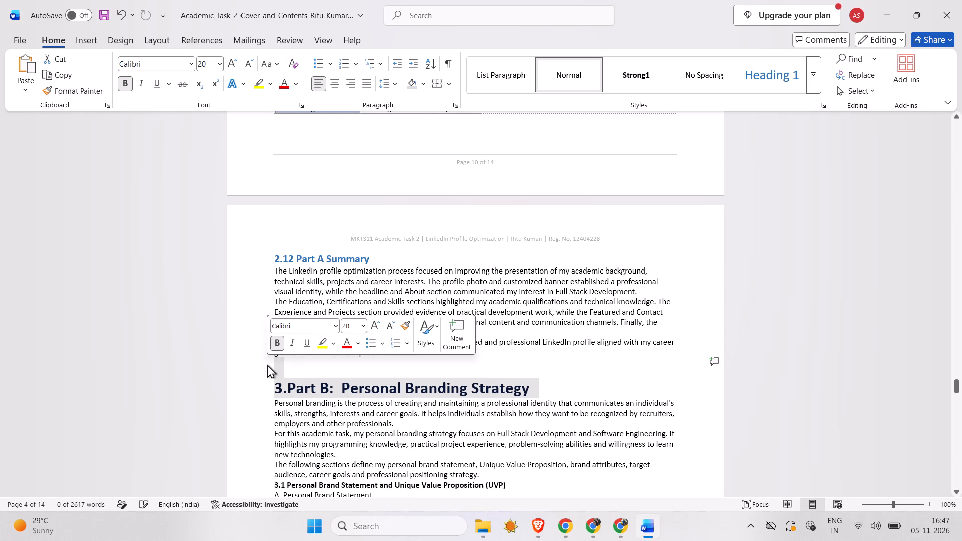
left_click(297, 373)
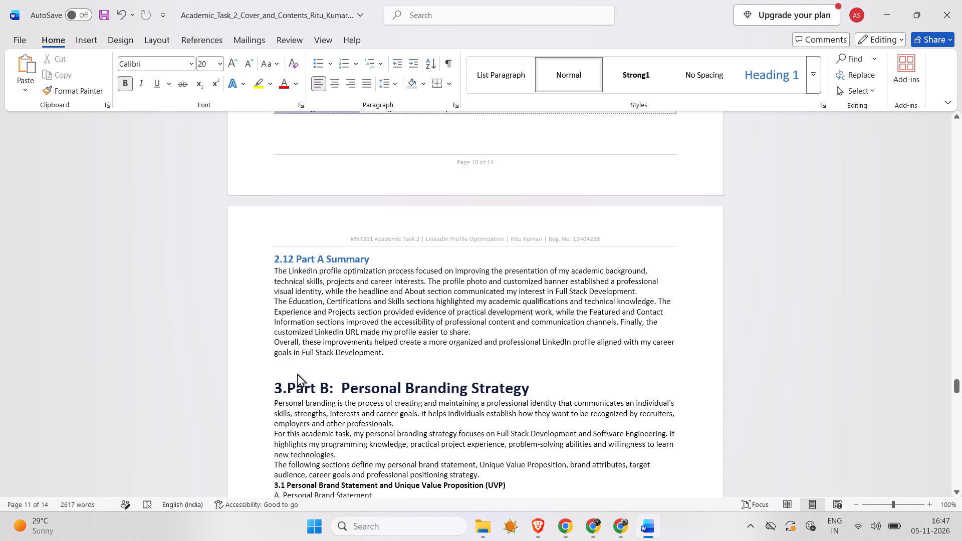
left_click(546, 391)
key("Return")
key("BackSpace")
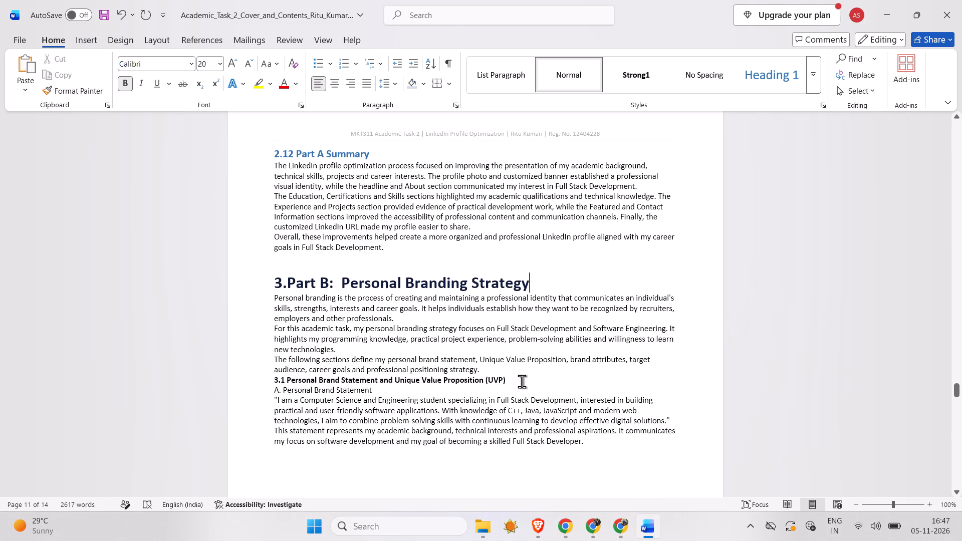
Apply the blue 13 pt heading style to "3.1 Personal Brand Statement and Unique Value Proposition (UVP)" and make it bold.
left_click_drag(522, 381, 272, 380)
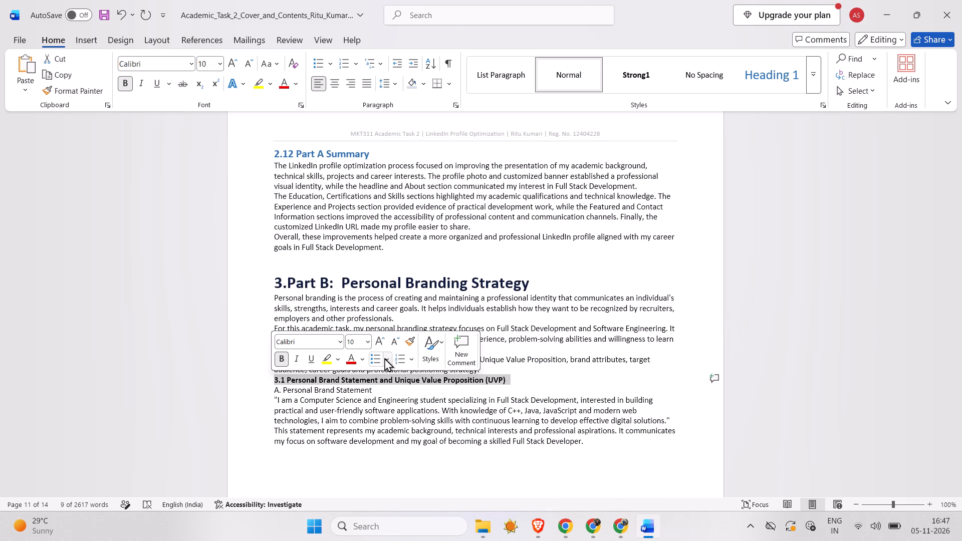
left_click(439, 349)
left_click(517, 157)
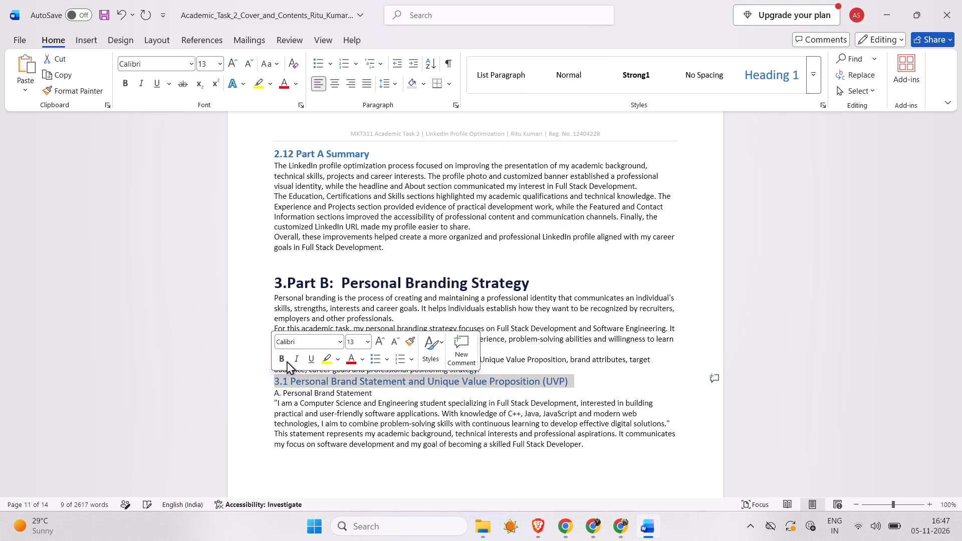
left_click(281, 361)
Insert a blank line above and below the 3.1 Personal Brand Statement and Unique Value Proposition heading.
left_click(508, 365)
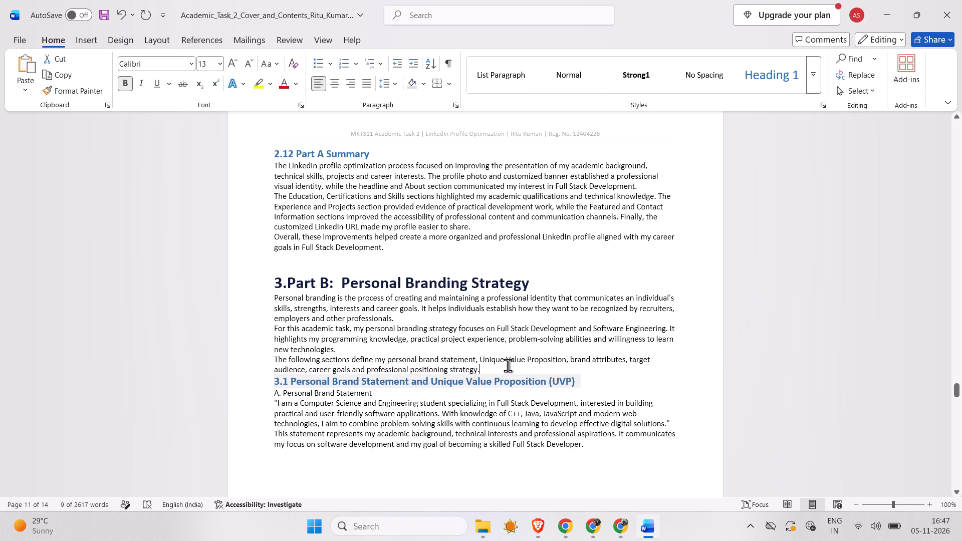
key("Return")
scroll(450, 408, "down", 1)
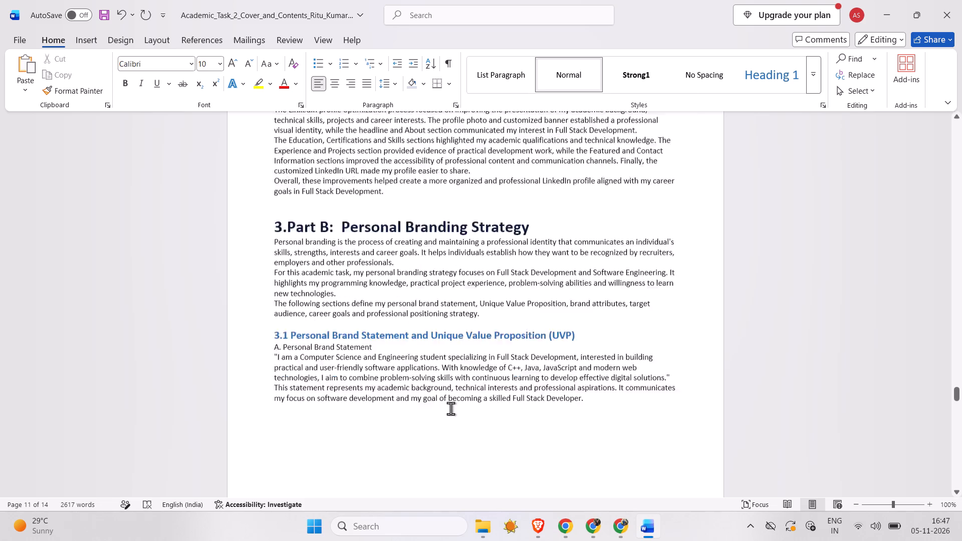
left_click(586, 262)
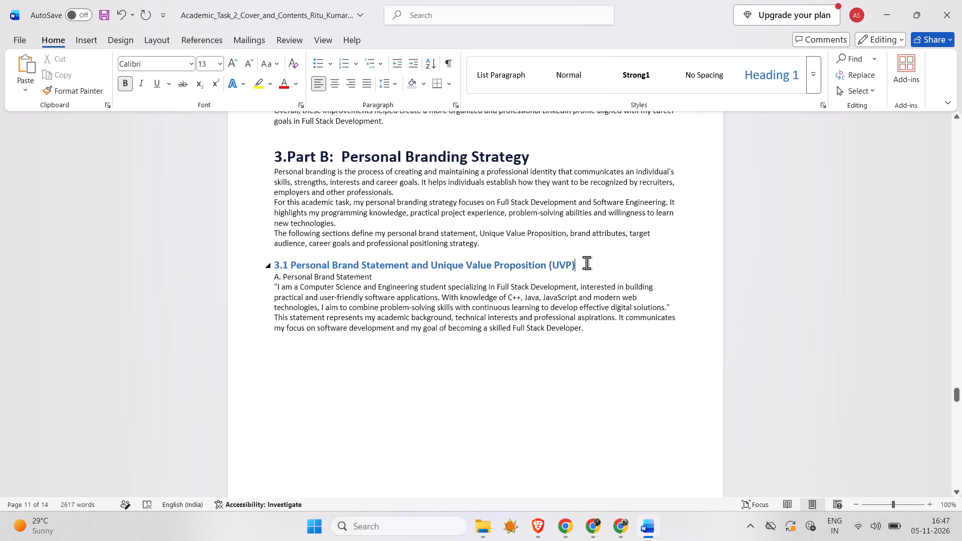
key("Return")
Make the "A. Personal Brand Statement" subheading bold and set its font size to 11.
left_click_drag(431, 286, 273, 287)
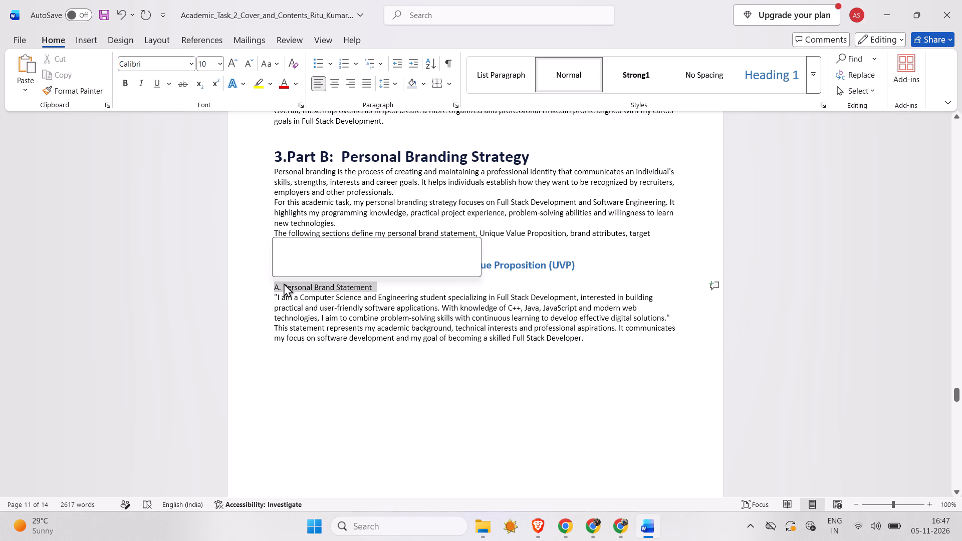
left_click(284, 265)
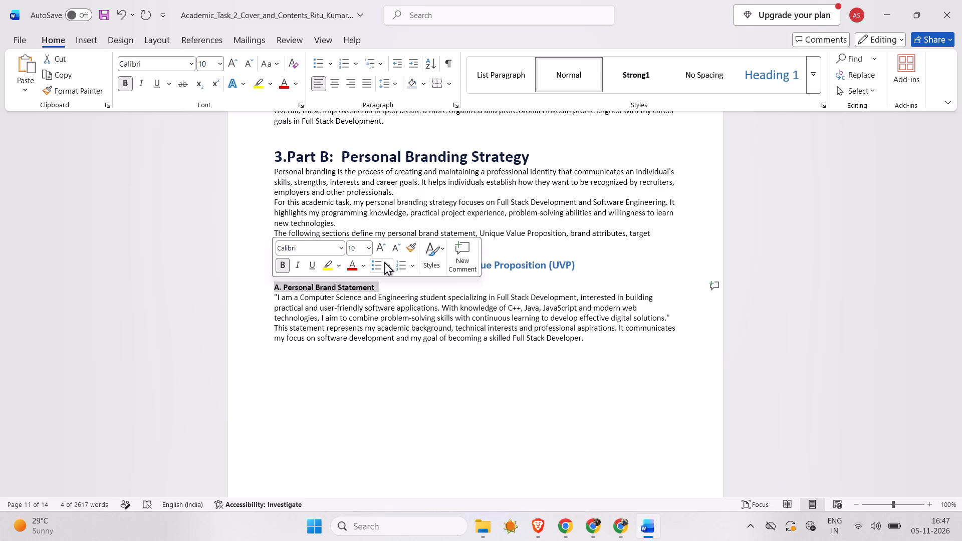
left_click(368, 249)
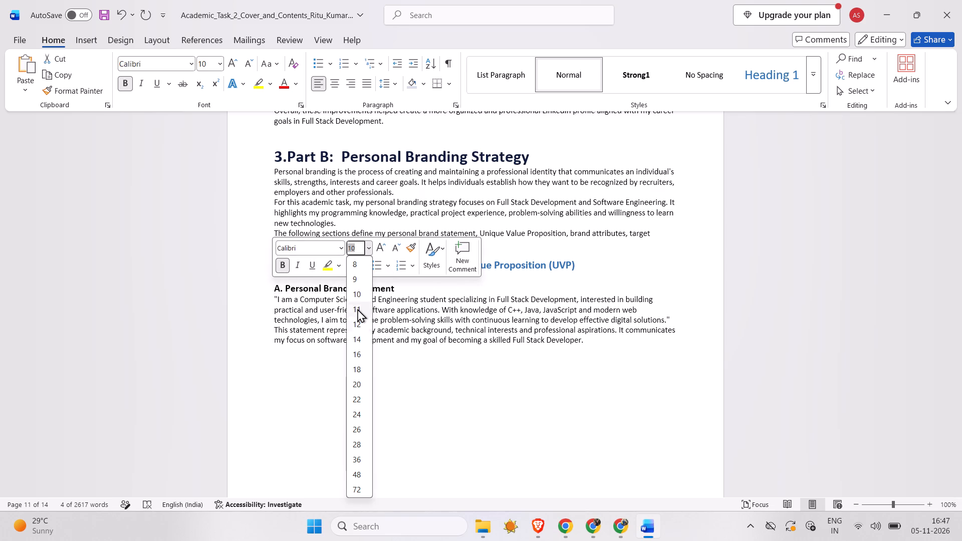
left_click(357, 308)
left_click(400, 277)
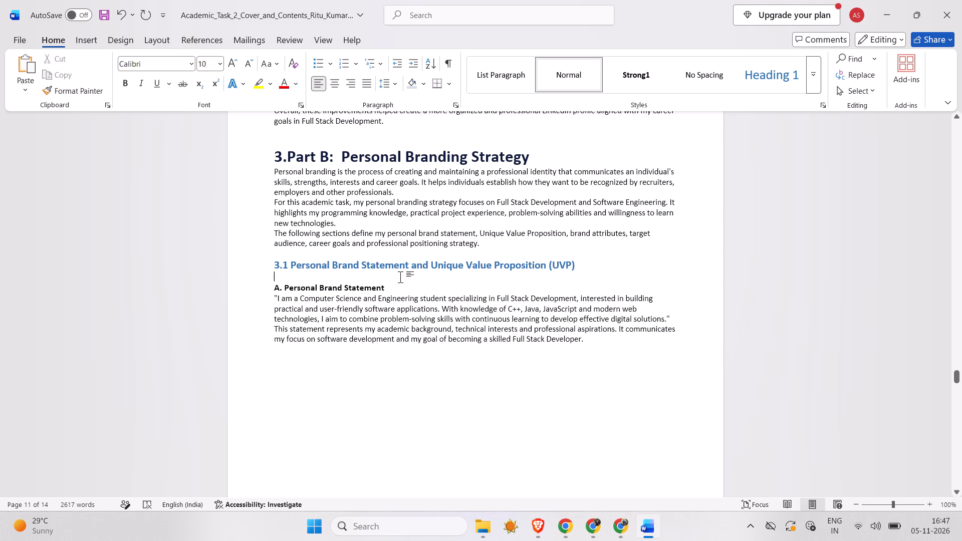
Italicize the quoted personal brand statement and the explanatory paragraph that follows it.
left_click_drag(598, 345, 274, 300)
left_click(299, 281)
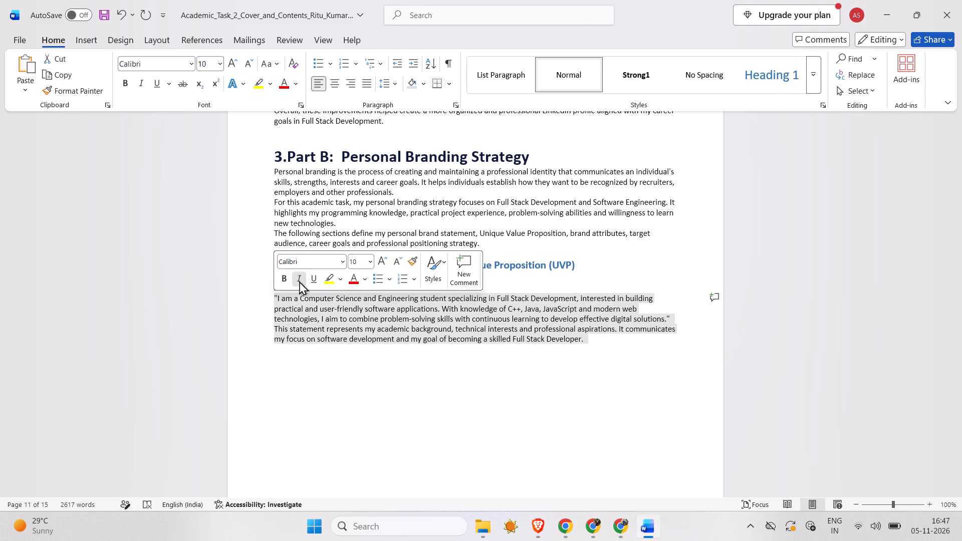
left_click(318, 400)
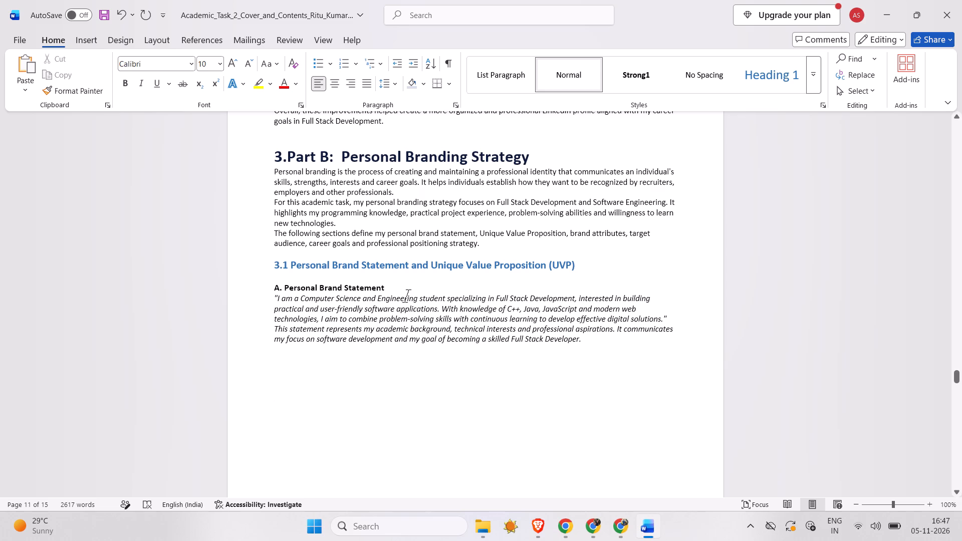
left_click(406, 288)
left_click(623, 517)
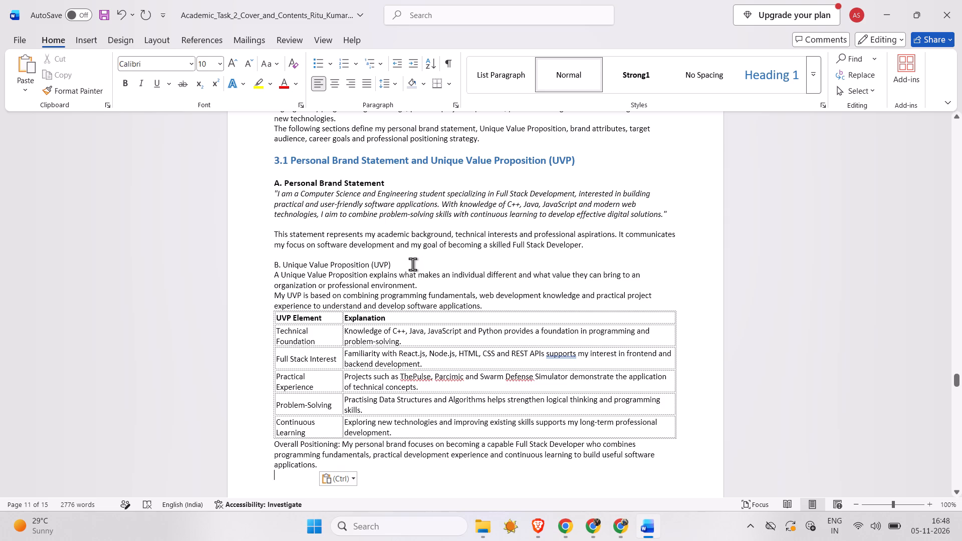
Make the "B. Unique Value Proposition (UVP)" subheading bold and set its font size to 11.
left_click_drag(412, 264, 273, 264)
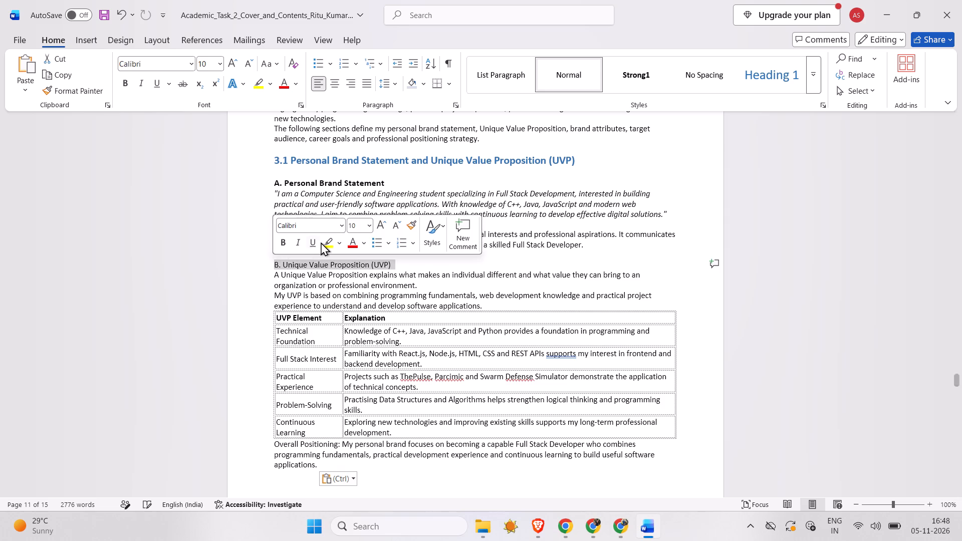
left_click(281, 244)
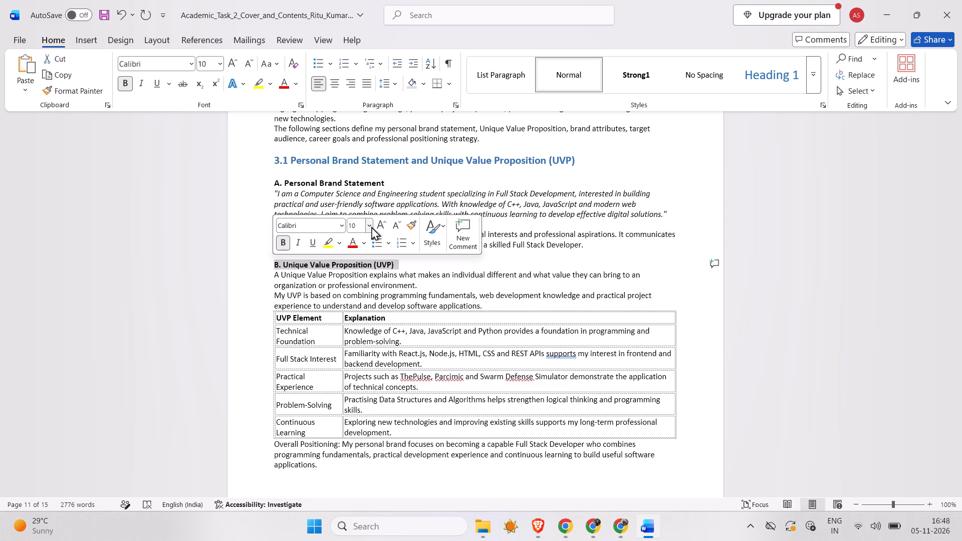
left_click(371, 226)
left_click(364, 287)
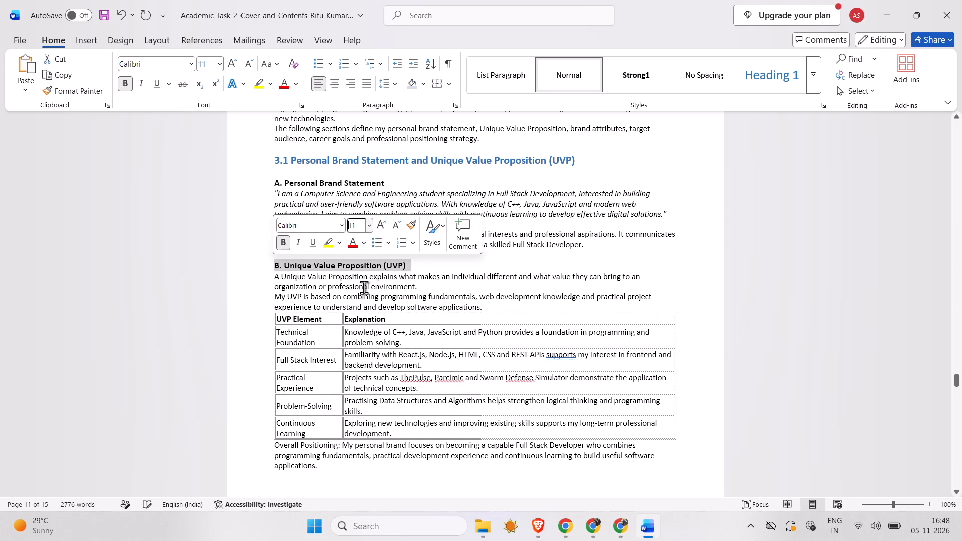
left_click(421, 269)
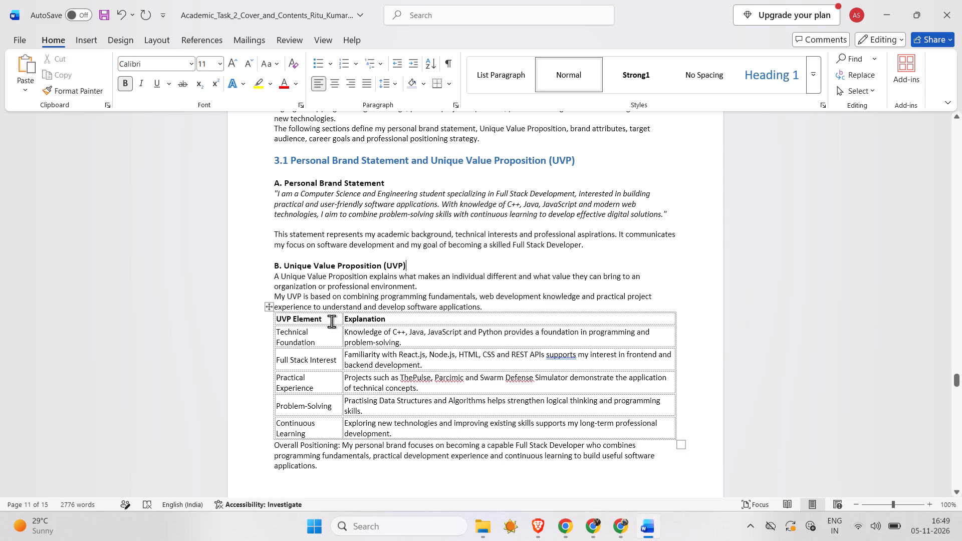
Shade the header row of the UVP table dark blue.
left_click_drag(331, 321, 390, 322)
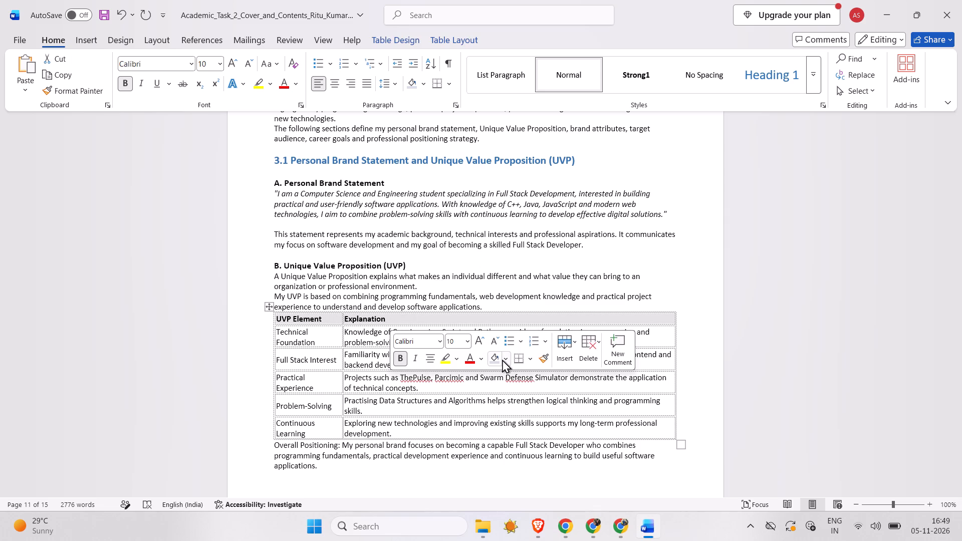
left_click(503, 359)
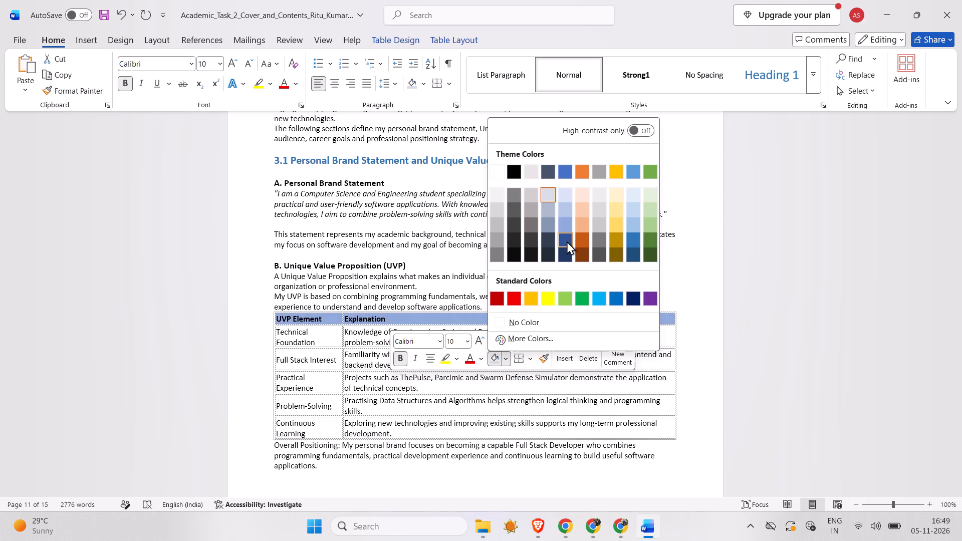
left_click(567, 241)
Shade the UVP Element column cells light blue, from Technical Foundation to Continuous Learning.
left_click_drag(279, 341, 289, 373)
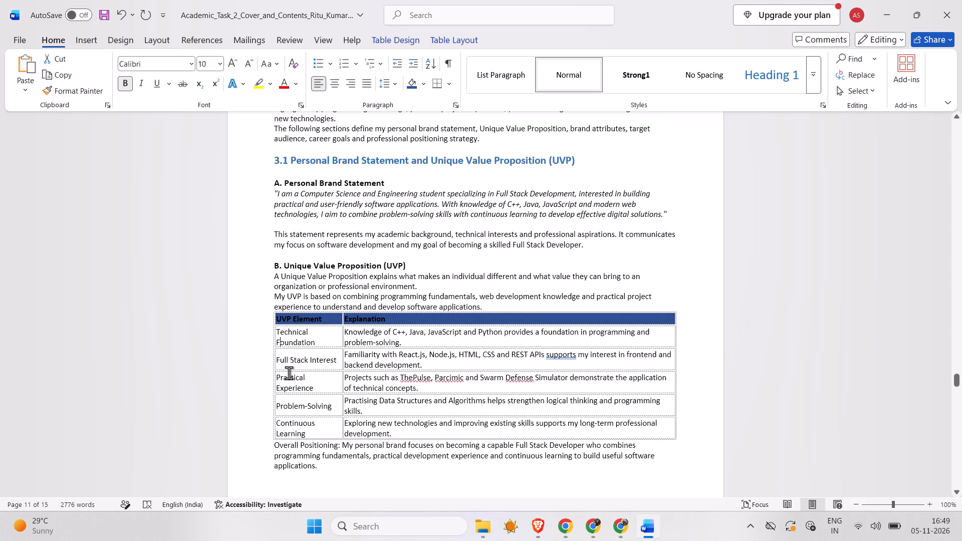
left_click_drag(289, 373, 305, 427)
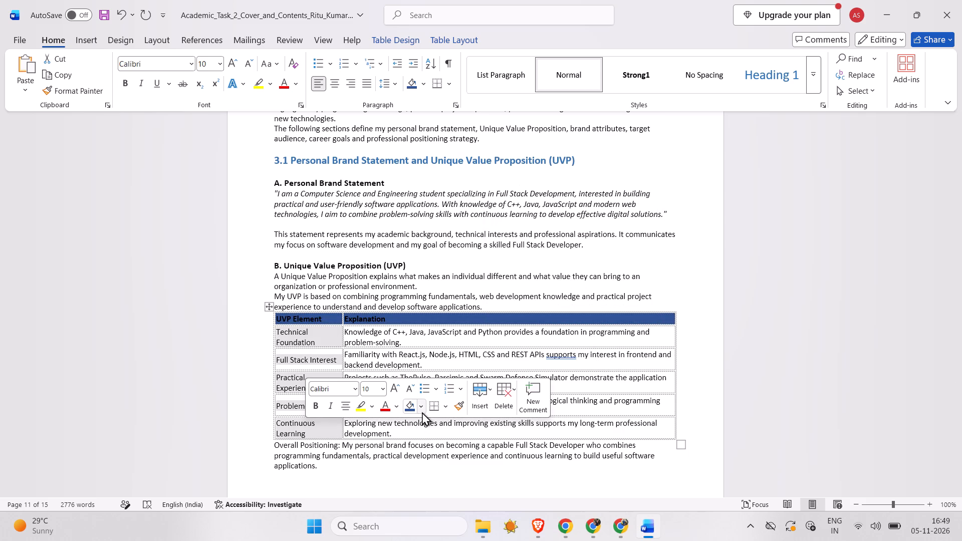
left_click(422, 411)
left_click(475, 256)
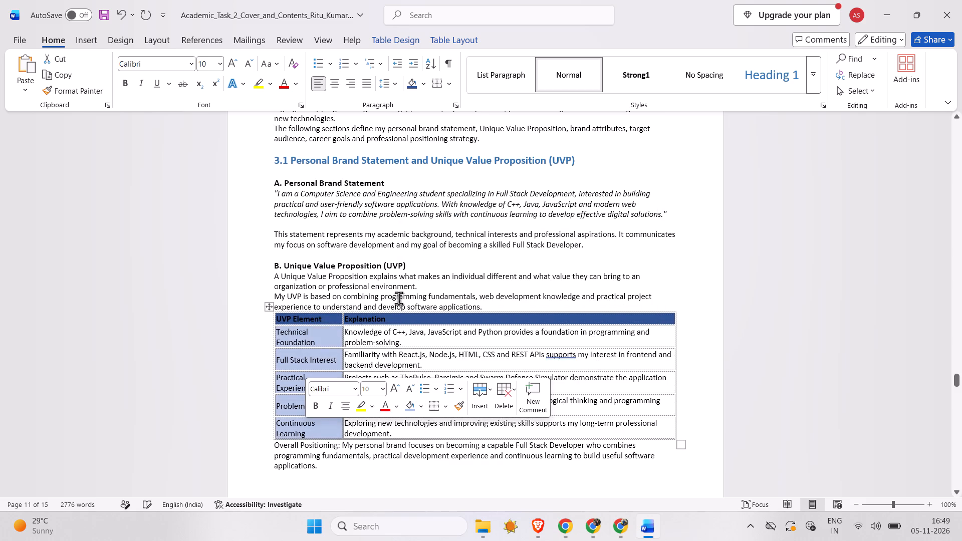
left_click(195, 407)
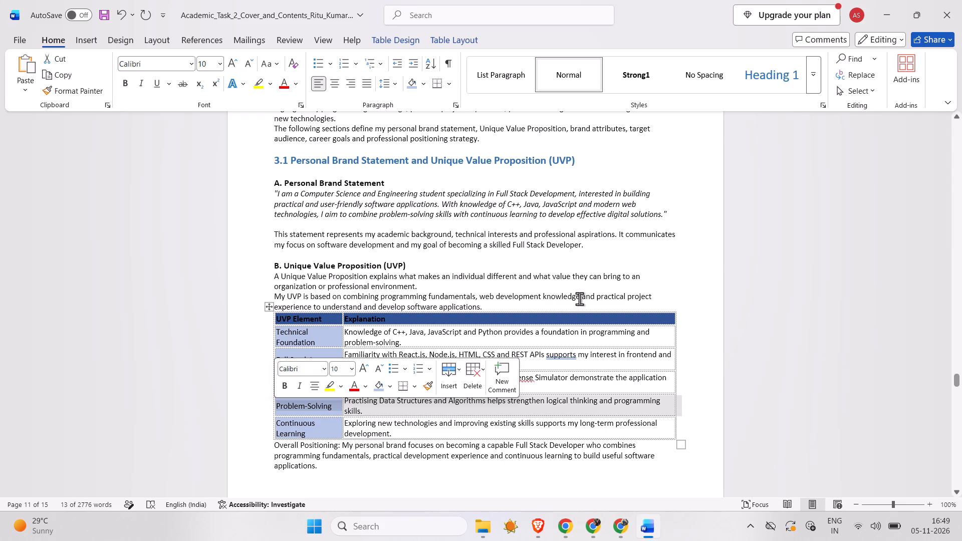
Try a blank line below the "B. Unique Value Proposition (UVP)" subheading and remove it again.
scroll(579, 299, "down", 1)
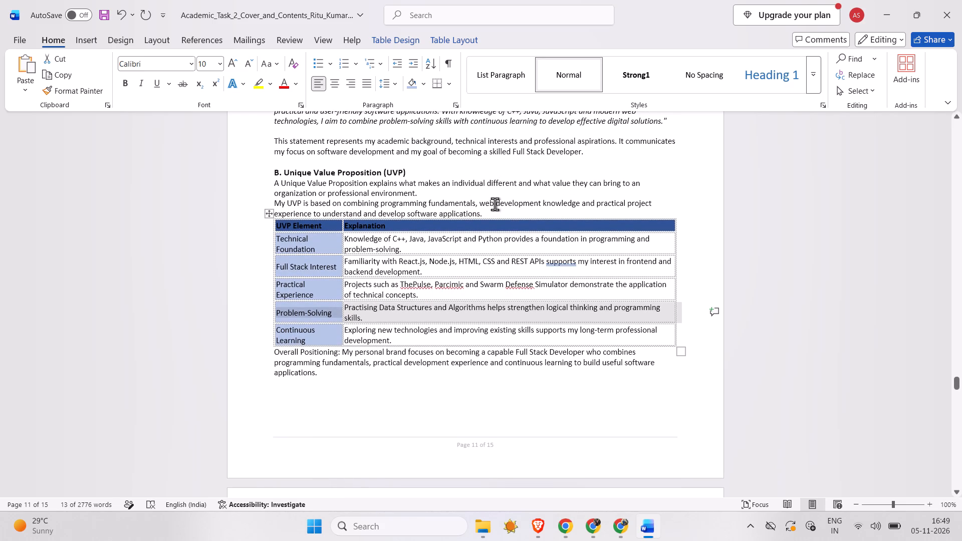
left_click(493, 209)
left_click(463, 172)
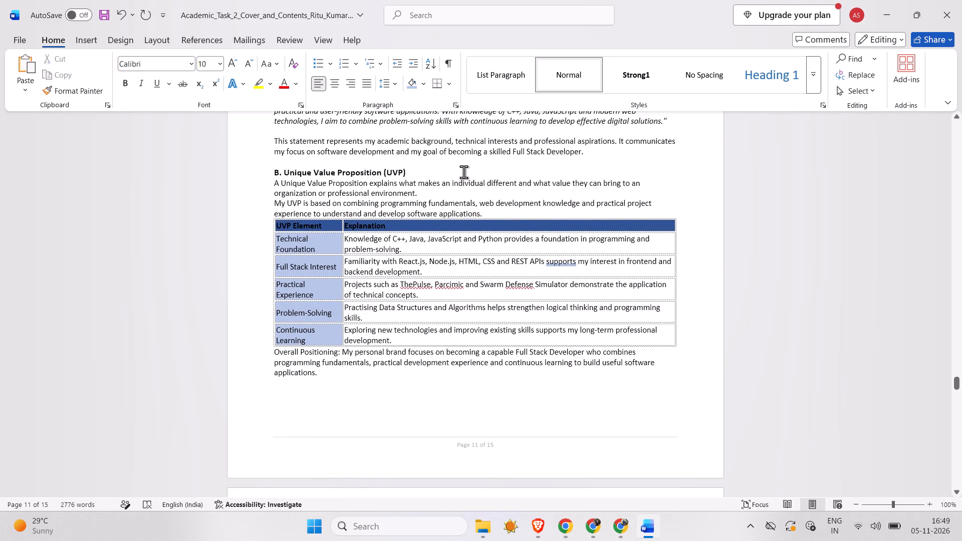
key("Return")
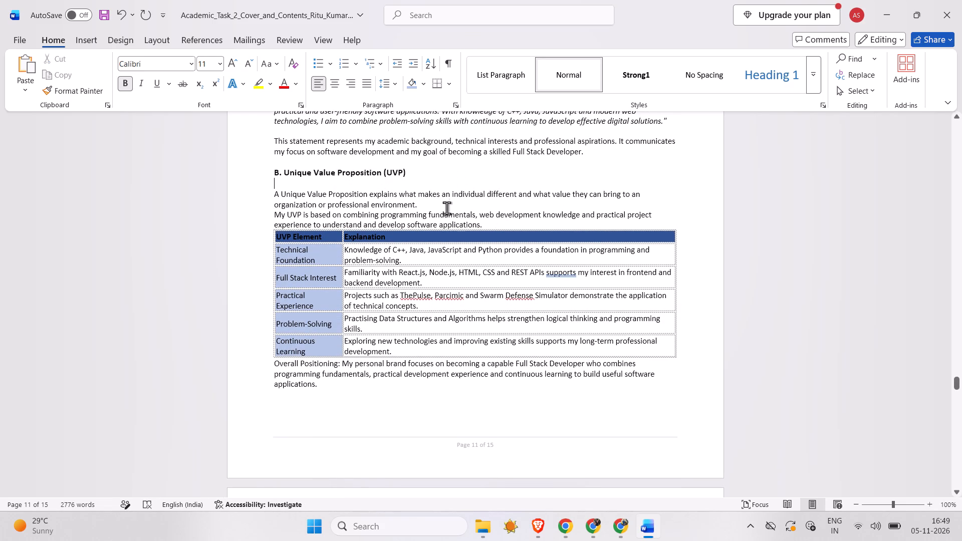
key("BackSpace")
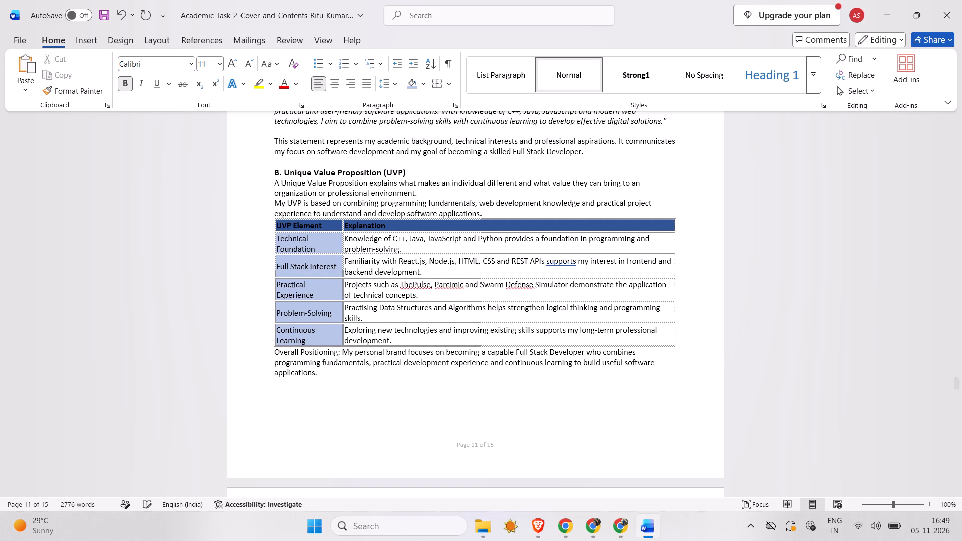
Insert a blank line above the UVP table and another between the table and the Overall Positioning paragraph.
left_click(490, 212)
key("Return")
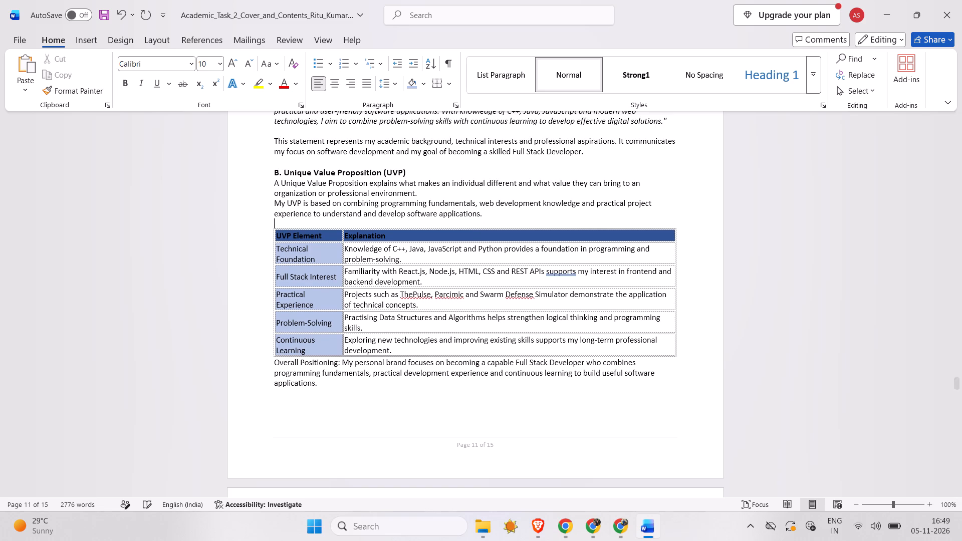
left_click(652, 365)
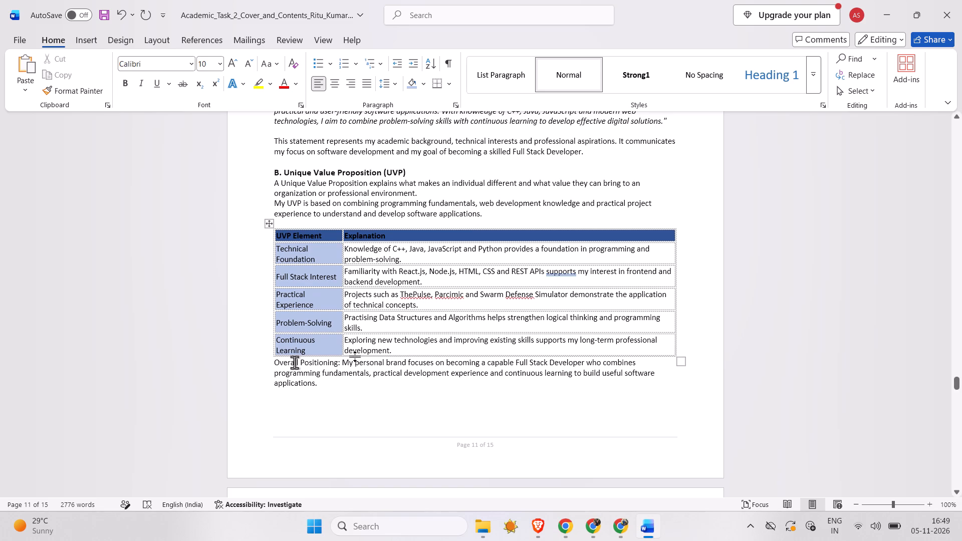
left_click(275, 360)
key("Return")
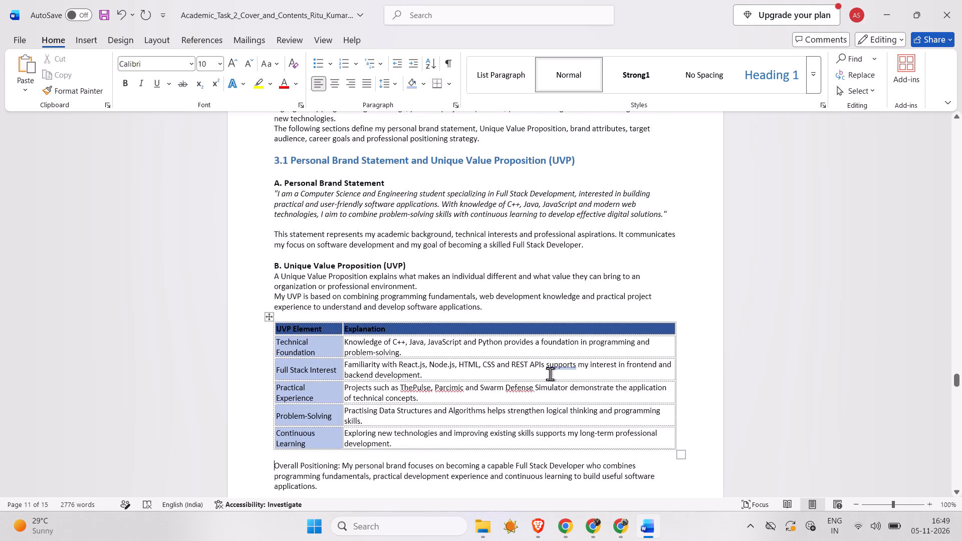
Insert a blank line between the "3.Part B: Personal Branding Strategy" heading and its introductory paragraph.
scroll(550, 374, "down", 3, "ctrl")
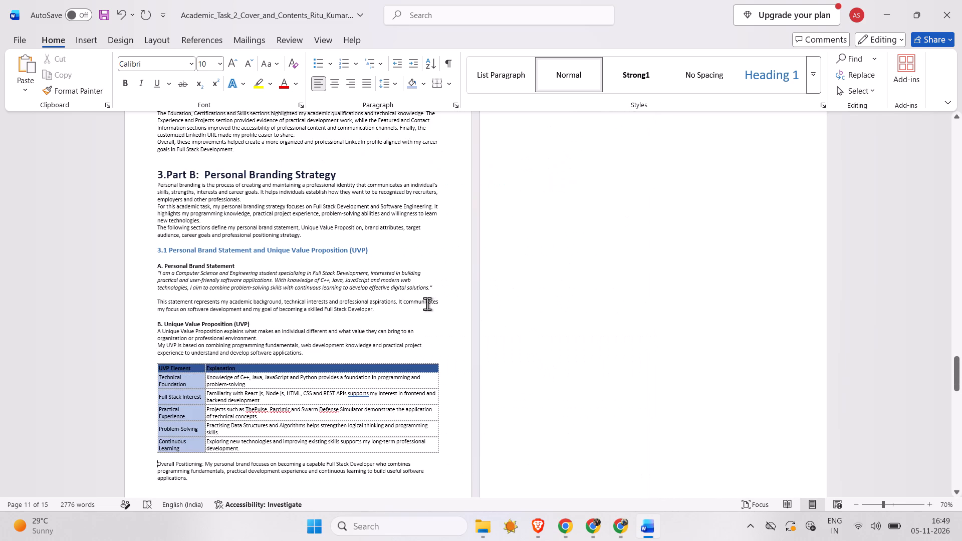
scroll(377, 309, "up", 1)
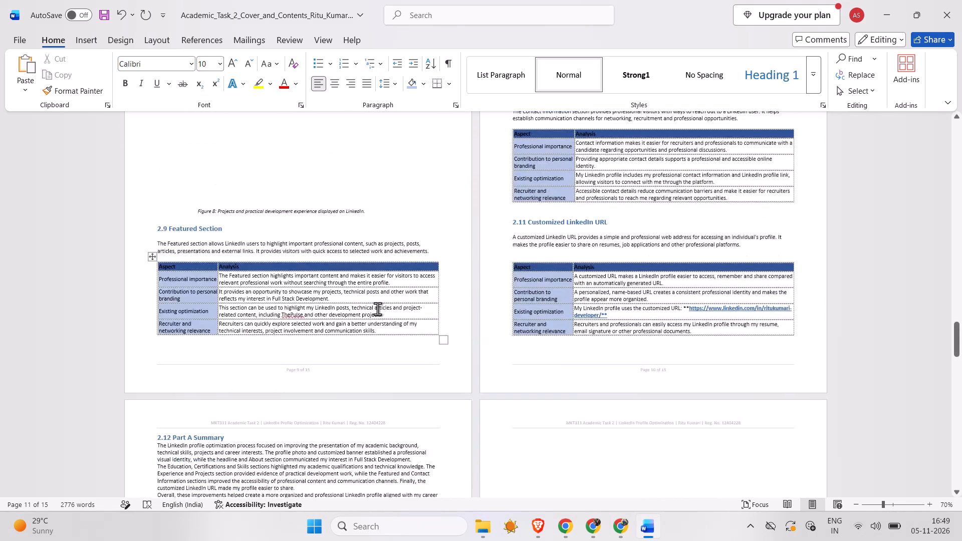
scroll(377, 309, "up", 2)
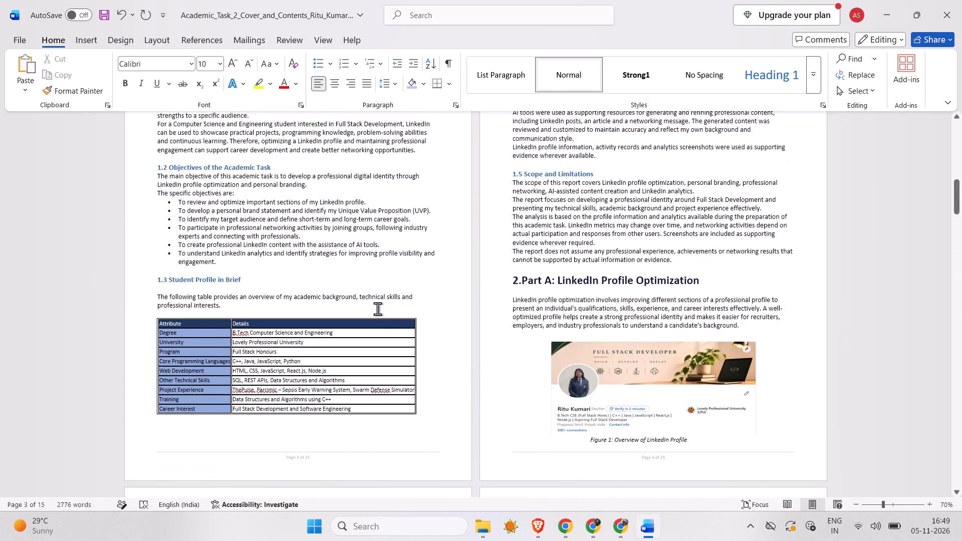
scroll(377, 309, "down", 2)
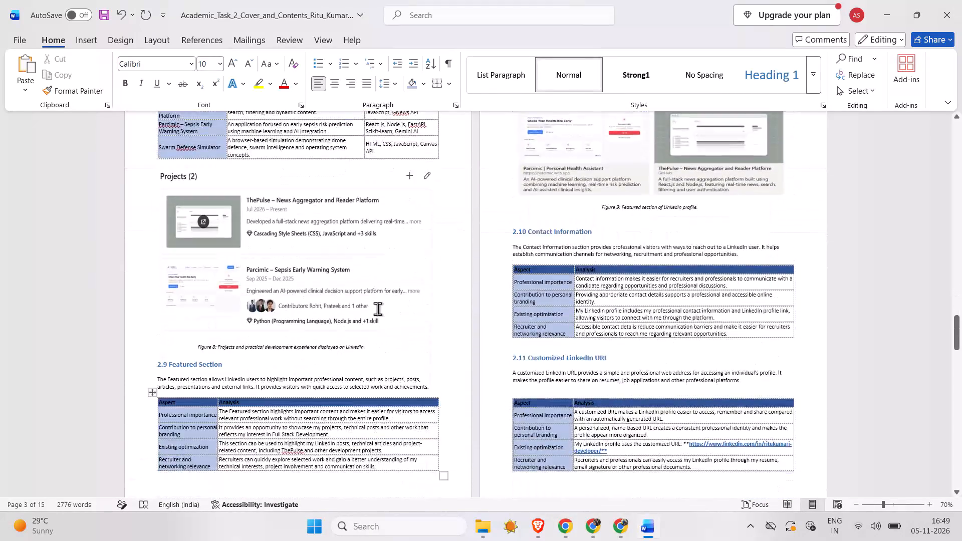
scroll(377, 309, "down", 1)
left_click(354, 258)
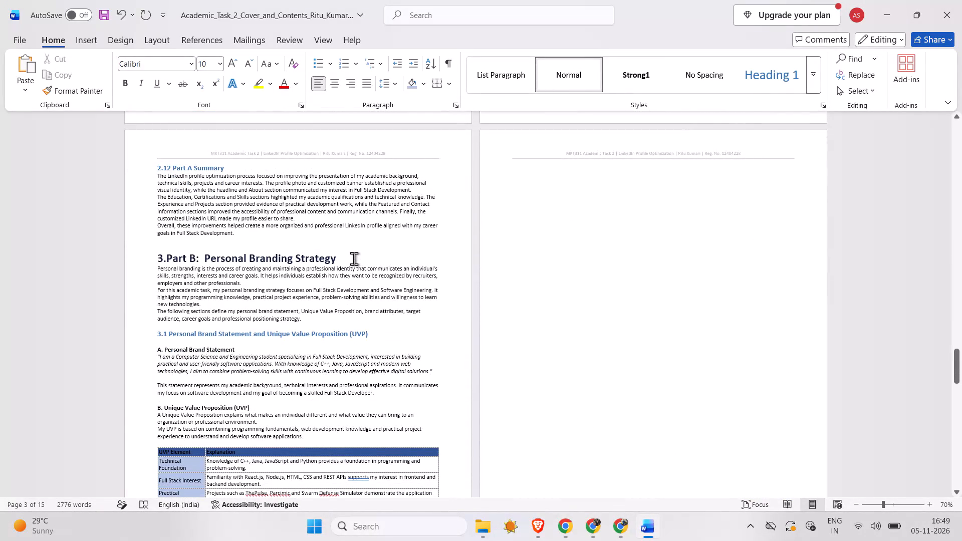
key("Return")
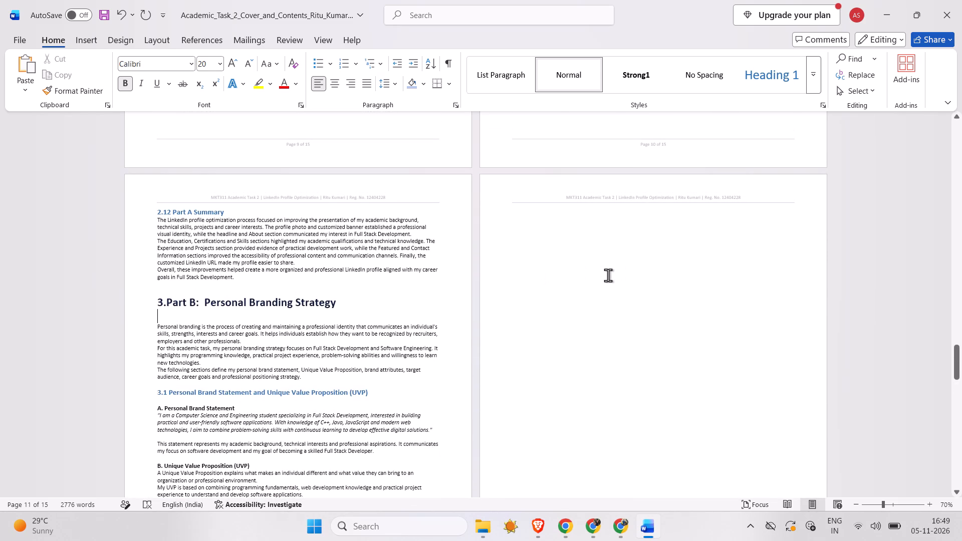
scroll(636, 396, "up", 1, "ctrl")
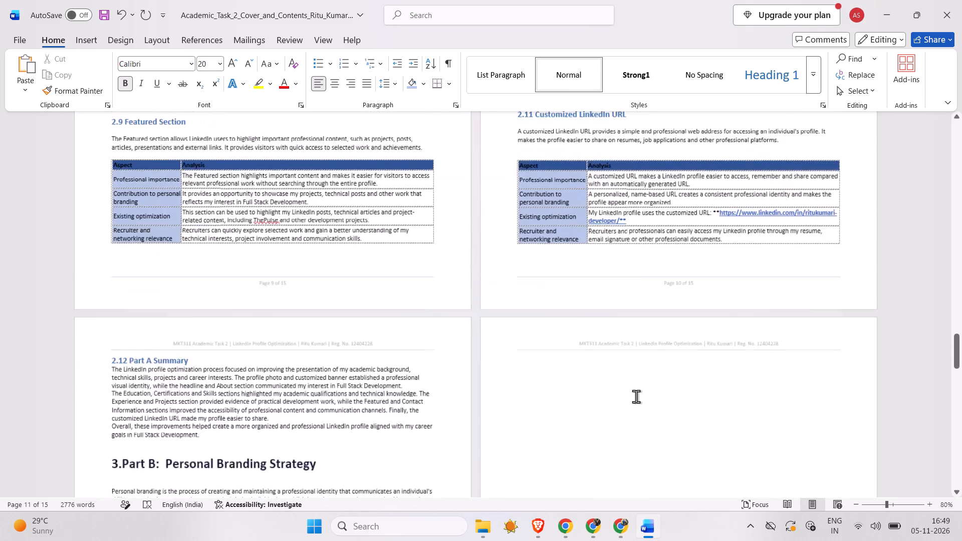
scroll(636, 396, "up", 4, "ctrl")
scroll(552, 362, "down", 1)
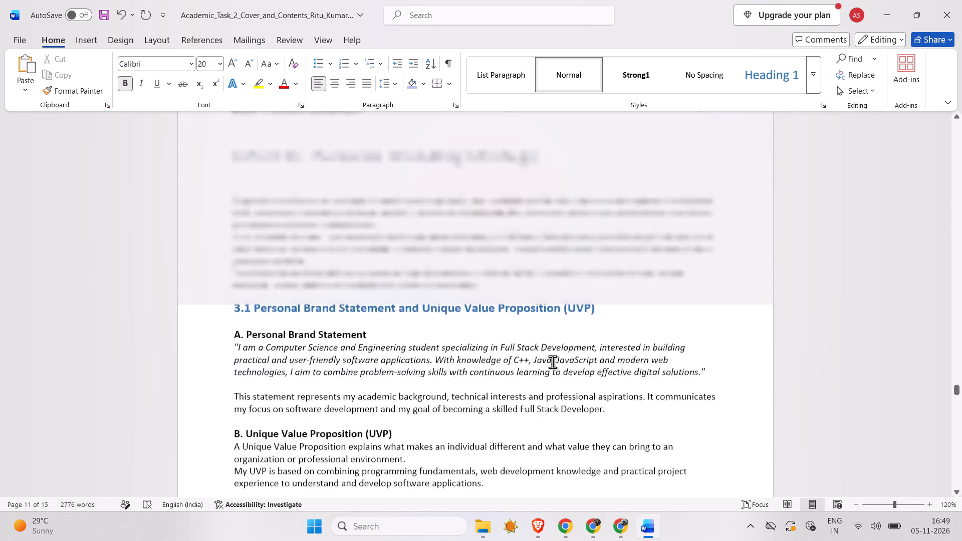
scroll(552, 362, "down", 1)
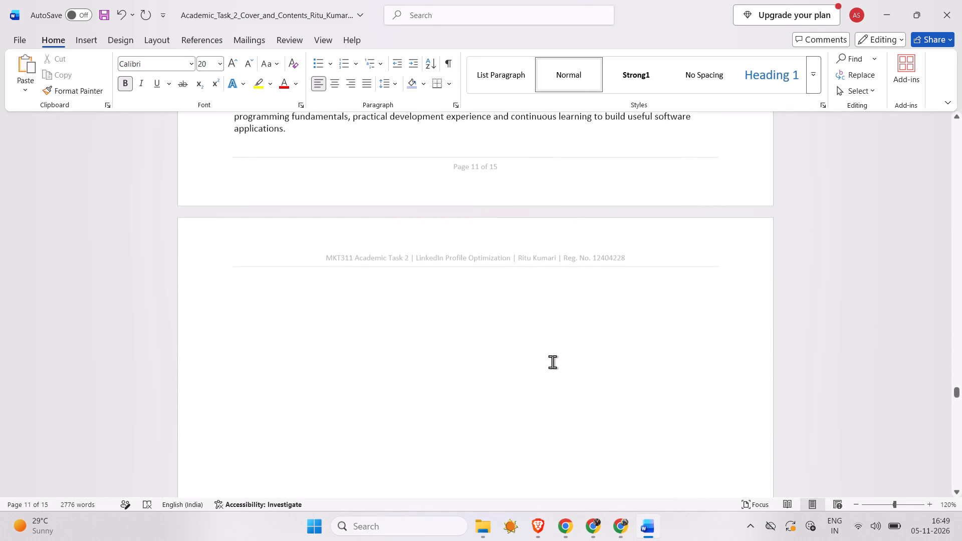
scroll(552, 362, "down", 1)
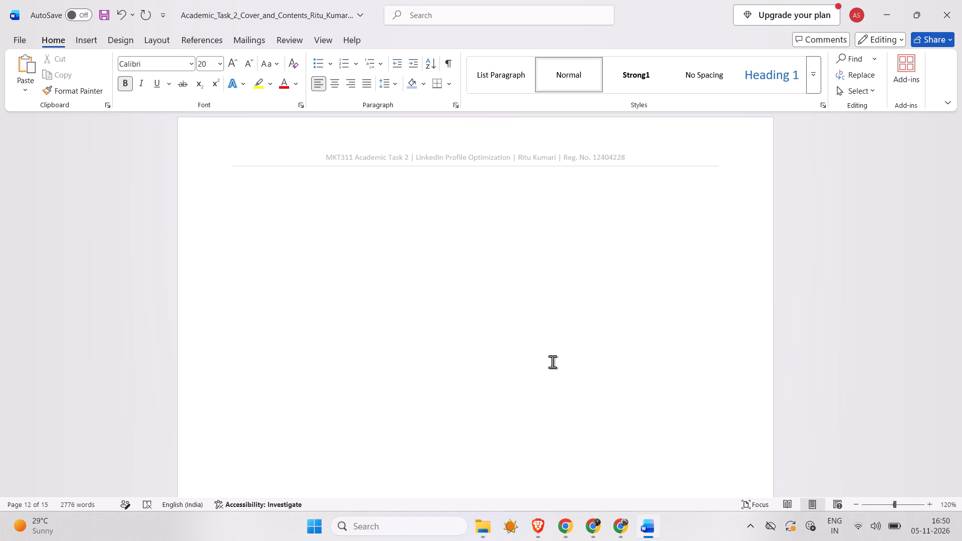
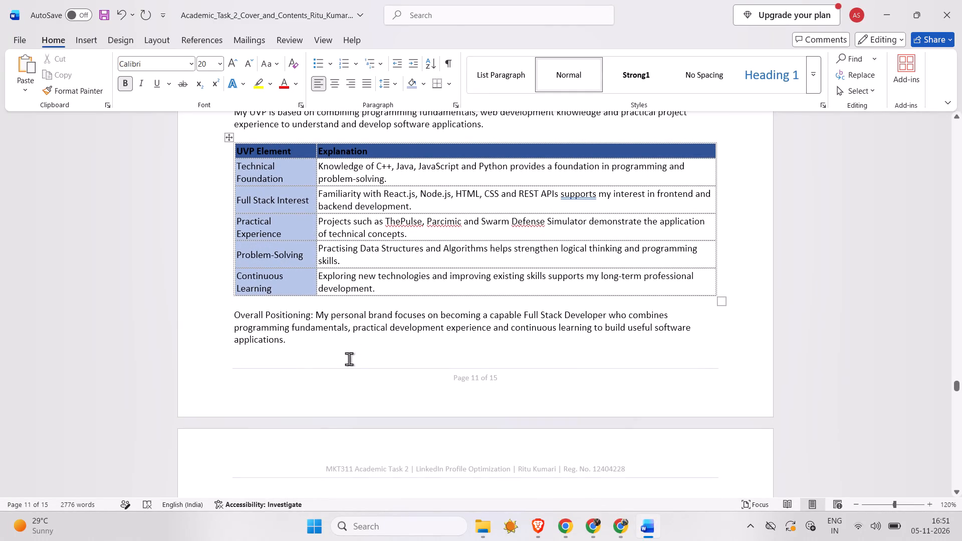
Paste the copied section 3.2 at the start of the page following the Overall Positioning paragraph in the Word report.
left_click(246, 437)
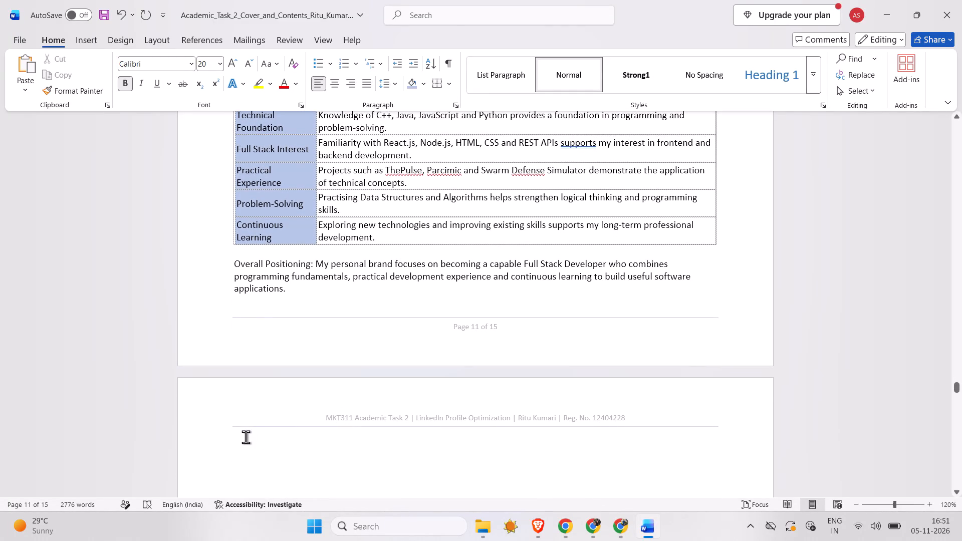
key("ctrl+v")
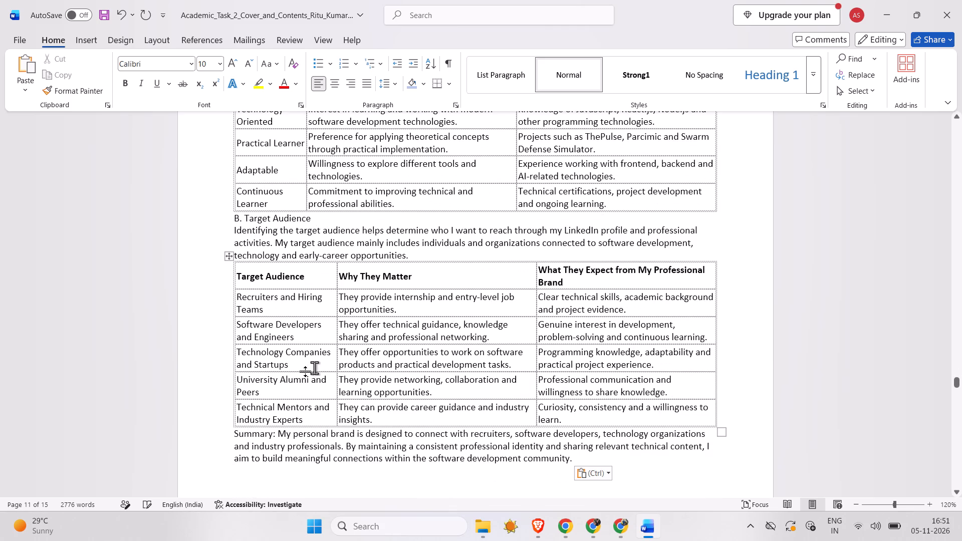
Apply the blue 13 pt heading style to "3.2 Personal Brand Attributes and Target Audience" and make it bold.
scroll(314, 368, "up", 1)
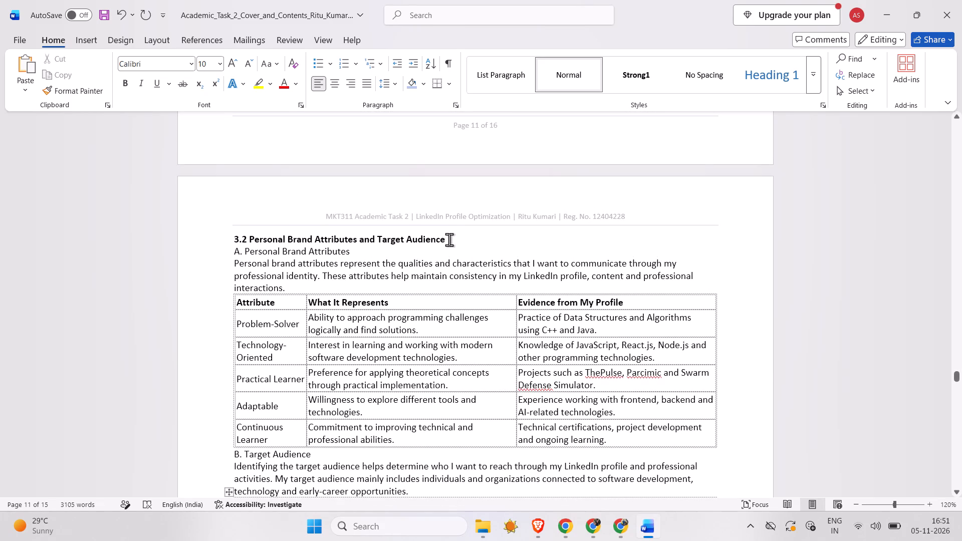
left_click_drag(449, 239, 232, 241)
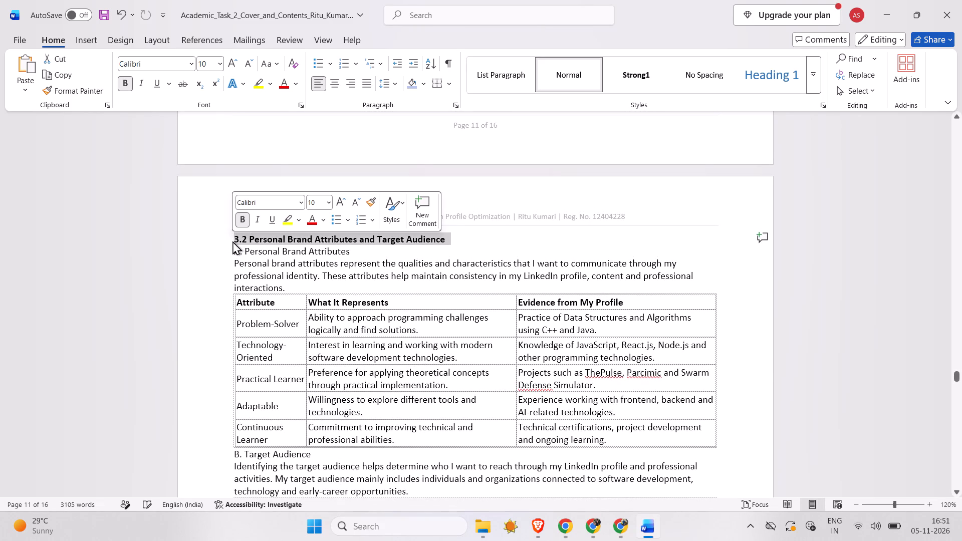
left_click(396, 214)
left_click(463, 276)
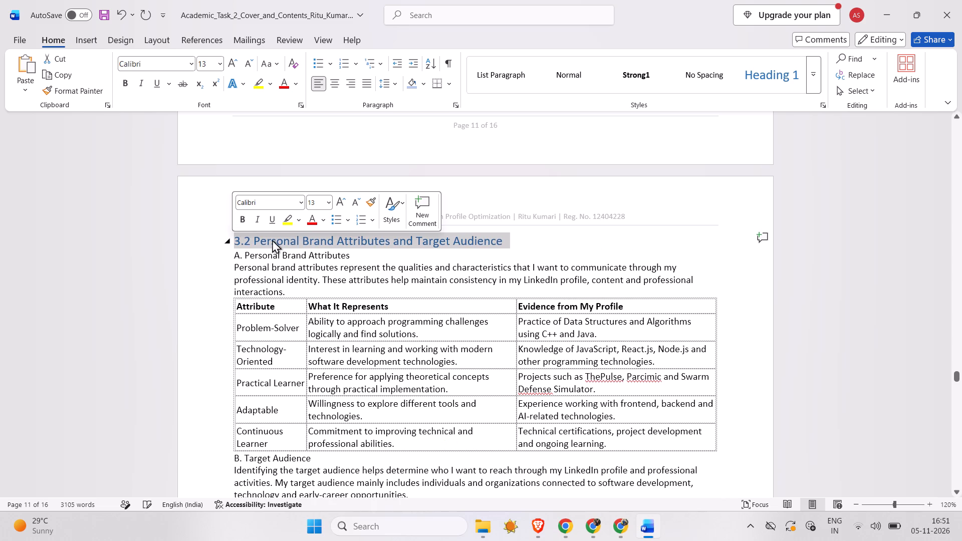
left_click(245, 219)
left_click(374, 255)
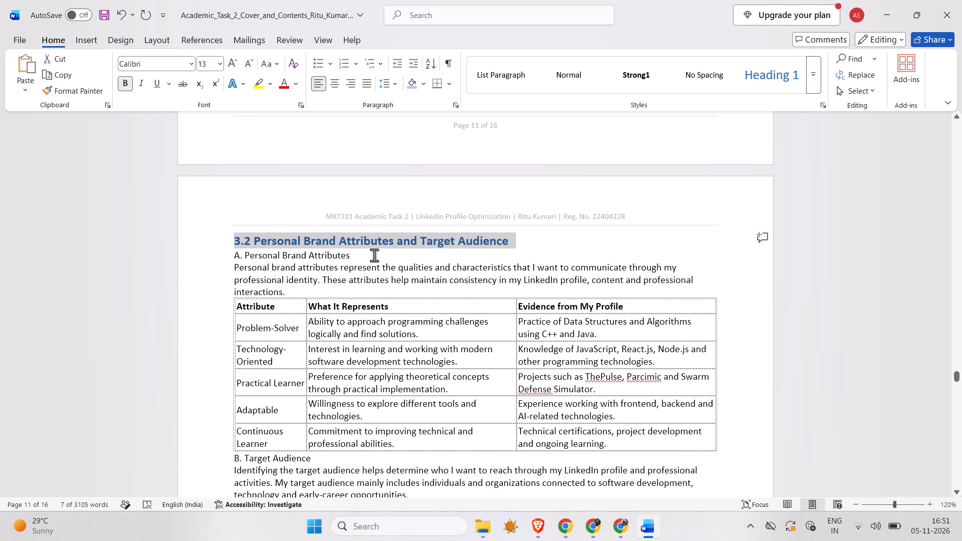
Make the "A. Personal Brand Attributes" subheading bold and set its font size to 11.
left_click_drag(374, 255, 233, 254)
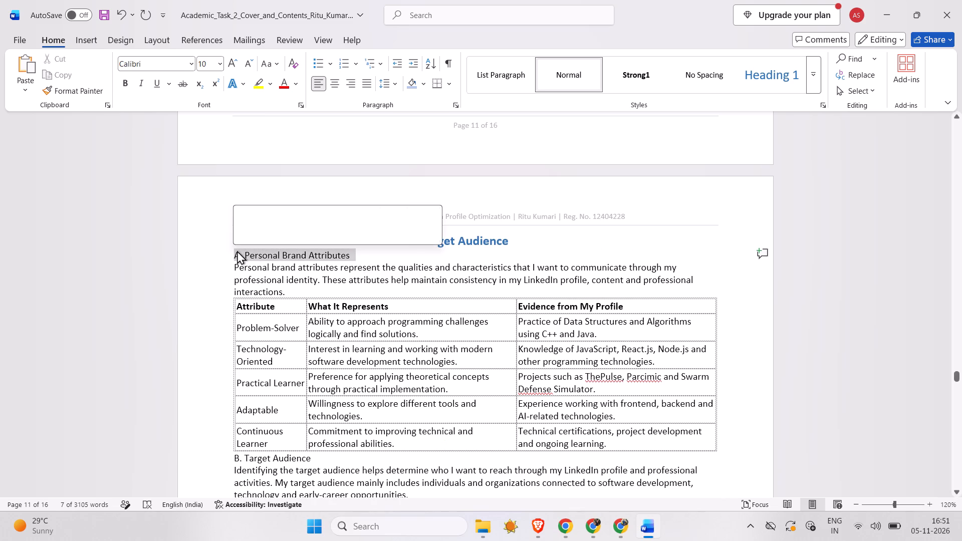
left_click(242, 238)
left_click(334, 217)
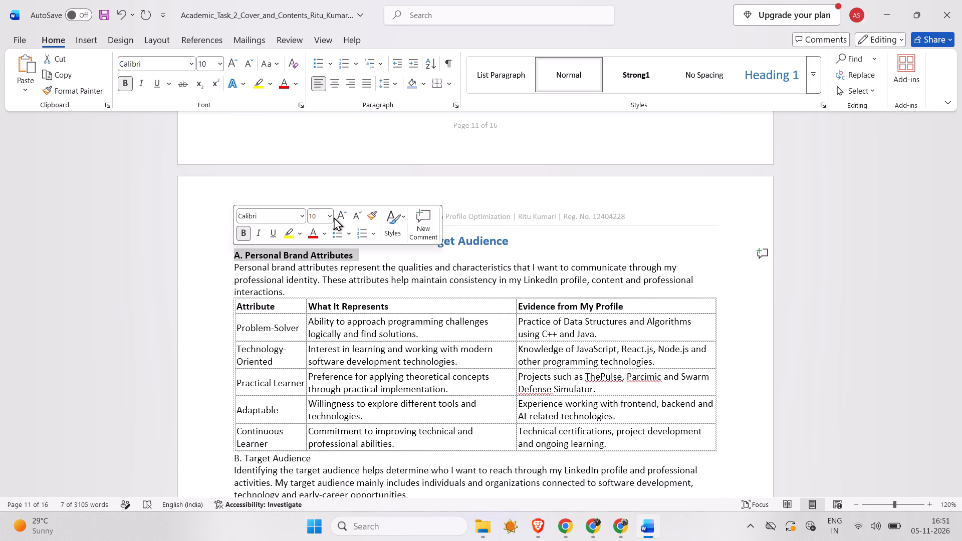
left_click(331, 215)
left_click(313, 275)
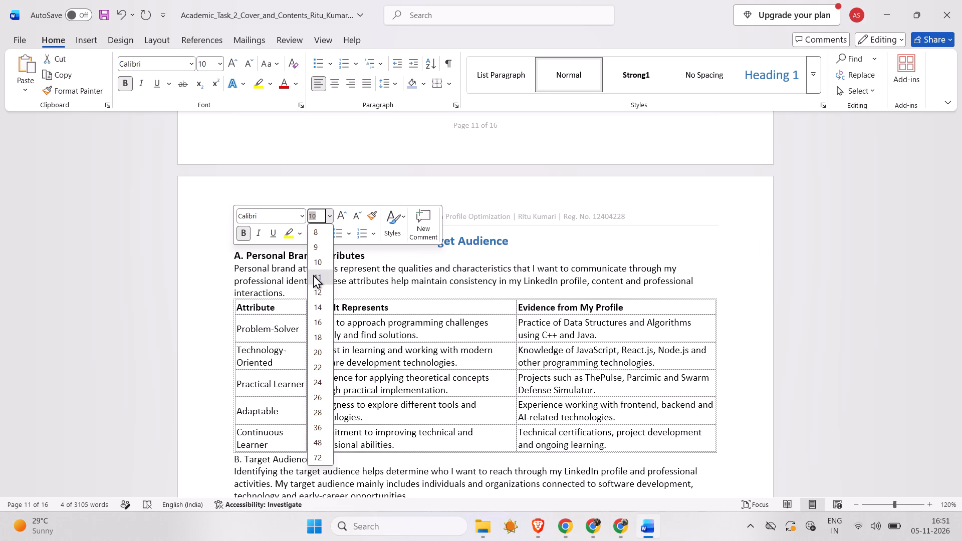
left_click(371, 251)
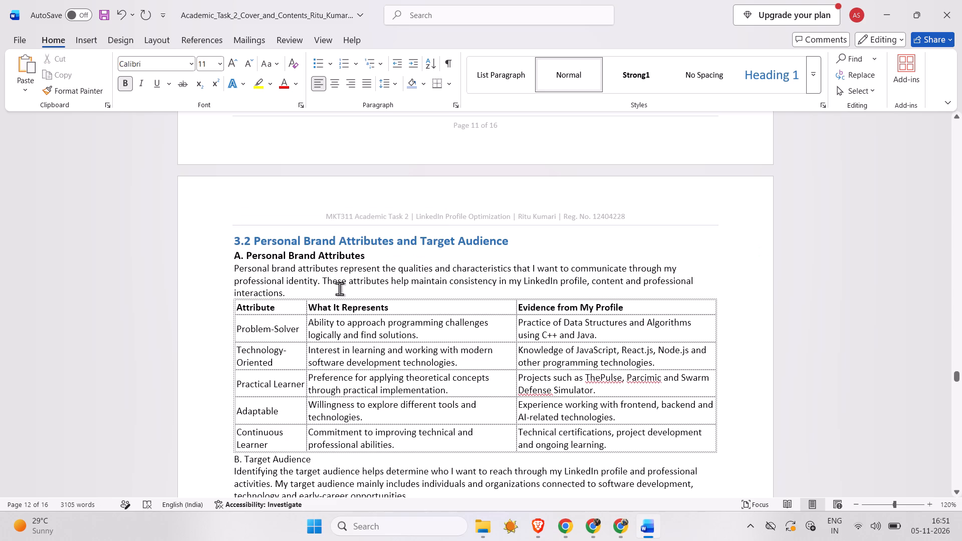
Delete the introductory paragraph text between the "A. Personal Brand Attributes" subheading and its table.
left_click_drag(317, 293, 242, 280)
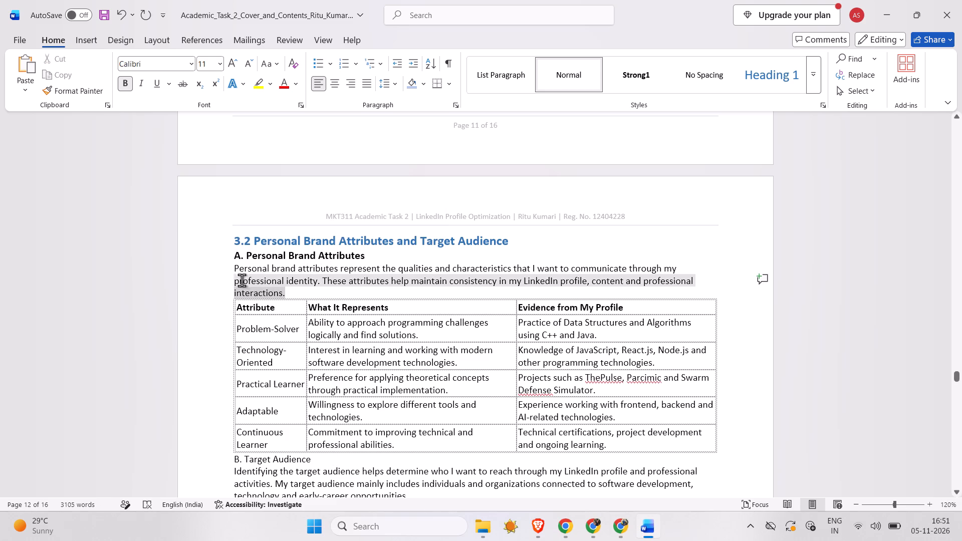
left_click_drag(242, 280, 234, 273)
key("BackSpace")
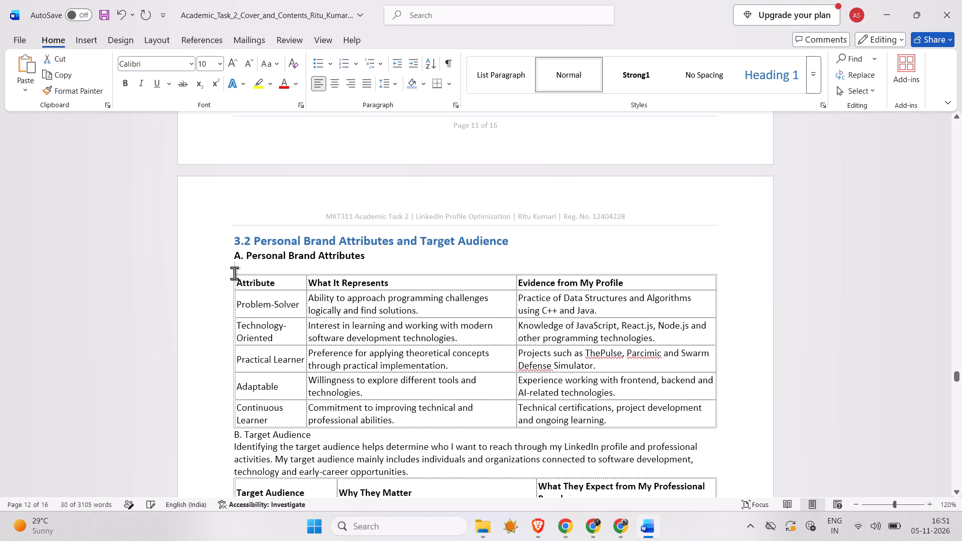
Shade the header row of the Personal Brand Attributes table dark blue.
left_click_drag(256, 281, 510, 289)
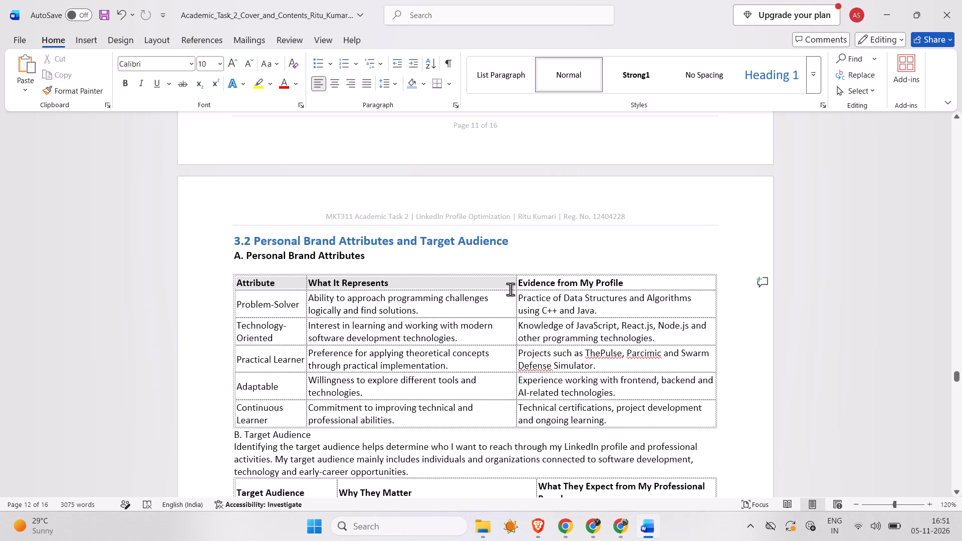
left_click_drag(510, 289, 568, 286)
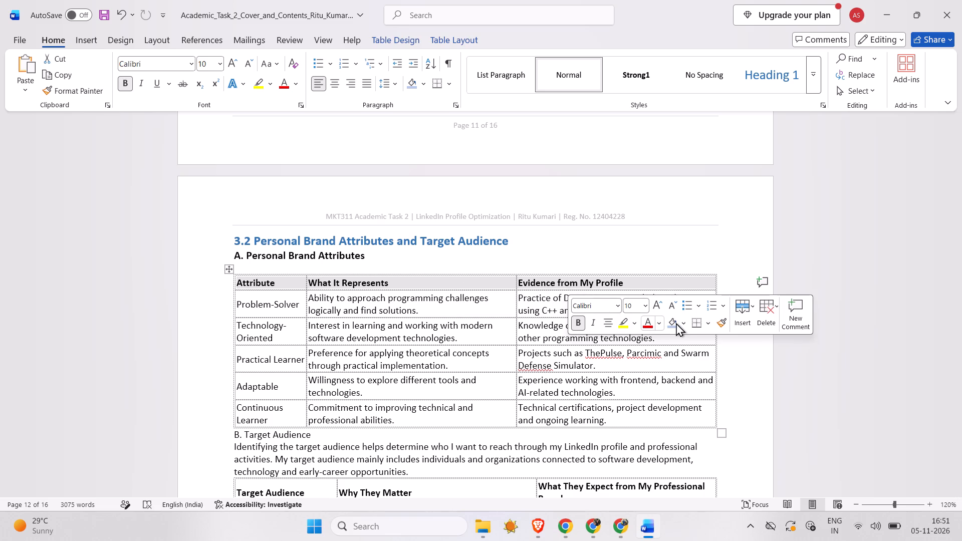
left_click(680, 322)
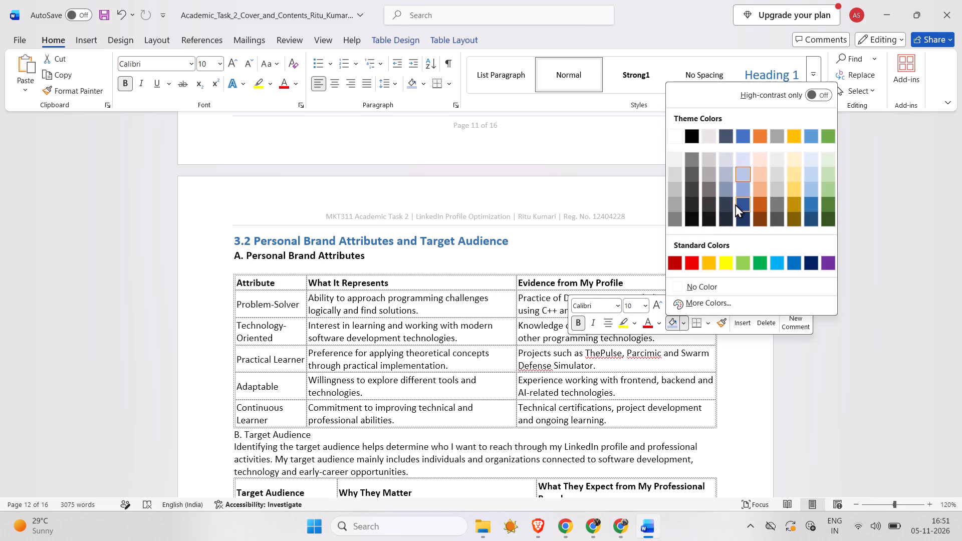
left_click(735, 204)
Shade the Attribute column cells from Problem-Solver through Continuous Learner light blue.
left_click_drag(253, 300, 264, 355)
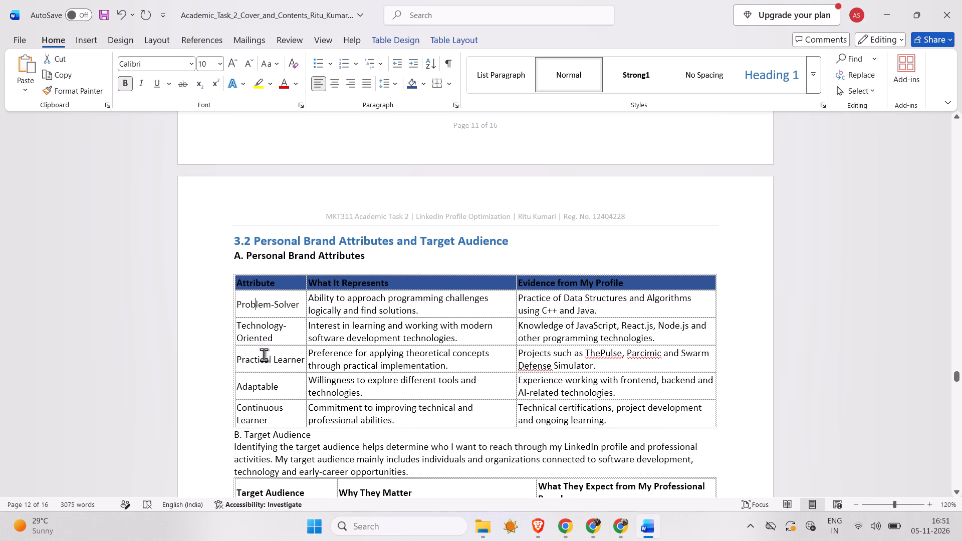
left_click_drag(264, 355, 272, 417)
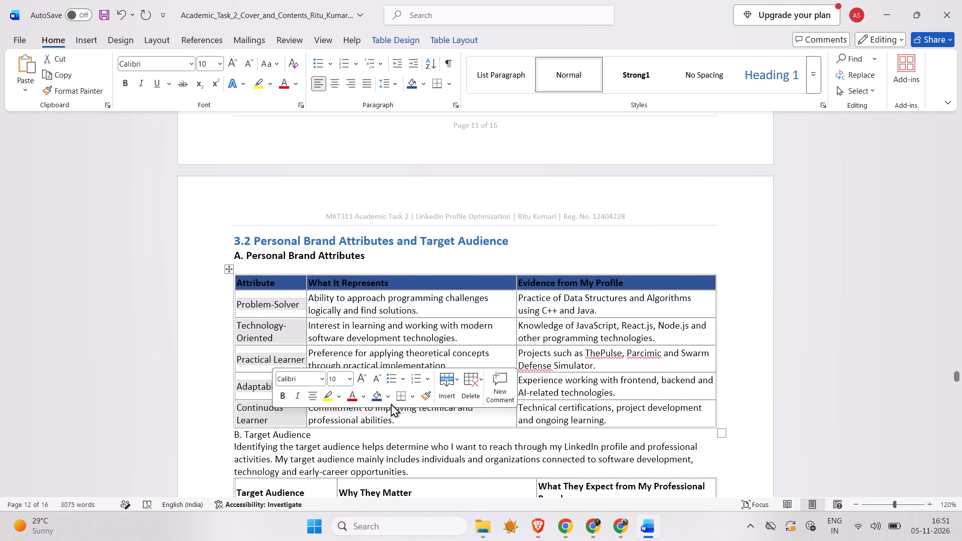
left_click(390, 403)
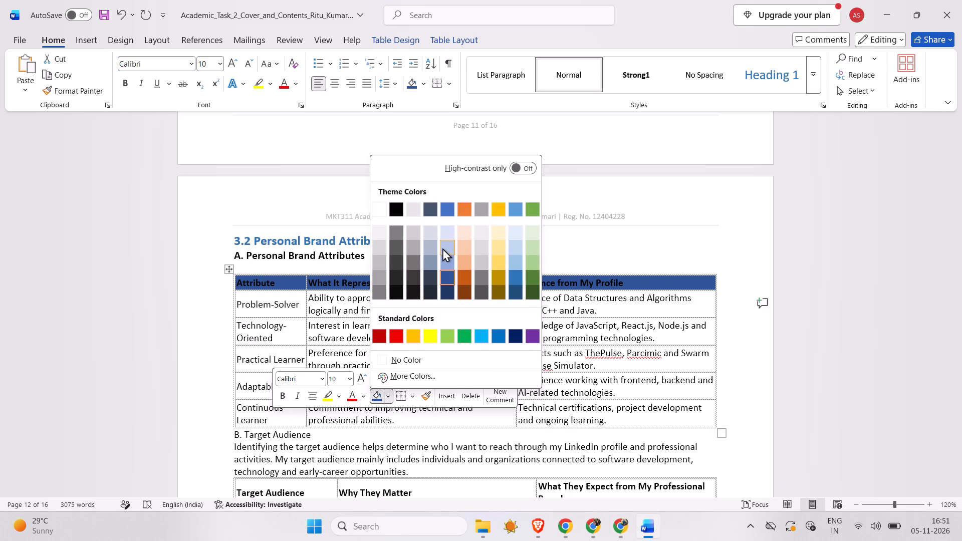
left_click(442, 248)
left_click(194, 369)
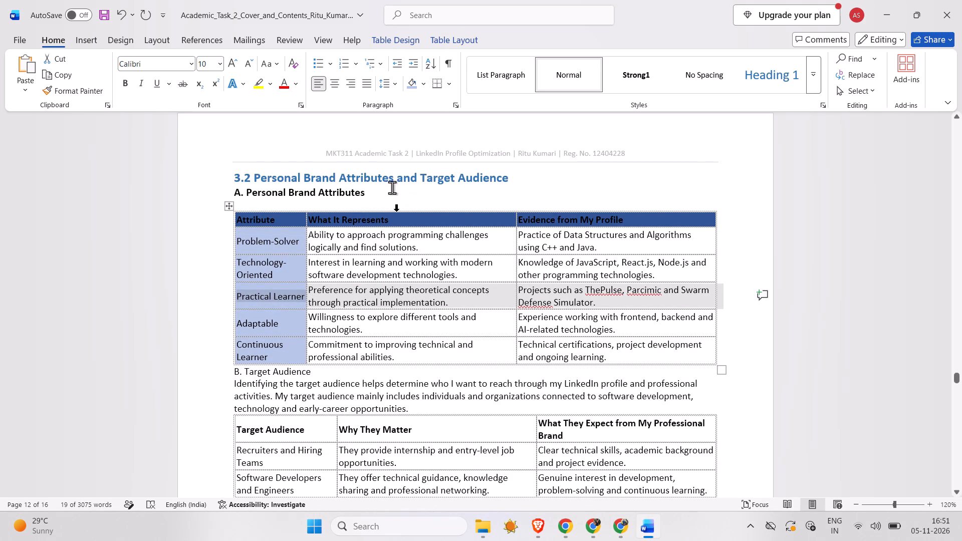
Insert a blank line between the 3.2 heading and the "A. Personal Brand Attributes" subheading.
left_click(382, 189)
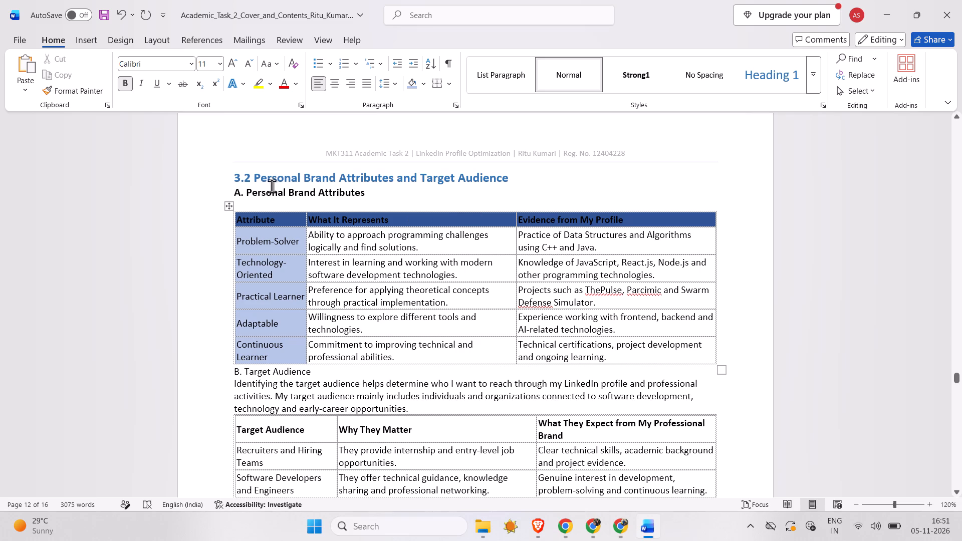
left_click(233, 185)
key("Return")
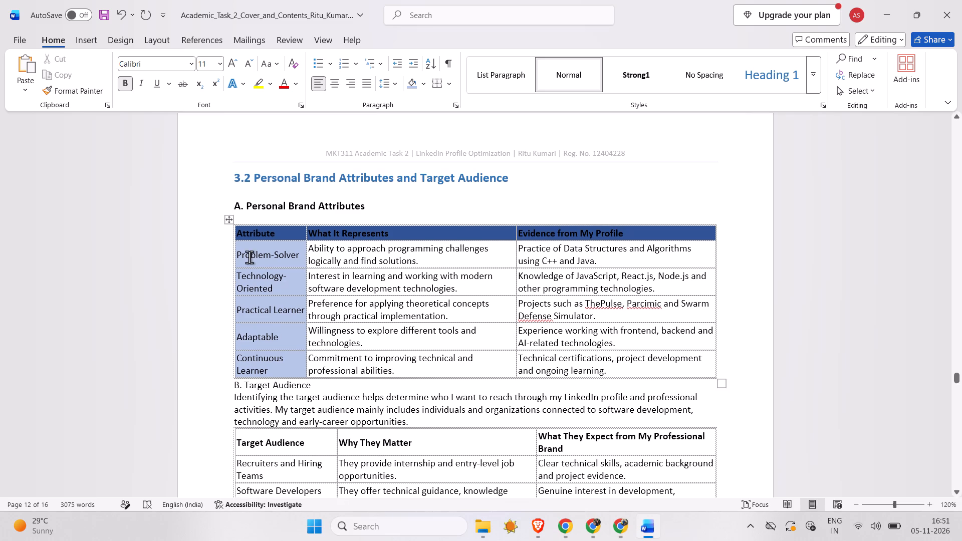
Make the "B. Target Audience" subheading bold and set its font size to 11.
left_click_drag(319, 259, 225, 262)
left_click(238, 239)
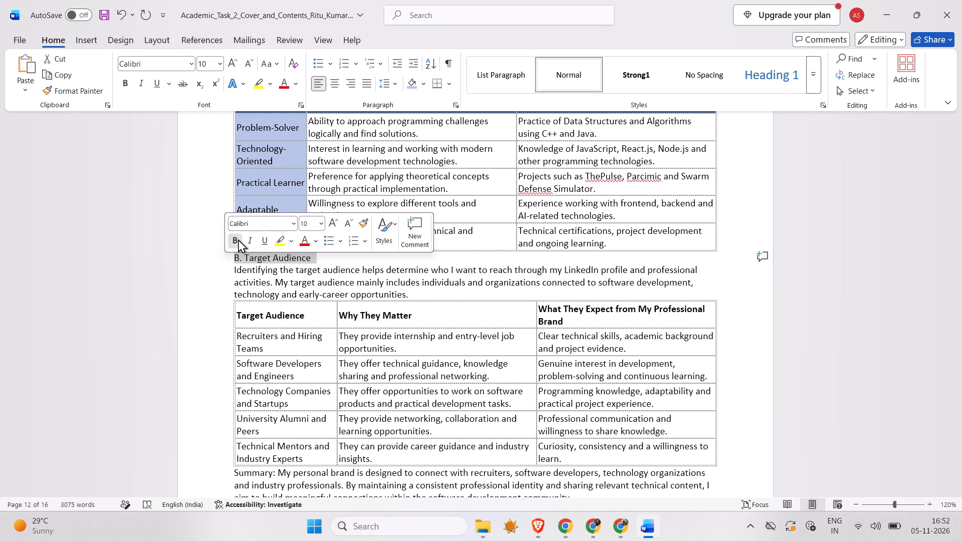
left_click(321, 223)
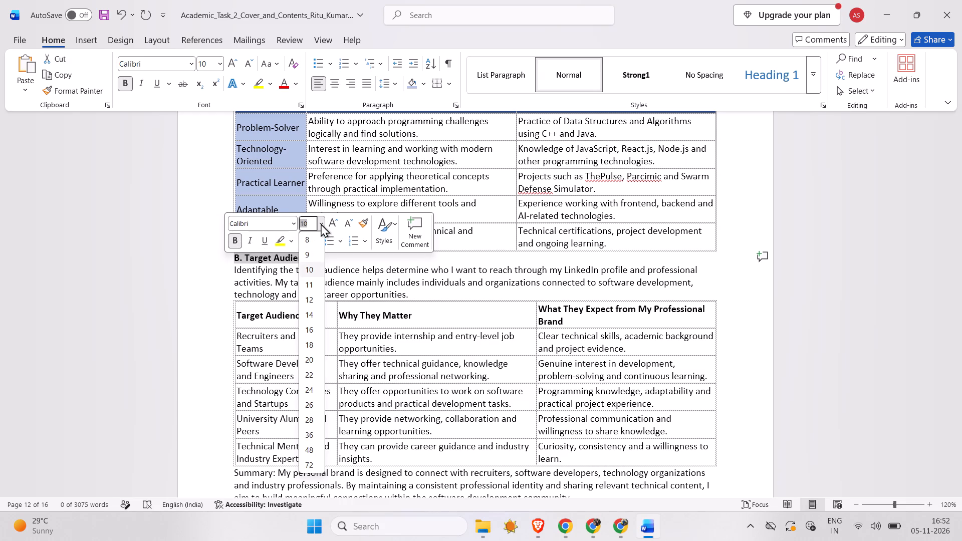
left_click(309, 278)
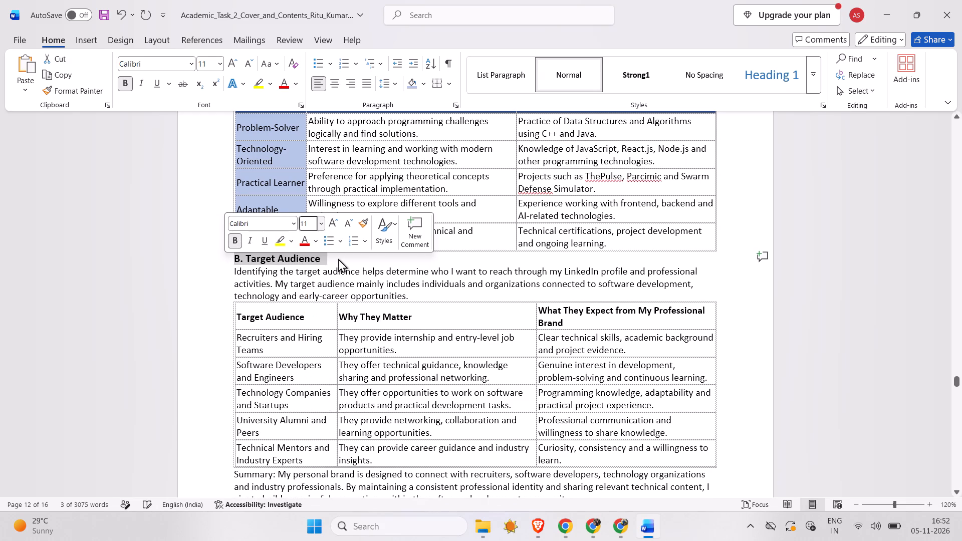
left_click(338, 258)
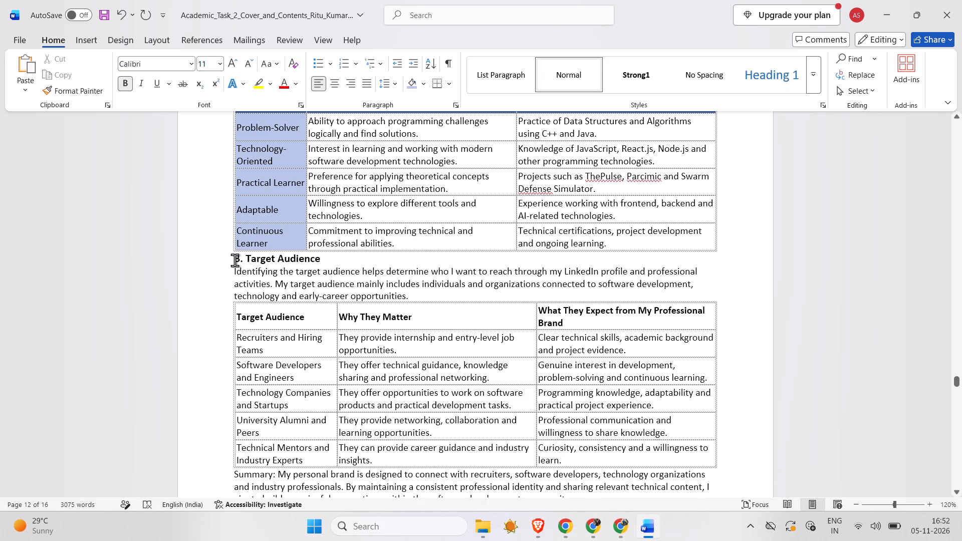
Insert a blank line between the Personal Brand Attributes table and the "B. Target Audience" subheading.
left_click(233, 259)
key("Return")
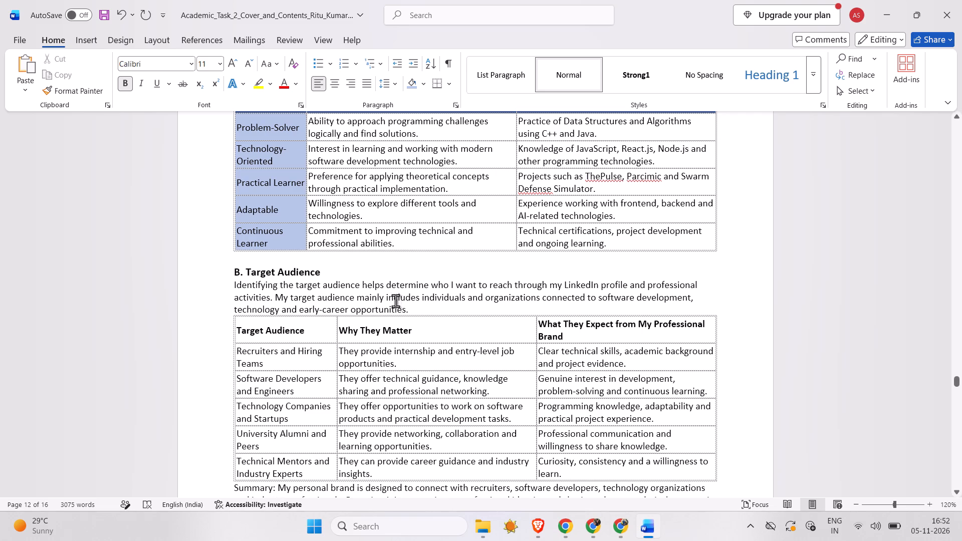
Delete the introductory paragraph text between the "B. Target Audience" subheading and its table.
left_click_drag(412, 309, 246, 289)
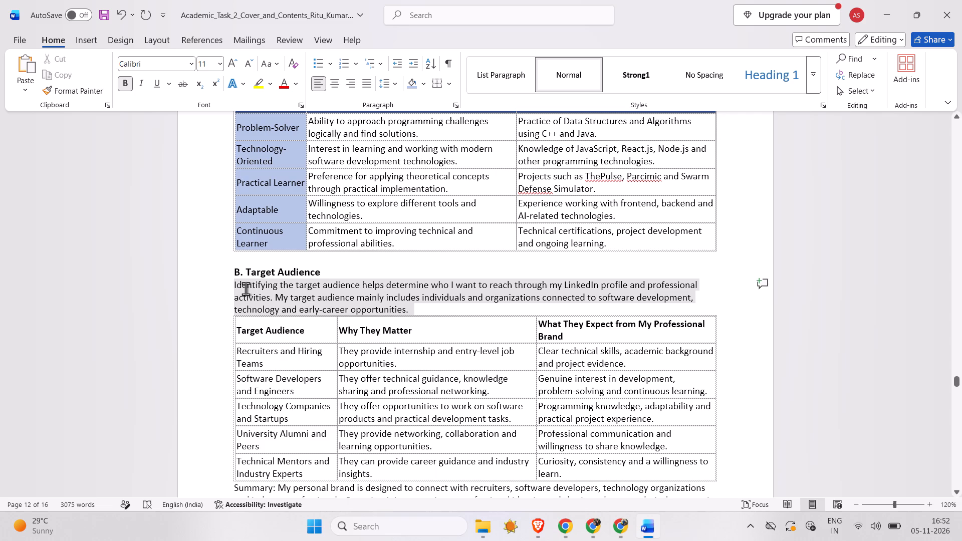
left_click_drag(246, 289, 238, 289)
key("BackSpace")
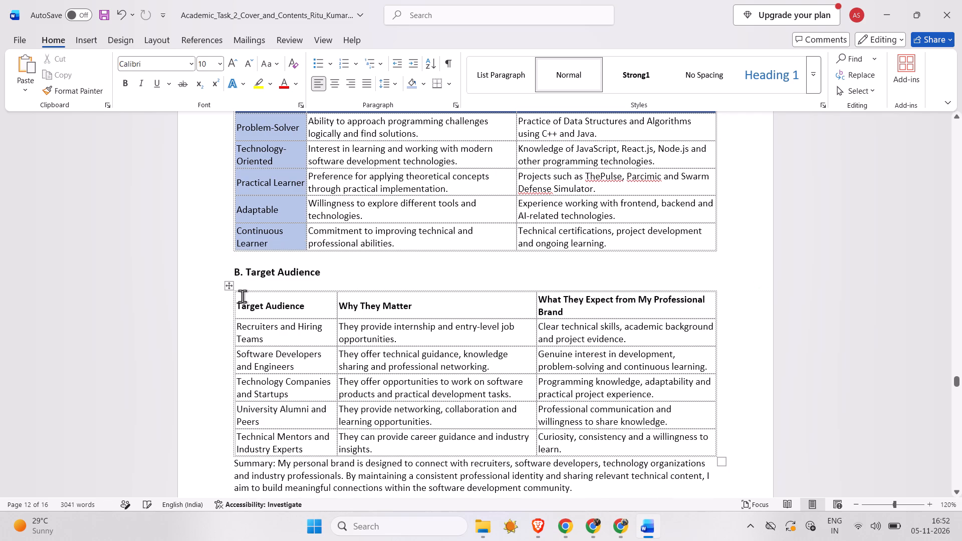
Shade the header row of the Target Audience table dark blue, matching the Personal Brand Attributes table.
left_click_drag(248, 307, 563, 302)
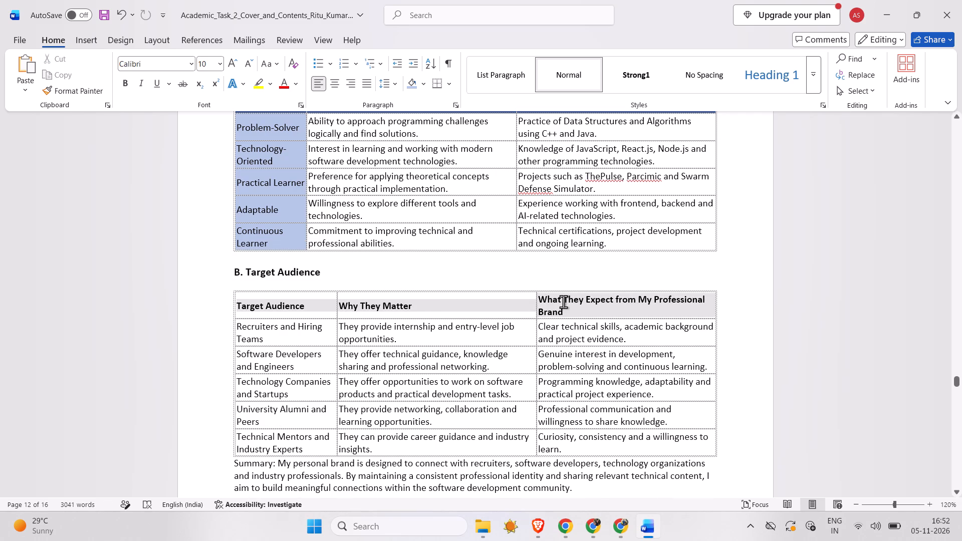
left_click_drag(563, 302, 343, 304)
left_click(279, 300)
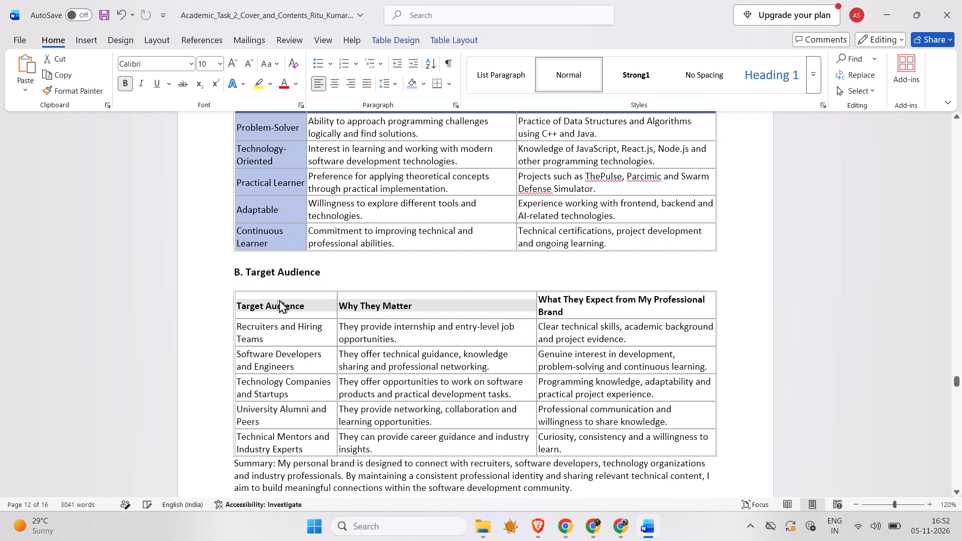
left_click_drag(281, 301, 379, 310)
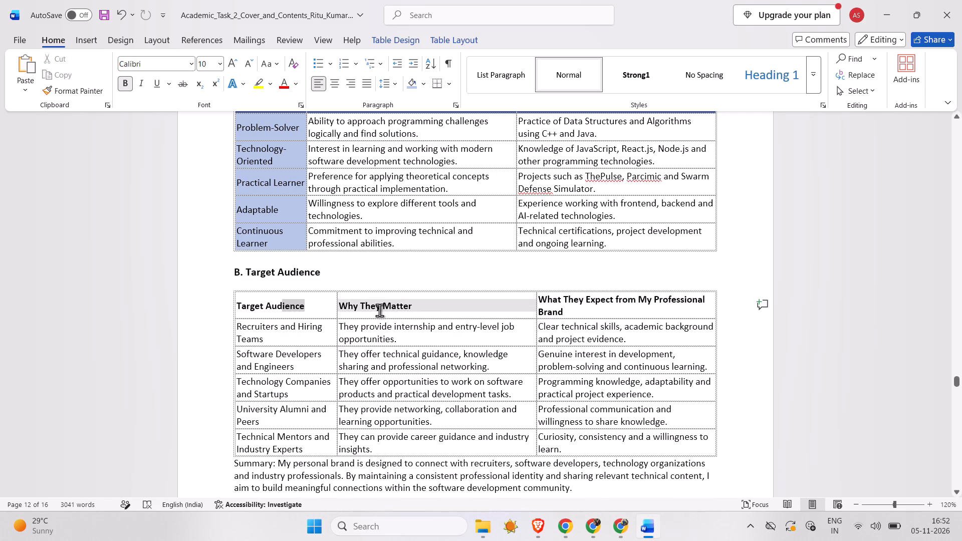
left_click_drag(379, 310, 558, 298)
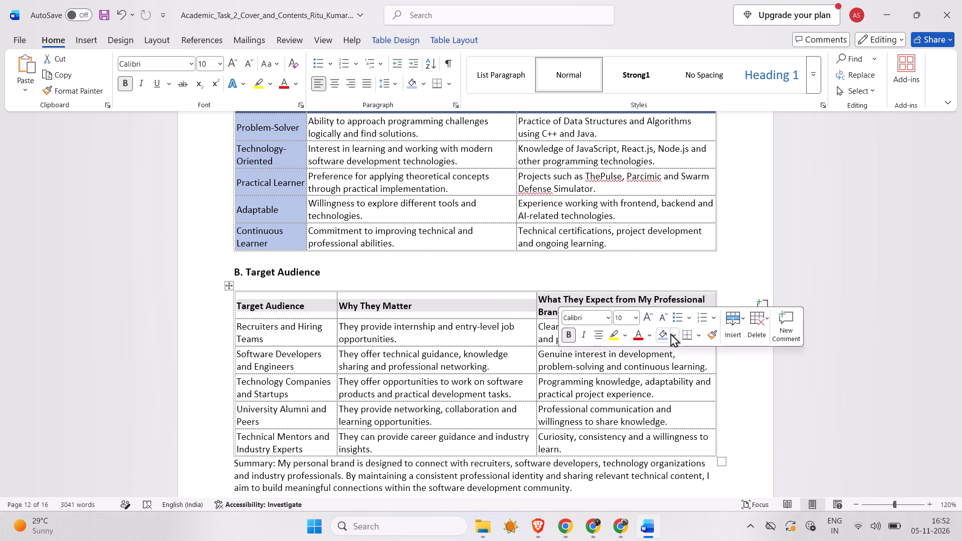
left_click(672, 333)
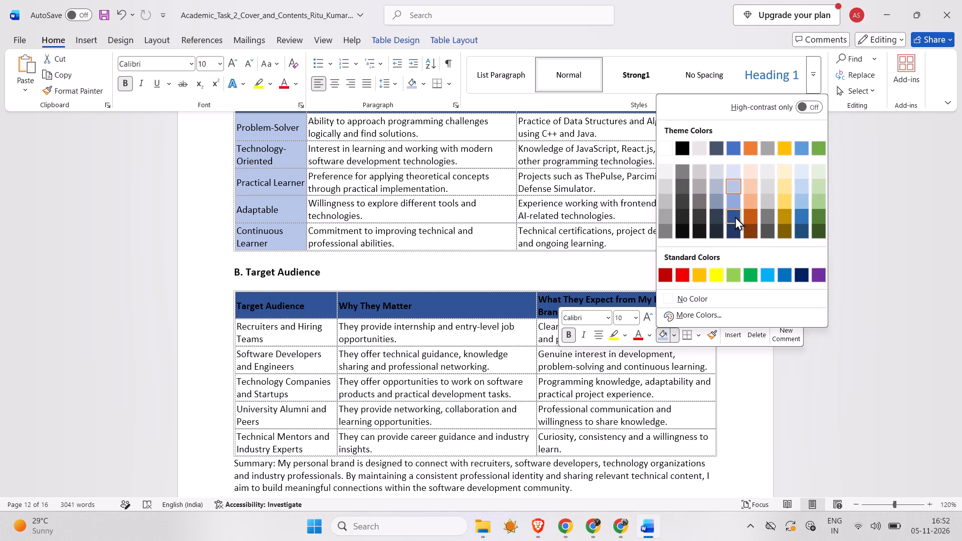
left_click(735, 216)
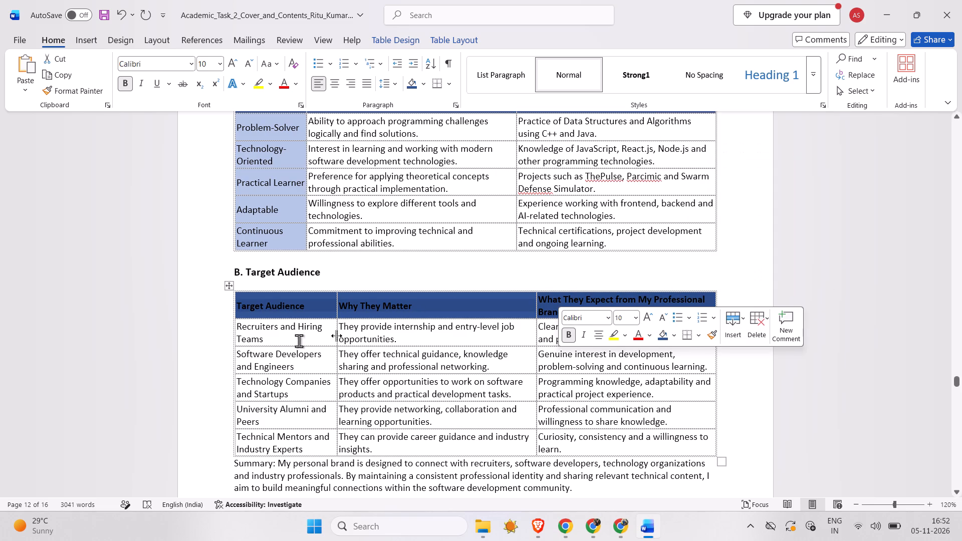
Shade the first-column cells below the header of the Target Audience table light blue, matching the table above.
left_click_drag(254, 332, 282, 454)
left_click(398, 439)
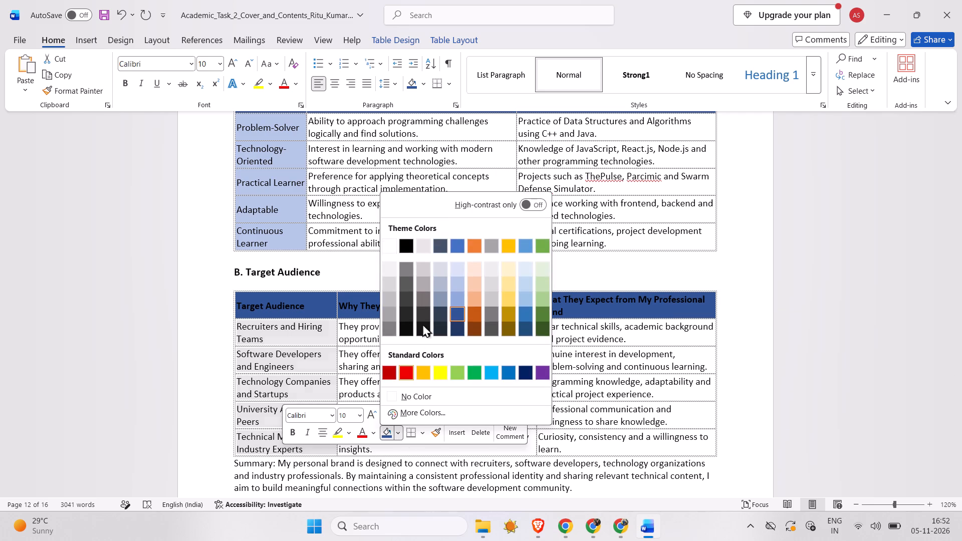
left_click(460, 284)
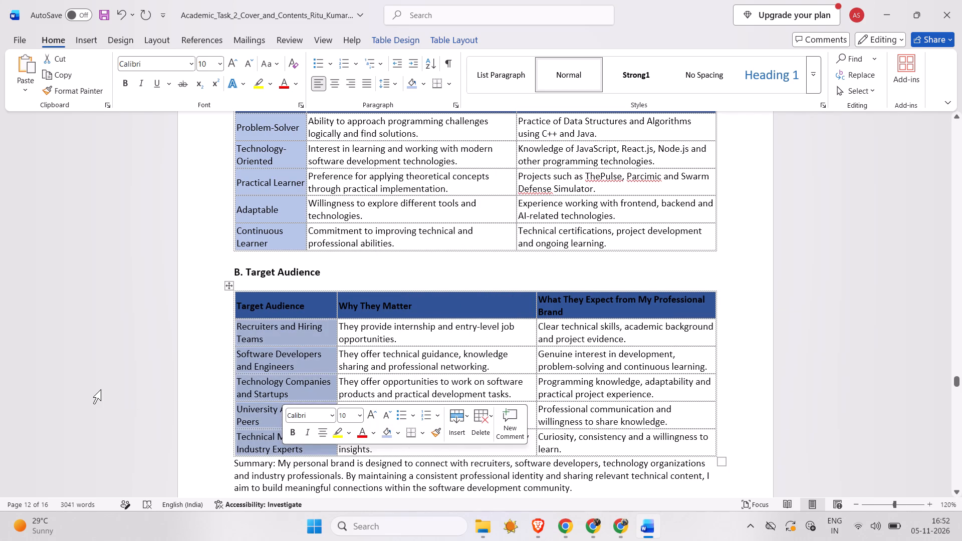
left_click(101, 389)
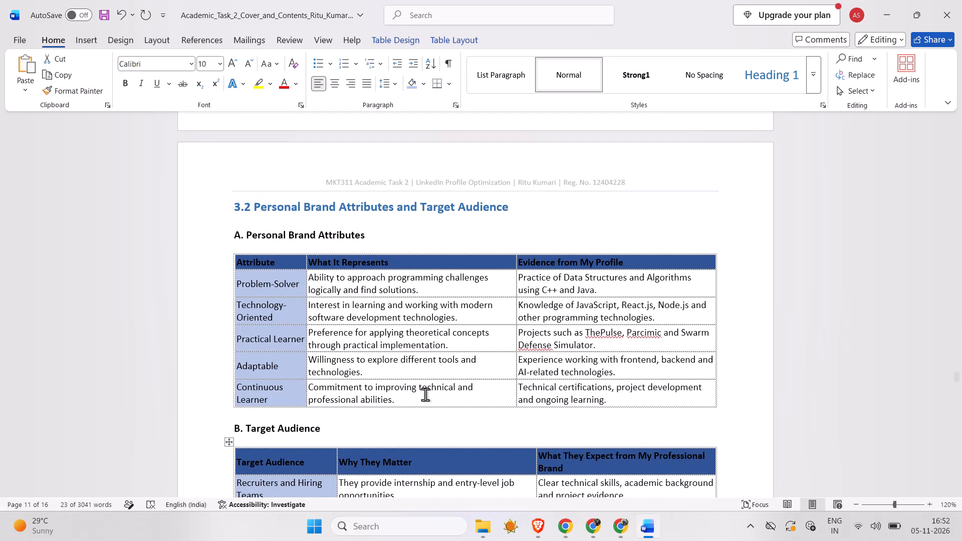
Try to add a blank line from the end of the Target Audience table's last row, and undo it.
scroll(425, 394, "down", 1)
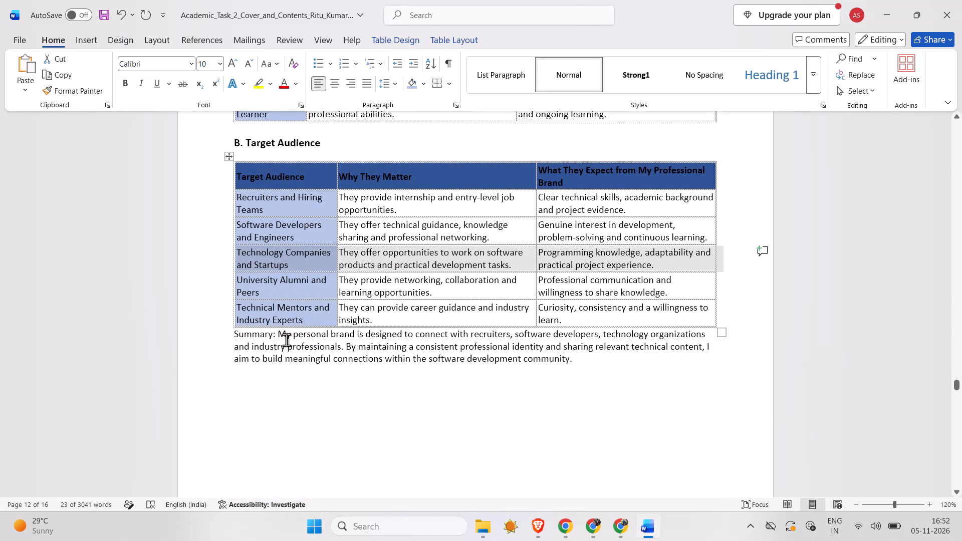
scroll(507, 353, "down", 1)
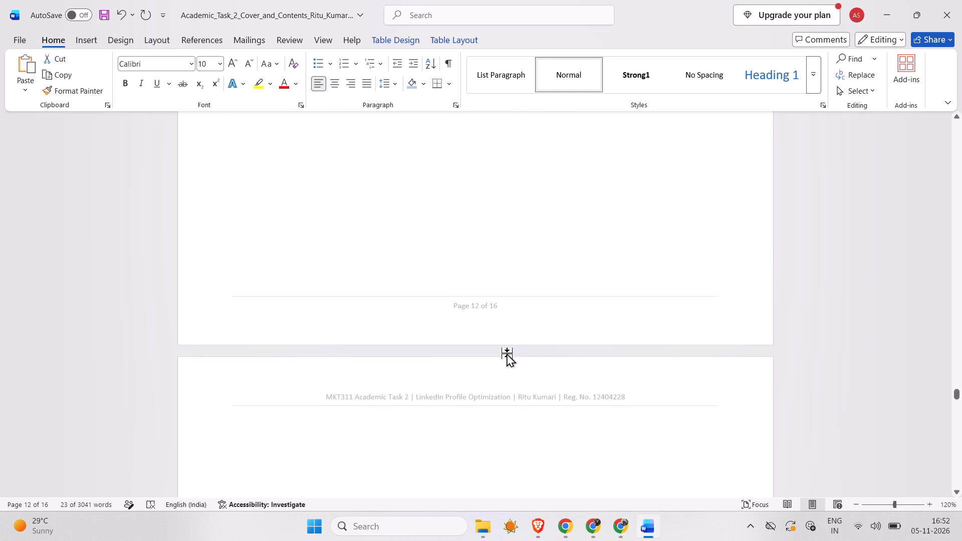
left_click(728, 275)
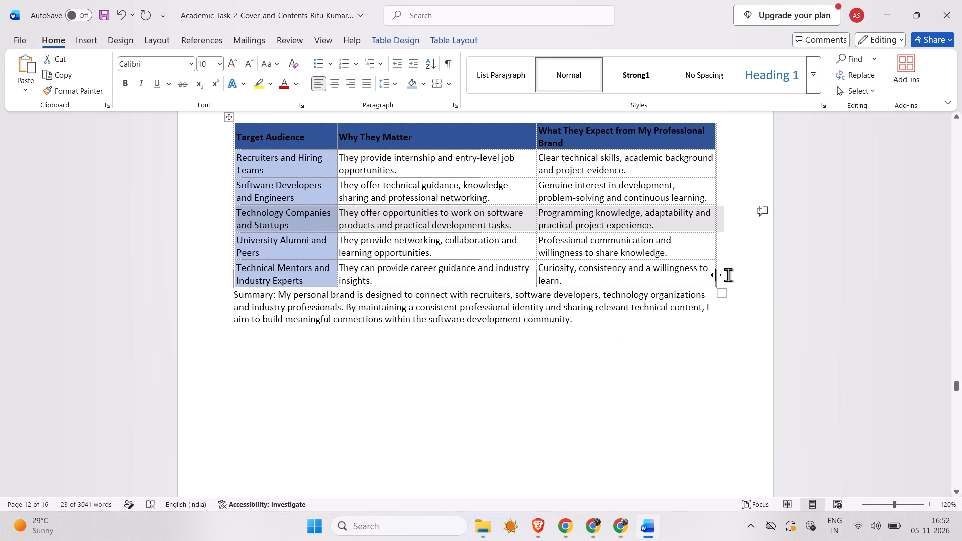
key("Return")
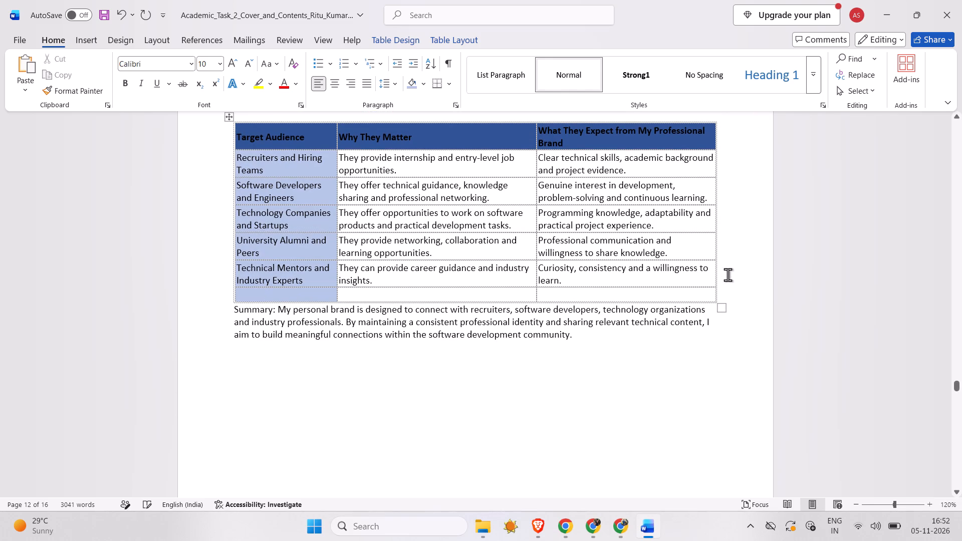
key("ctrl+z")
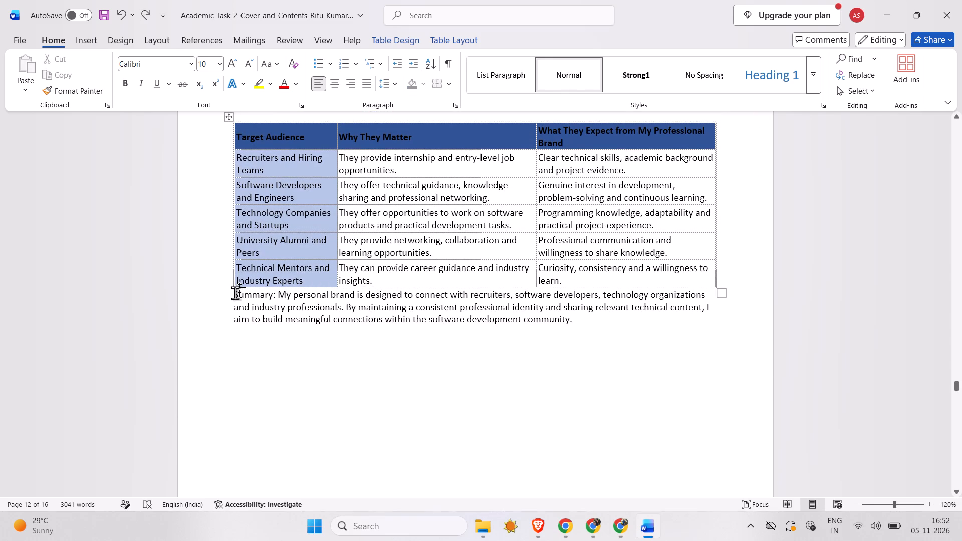
Insert a blank line between the Target Audience table and the "Summary:" paragraph.
left_click(231, 297)
key("Return")
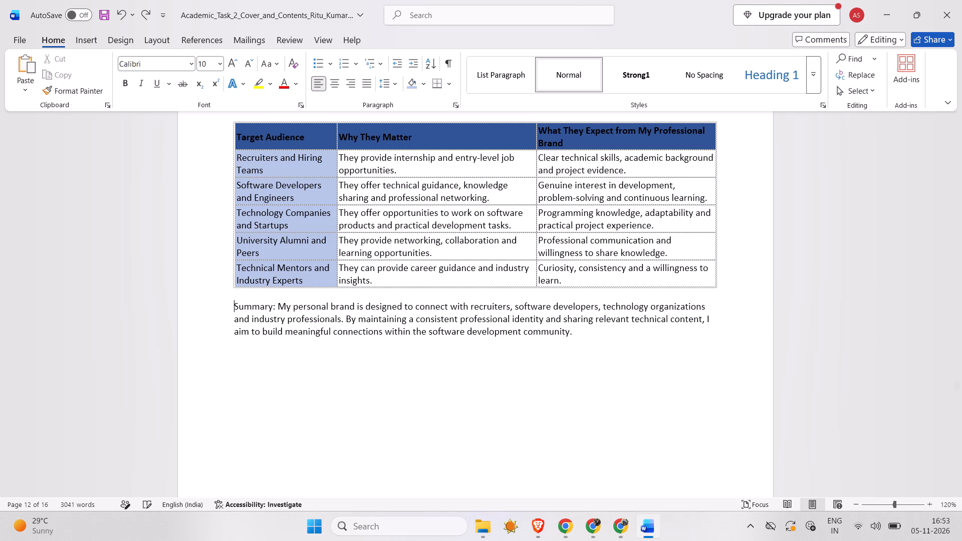
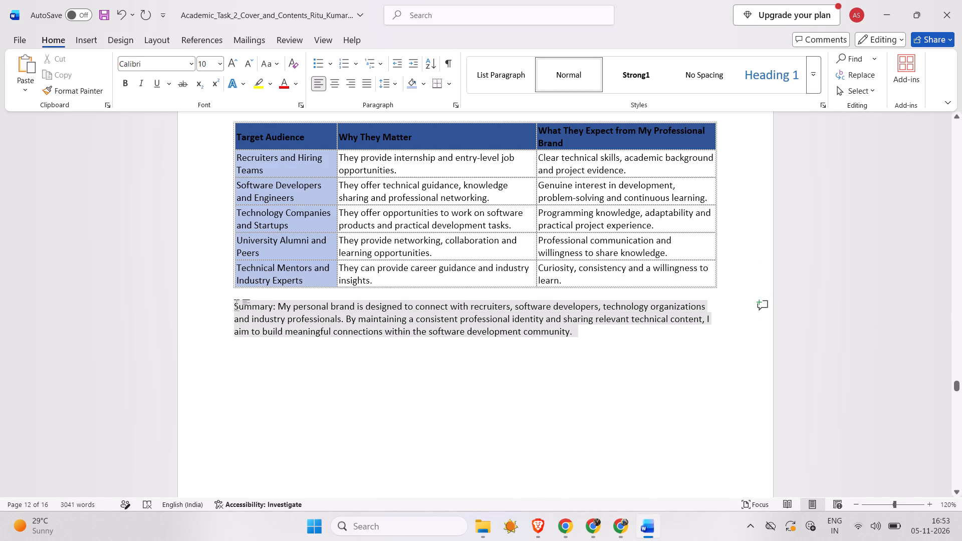
left_click_drag(236, 305, 234, 305)
key("Delete")
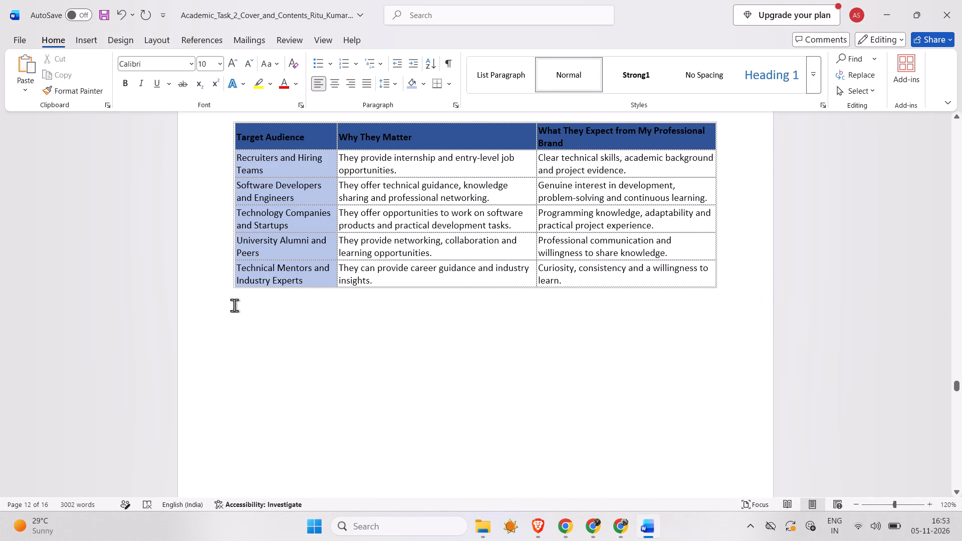
key("BackSpace")
Paste the copied section 3.3 content one blank line below the Target Audience table.
key("Return")
key("ctrl+v")
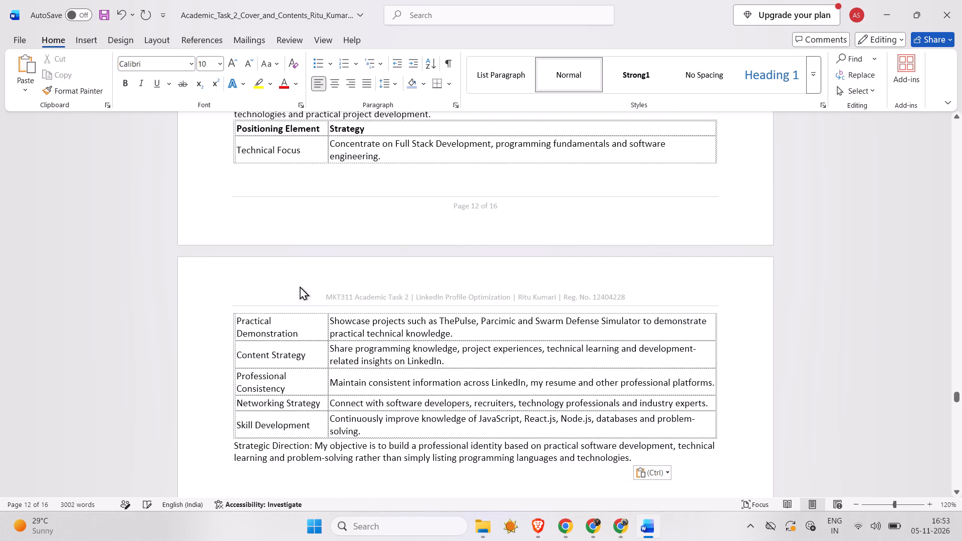
Set the font size of the "3.3 Career Goals and Professional Positioning" heading to 11.
scroll(323, 282, "up", 1)
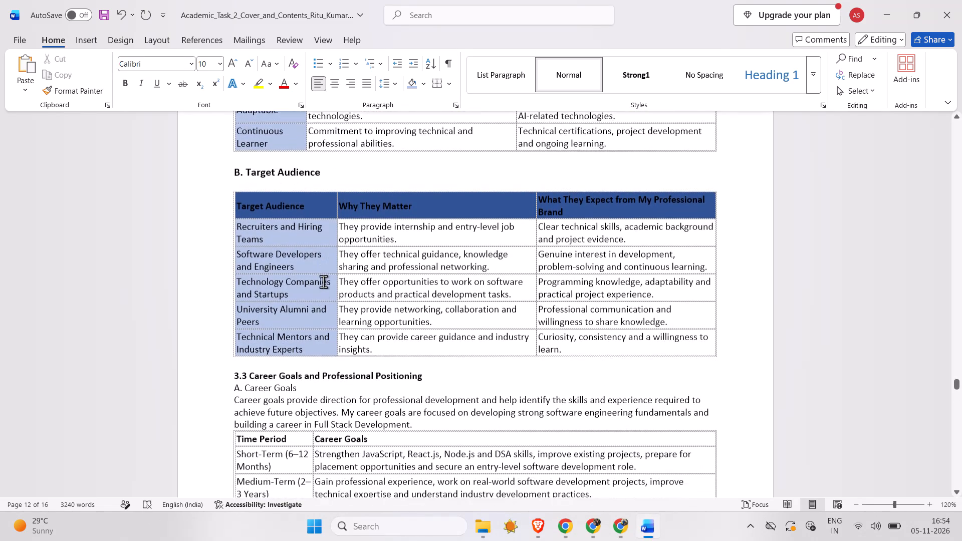
scroll(323, 282, "up", 1)
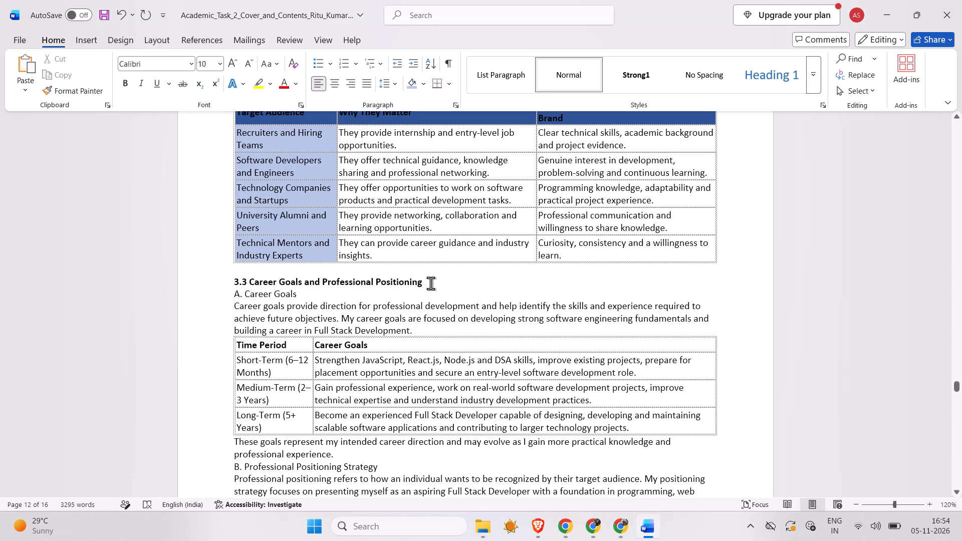
left_click_drag(430, 283, 235, 280)
left_click(333, 244)
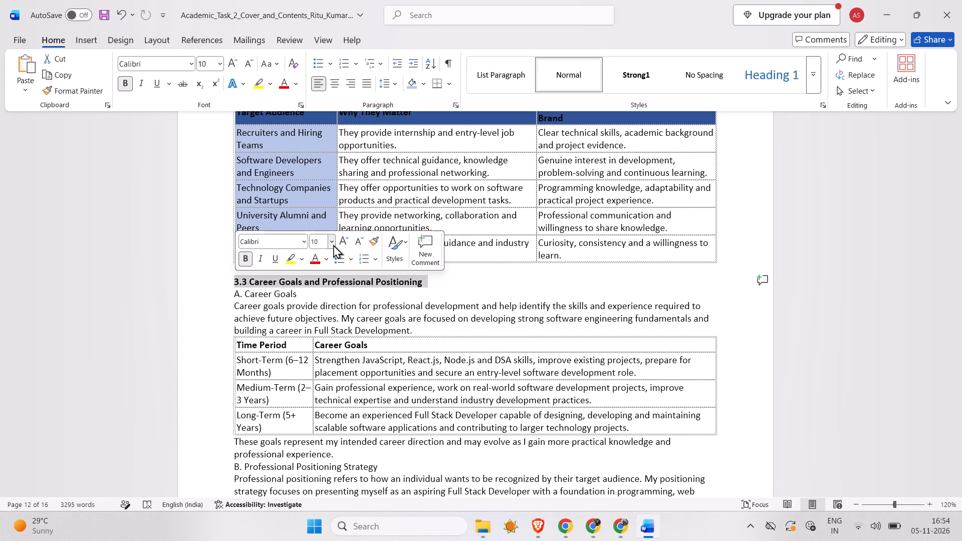
left_click(321, 304)
Format the "A. Career Goals" subheading as bold at font size 9.
left_click(300, 301)
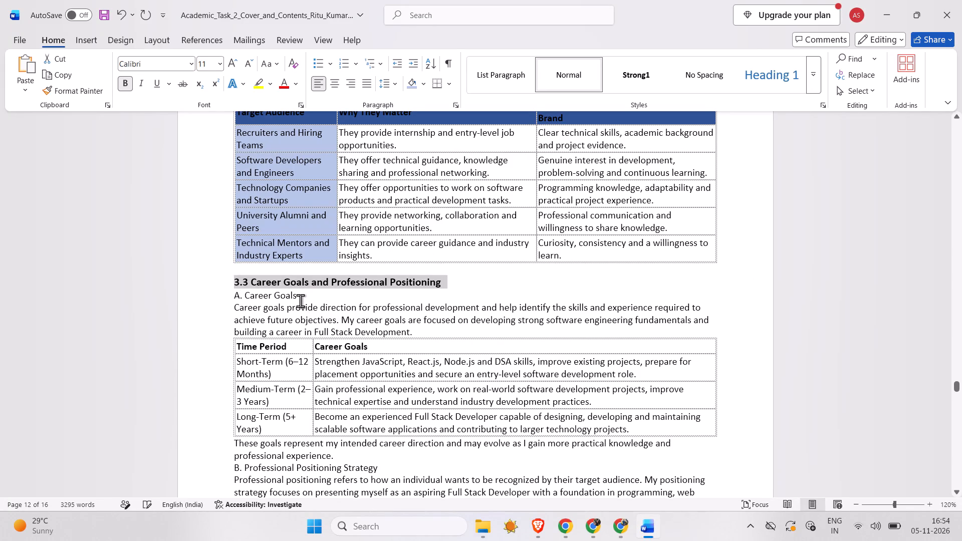
left_click_drag(300, 301, 234, 301)
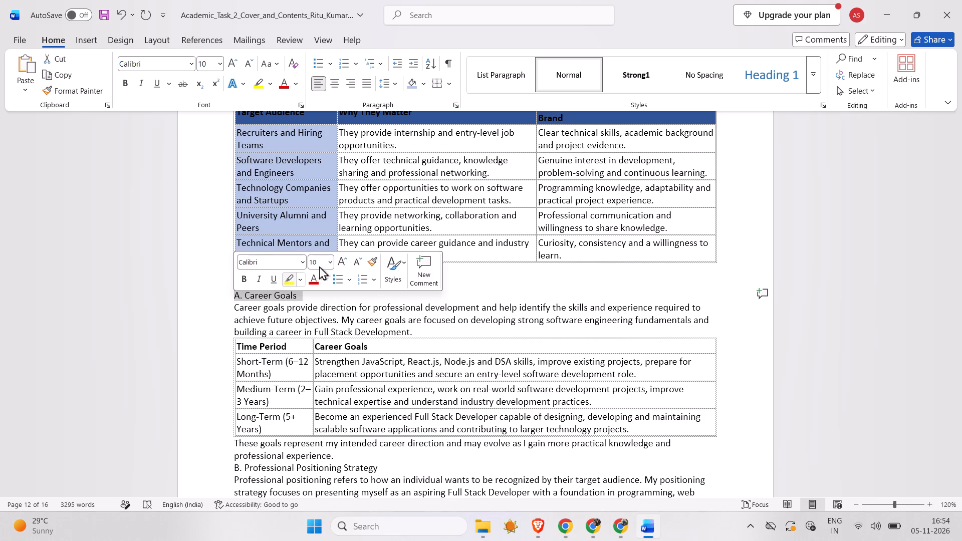
left_click(331, 261)
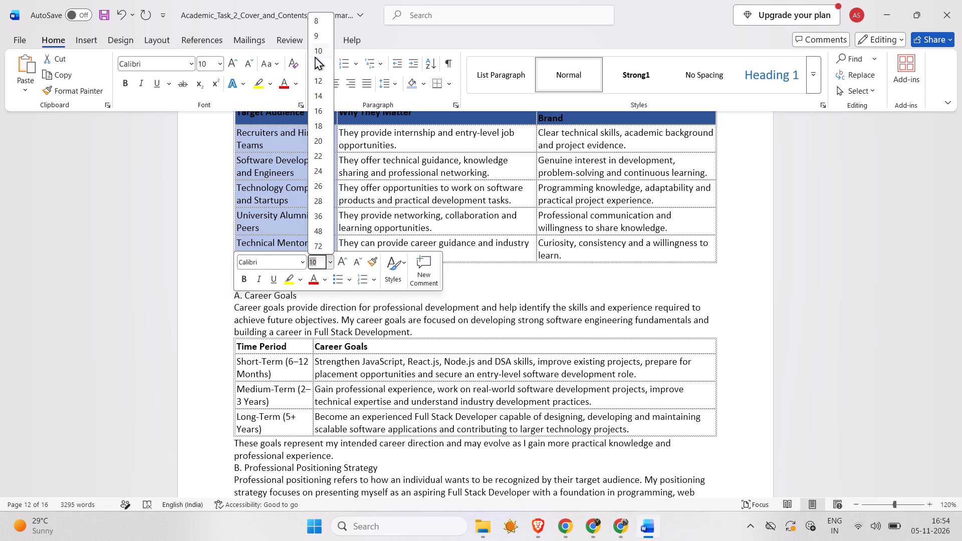
left_click(316, 40)
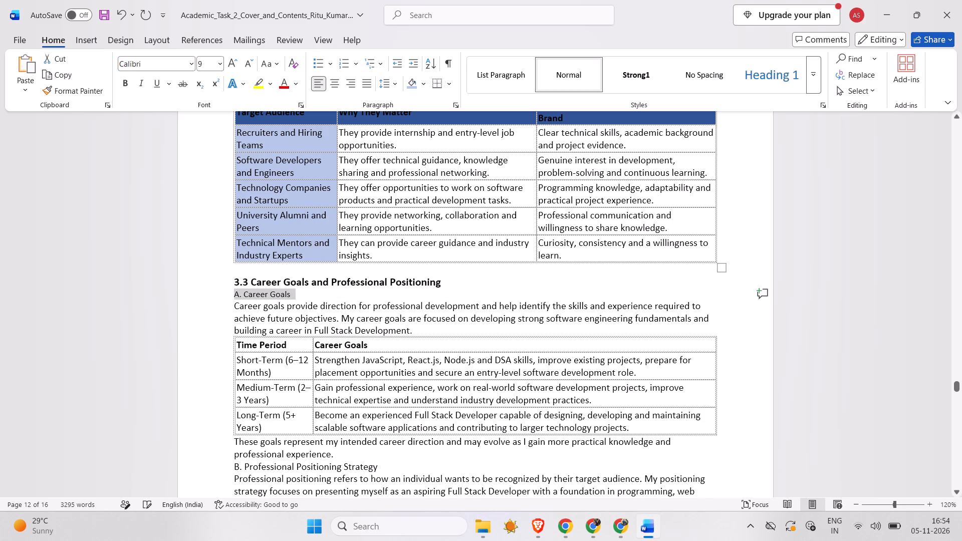
right_click(271, 295)
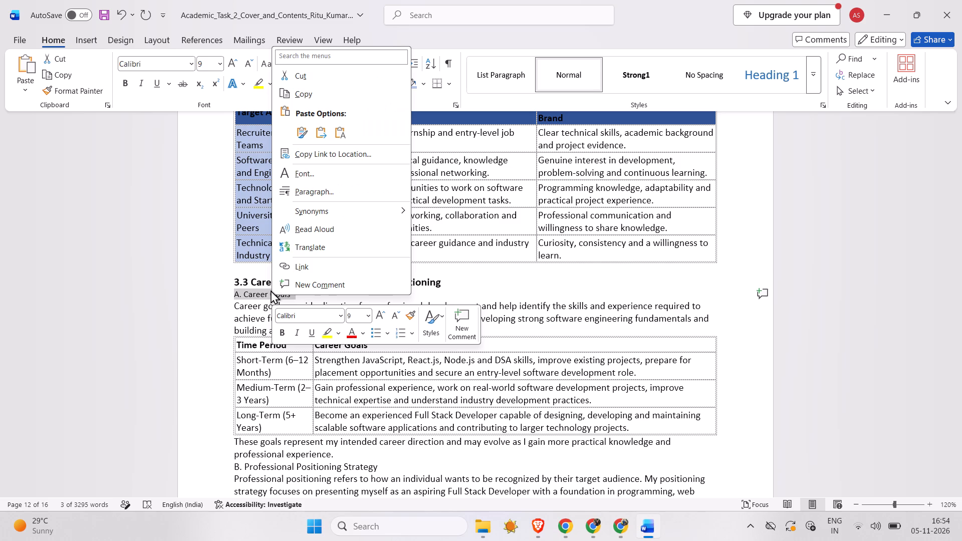
left_click(284, 330)
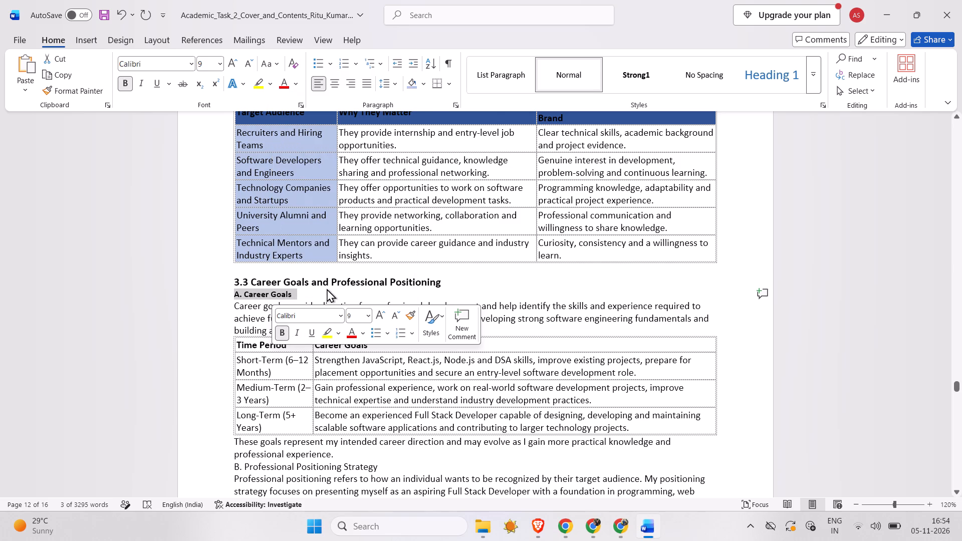
Insert a blank line between the 3.3 heading and the "A. Career Goals" subheading.
left_click(327, 289)
left_click(462, 282)
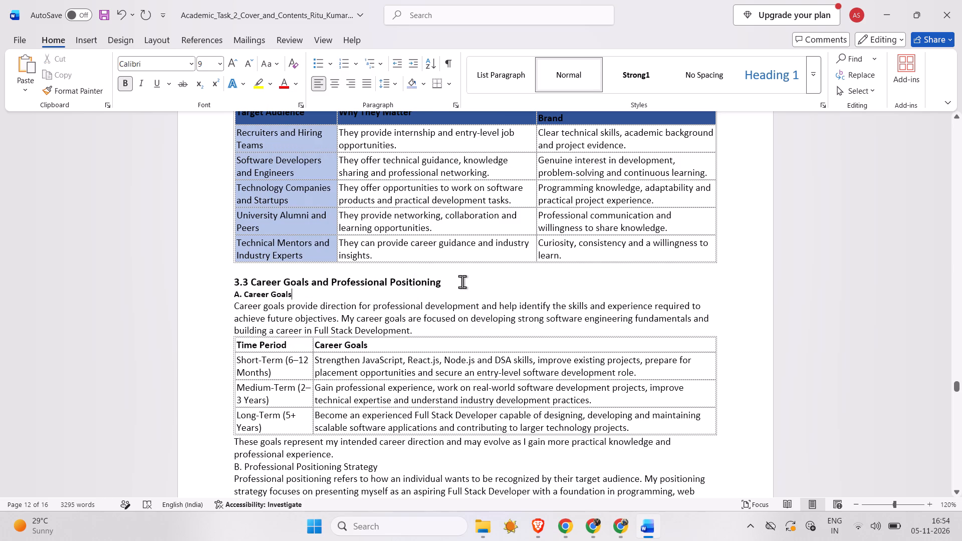
key("Return")
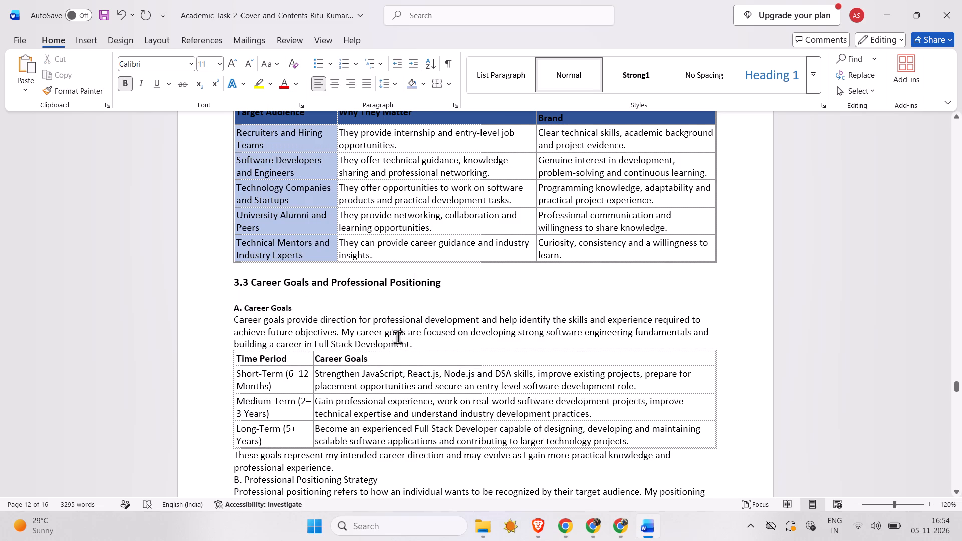
Delete the introductory paragraph between the "A. Career Goals" subheading and its table, leaving a blank line.
left_click_drag(412, 345, 241, 323)
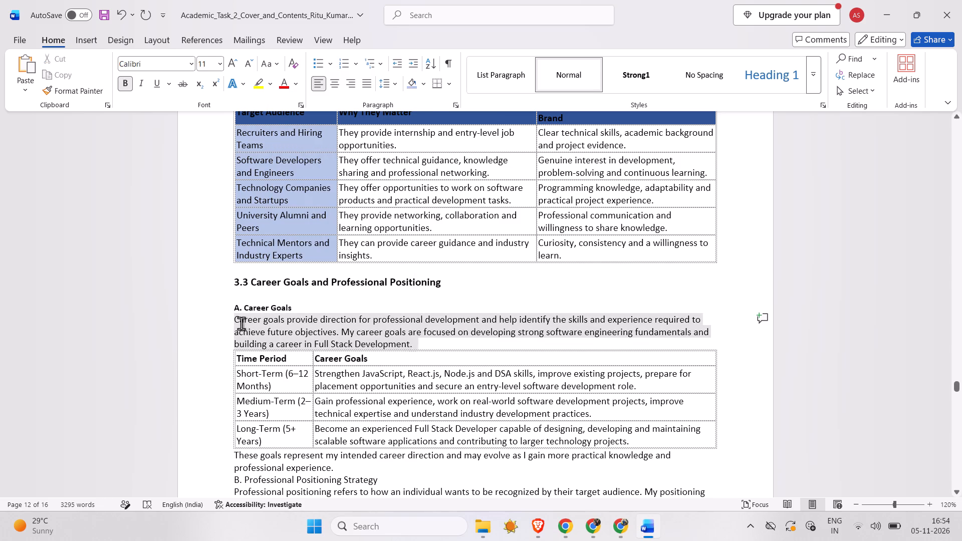
left_click_drag(241, 323, 241, 323)
key("BackSpace")
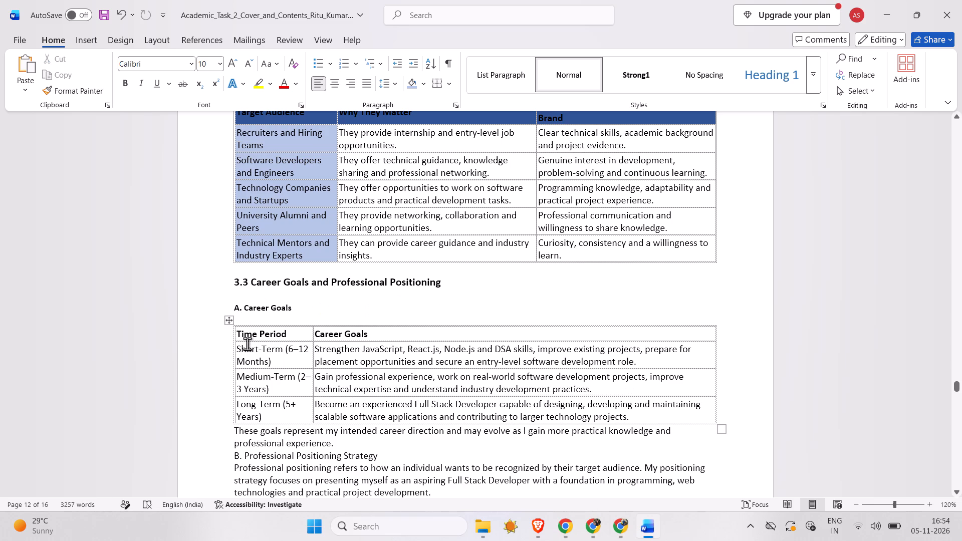
Shade the header row of the Career Goals table dark blue, matching the Target Audience table.
left_click_drag(259, 334, 372, 330)
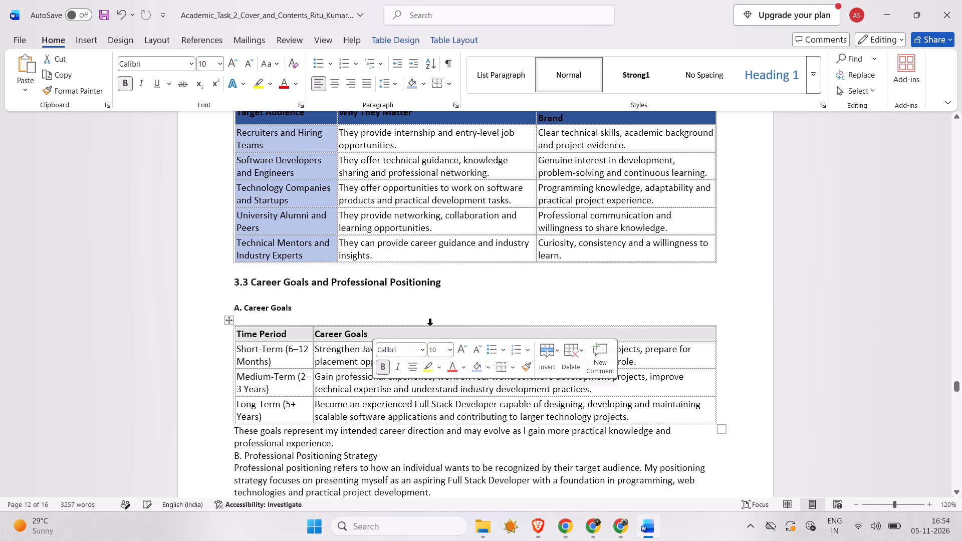
left_click(489, 368)
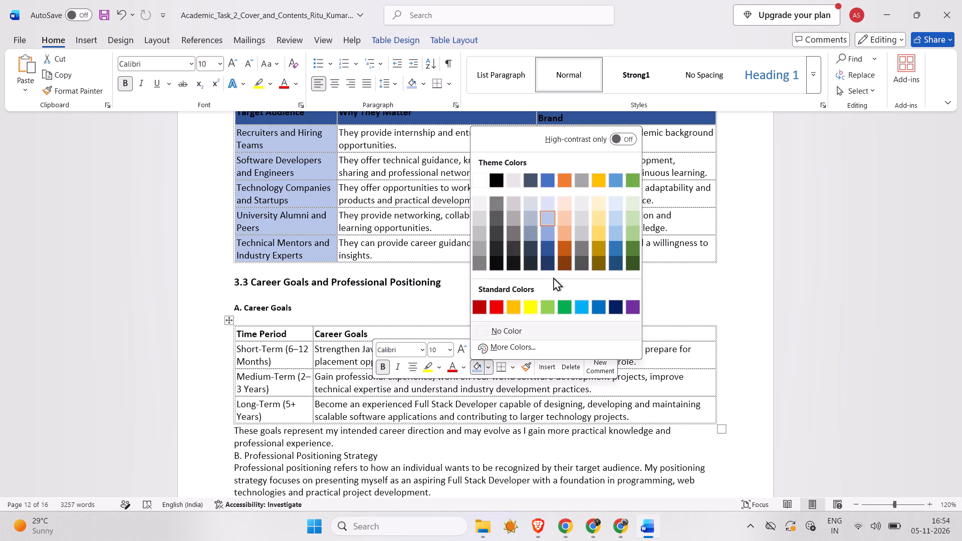
left_click(549, 246)
Shade the first-column cells below the header of the Career Goals table light blue, matching the Target Audience table.
left_click_drag(274, 353, 270, 407)
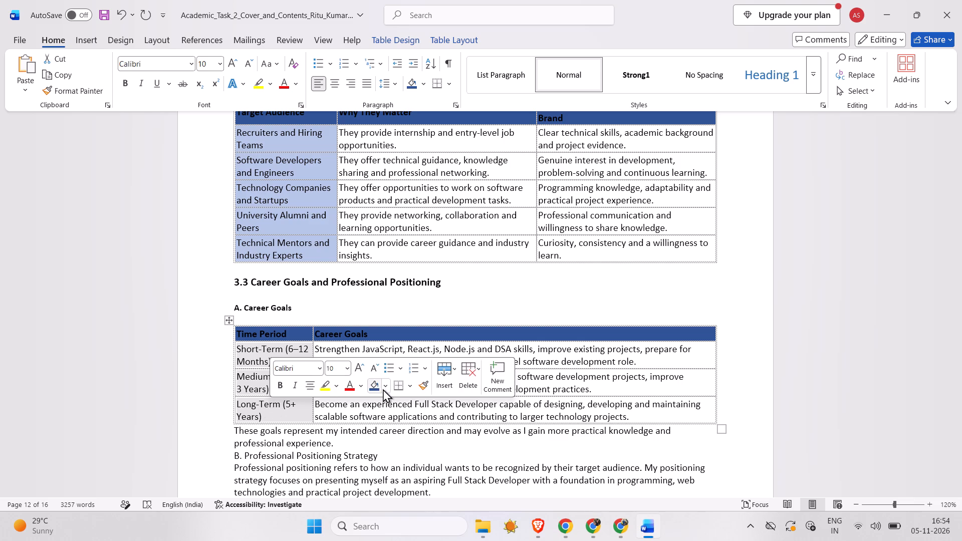
left_click(383, 389)
left_click(441, 235)
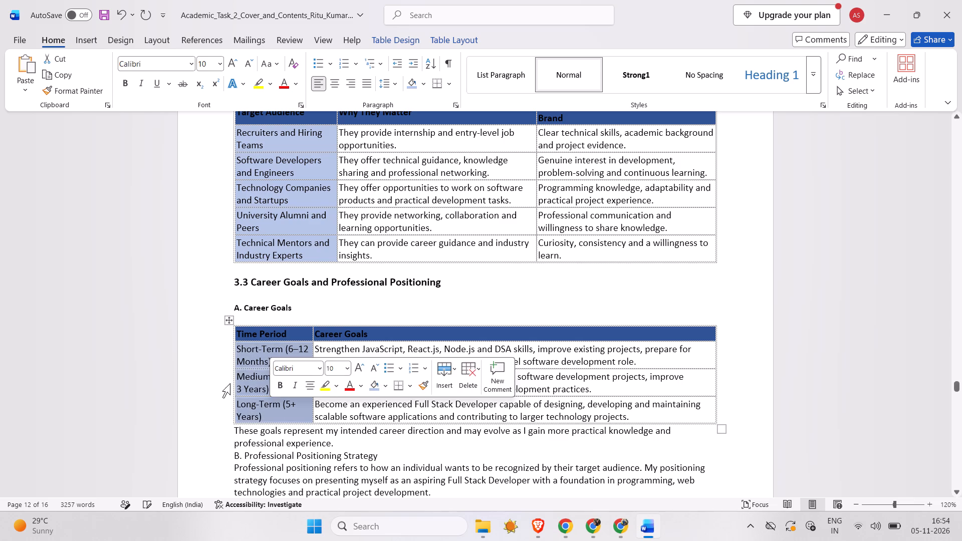
left_click(199, 407)
left_click(349, 314)
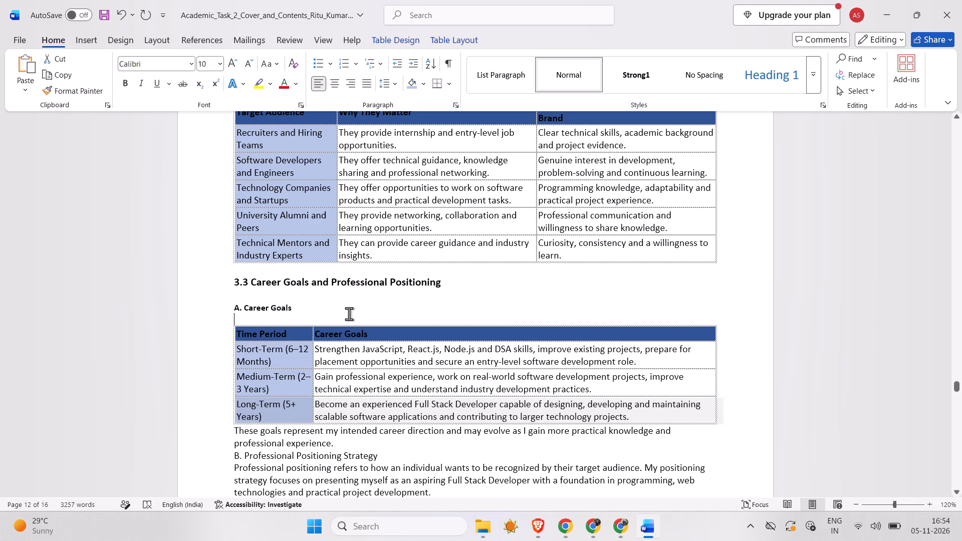
Delete the "These goals represent my intended career direction" paragraph below the Career Goals table.
scroll(349, 314, "down", 1)
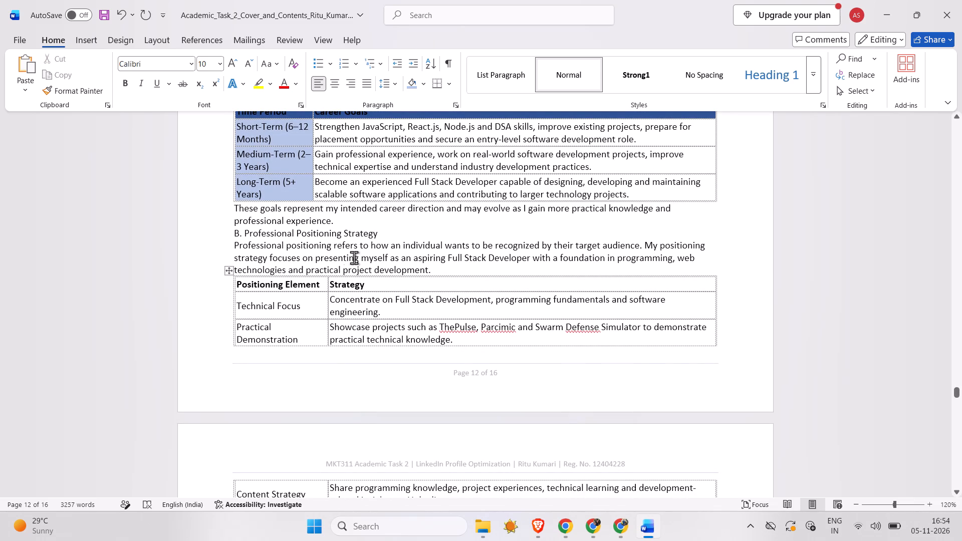
left_click_drag(341, 219, 238, 214)
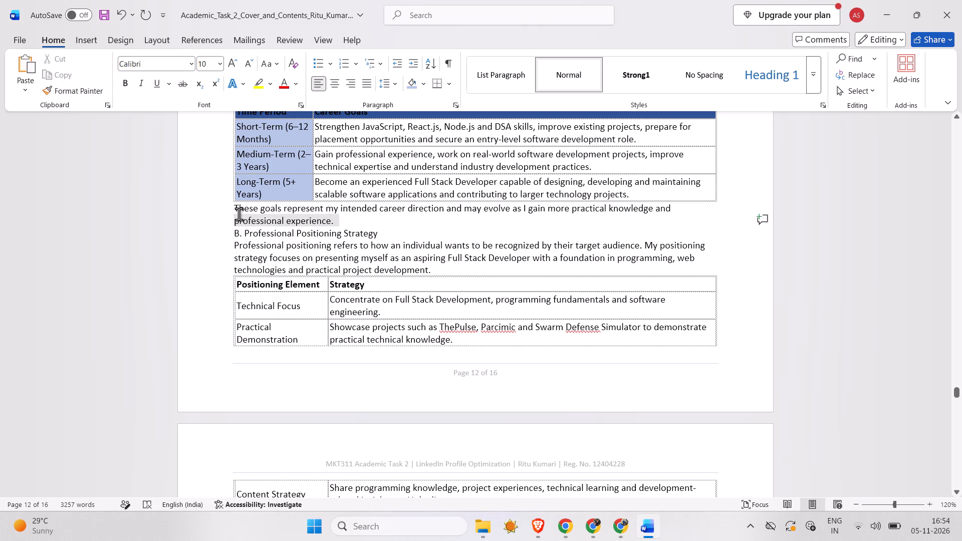
left_click_drag(238, 214, 237, 213)
key("BackSpace")
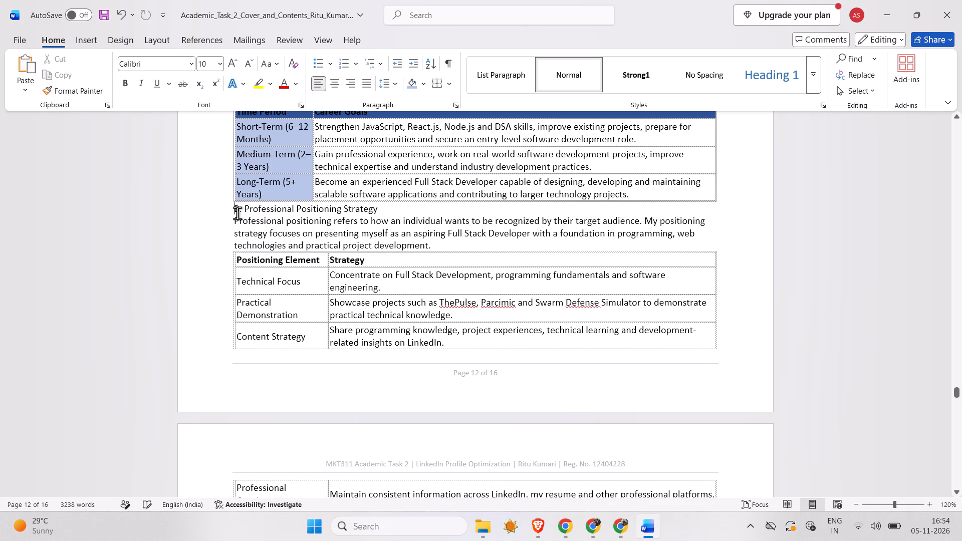
Make the "B. Professional Positioning Strategy" subheading bold and set its font size to 9.
left_click_drag(381, 213, 223, 211)
left_click(238, 188)
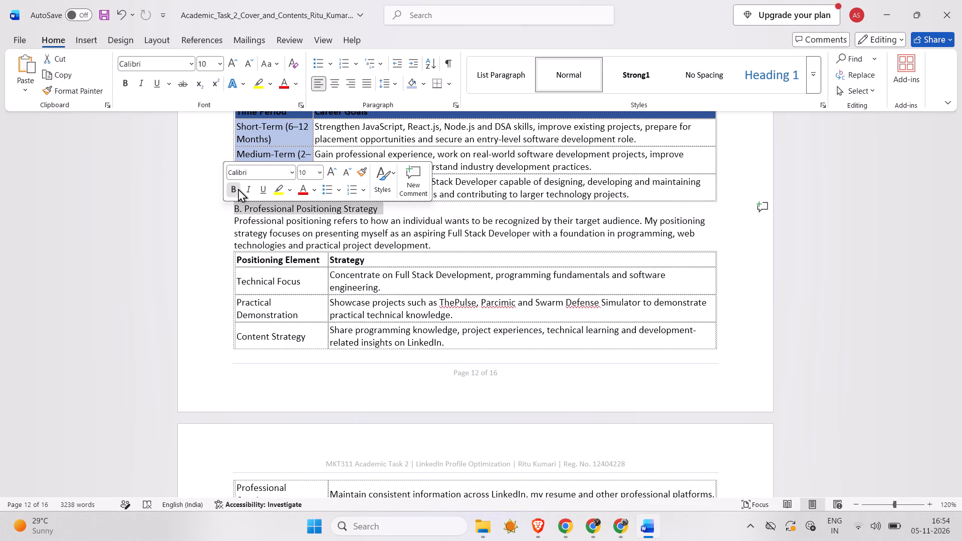
left_click(322, 169)
left_click(312, 199)
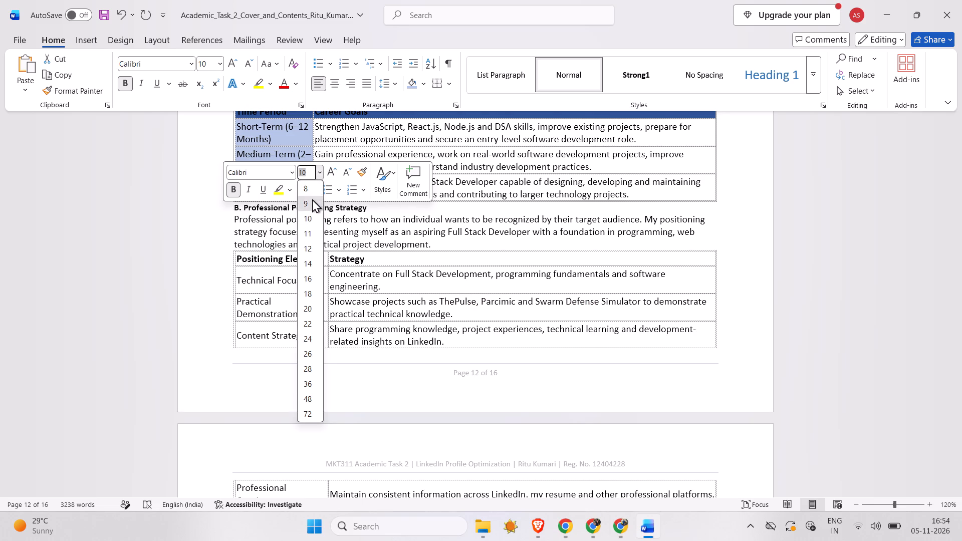
Delete the introductory paragraph between the "B. Professional Positioning Strategy" subheading and its table, leaving a blank line.
left_click_drag(434, 243, 278, 221)
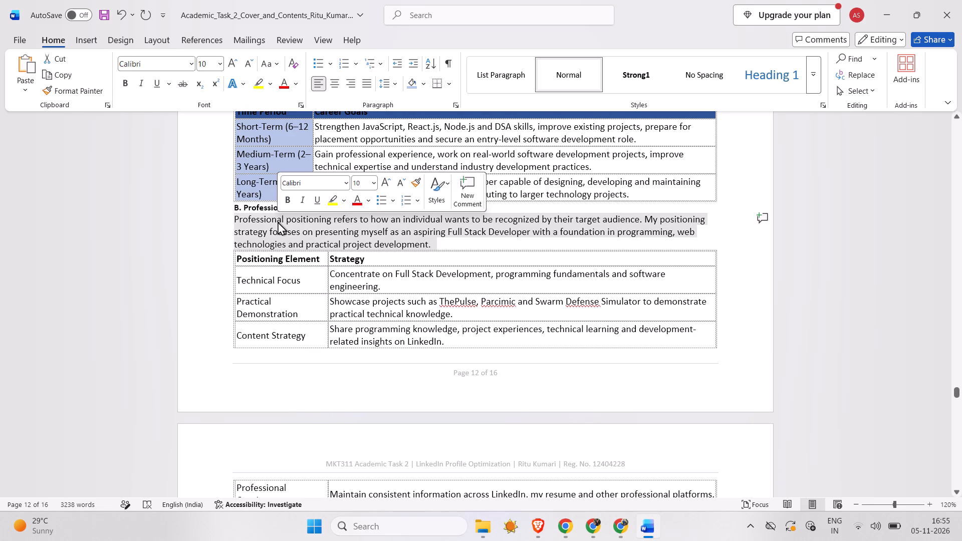
key("Delete")
left_click(278, 221)
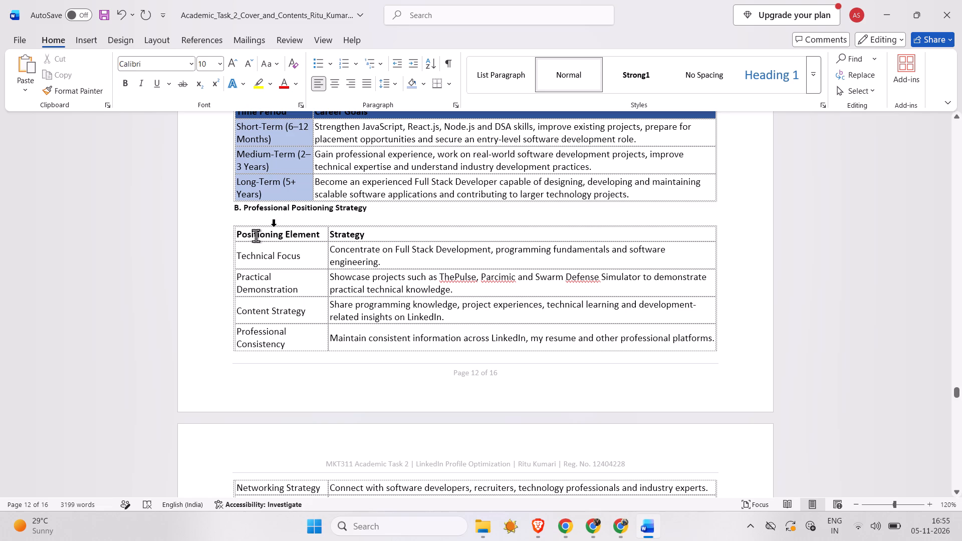
Shade the header row of the Professional Positioning Strategy table dark blue, matching the Career Goals table.
left_click_drag(253, 237, 357, 239)
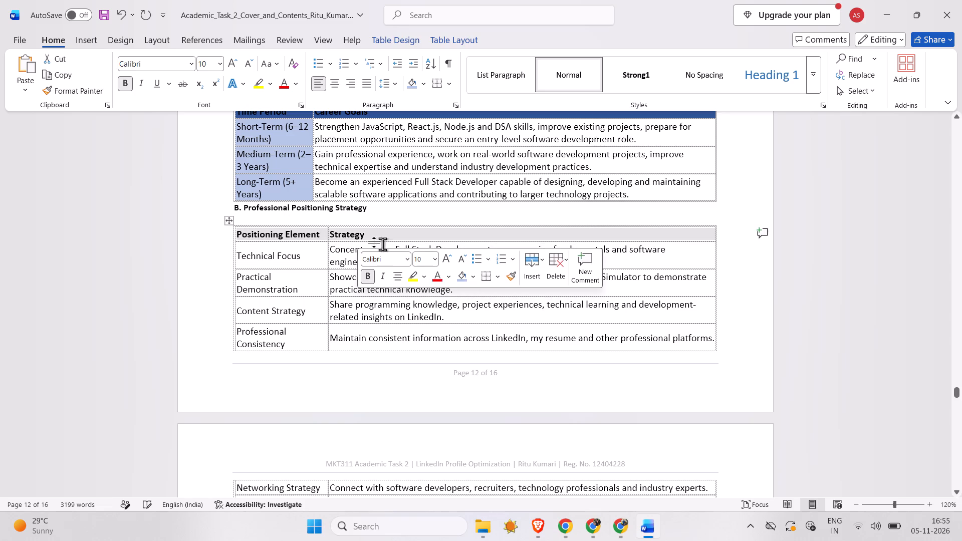
left_click(471, 277)
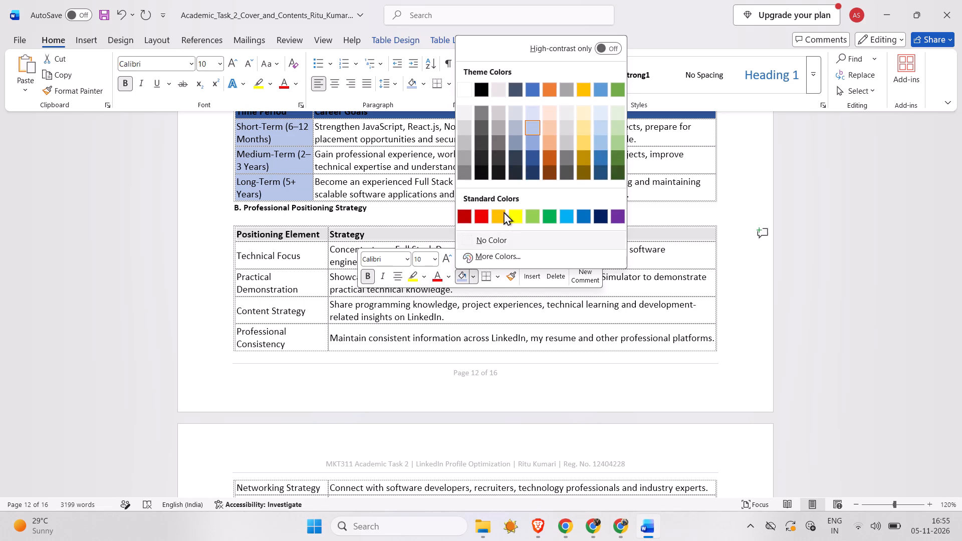
left_click(533, 160)
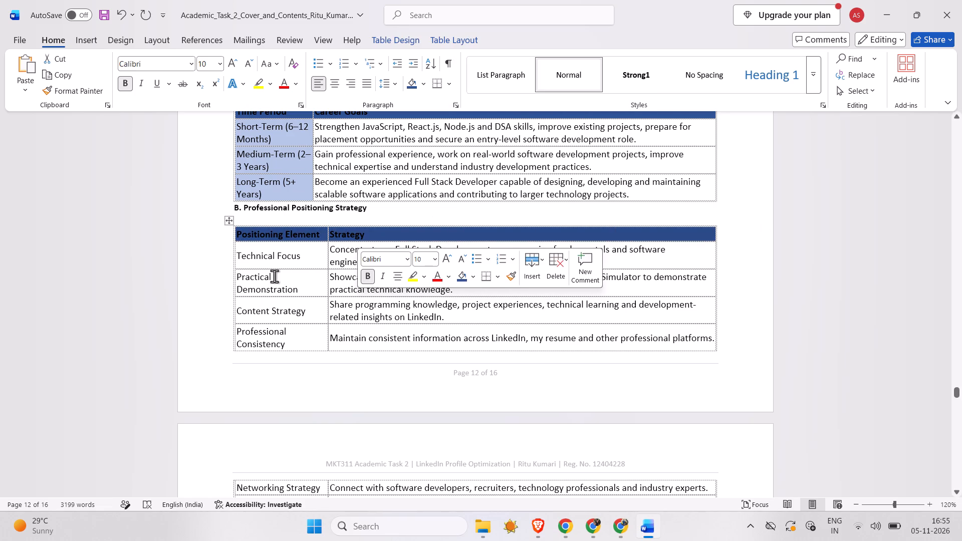
Shade the first-column cells from Technical Focus to Professional Consistency light blue in the Professional Positioning Strategy table.
left_click_drag(271, 266, 265, 345)
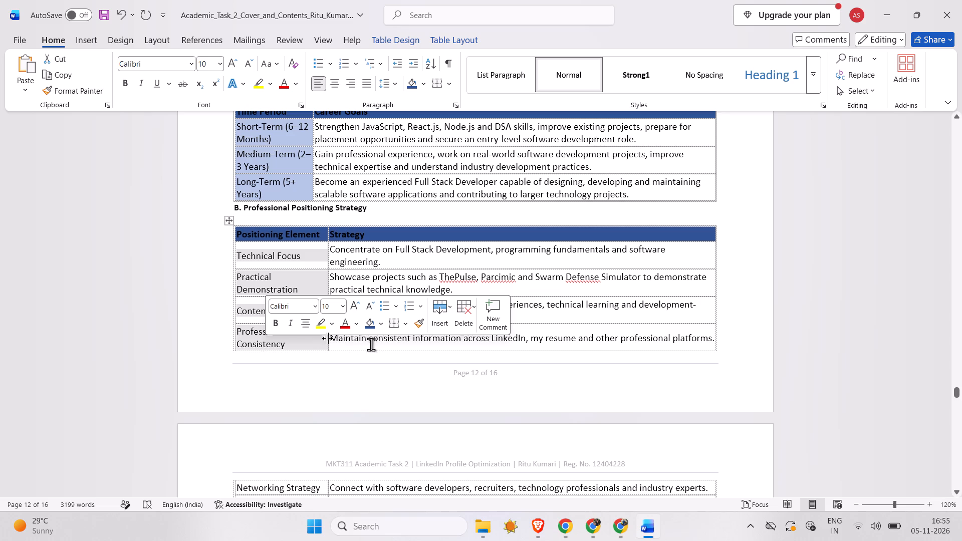
left_click(379, 328)
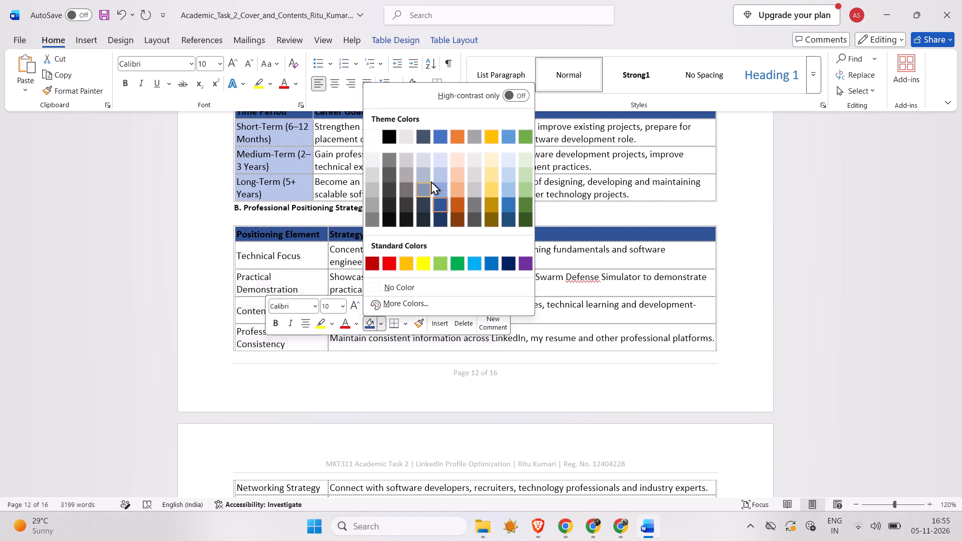
left_click(442, 173)
left_click(277, 372)
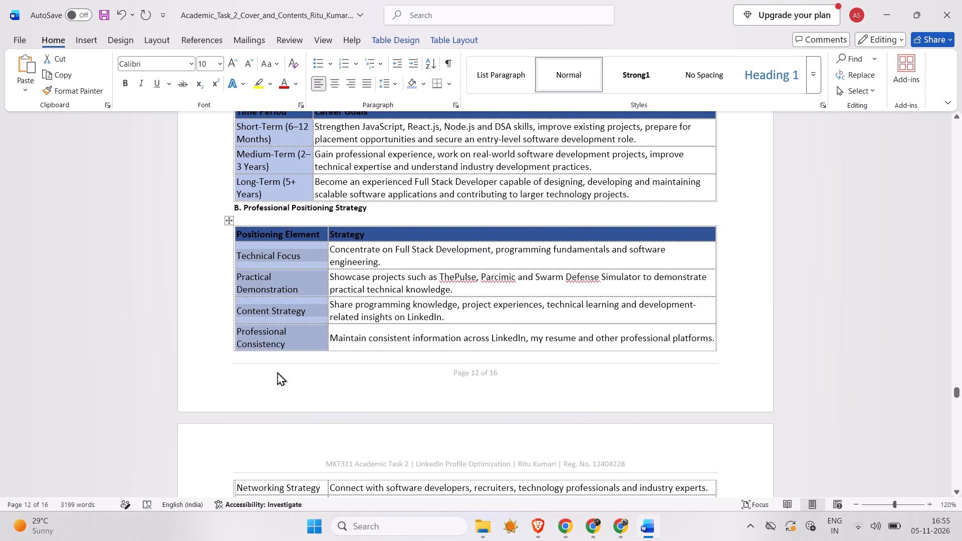
Review the heading, paragraph and table formatting of sections 3.1 and 3.2 against the new section 3.3.
scroll(369, 277, "down", 2, "ctrl")
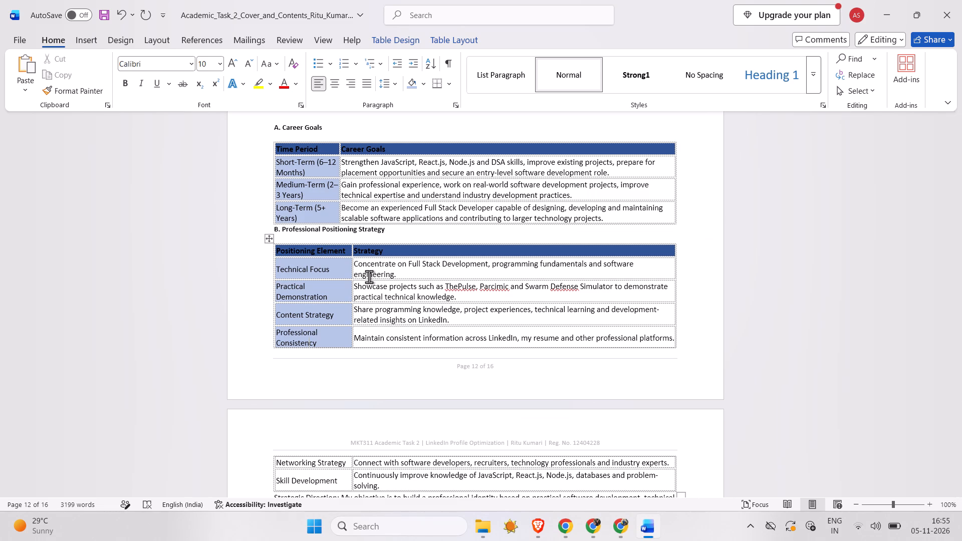
scroll(369, 277, "up", 1)
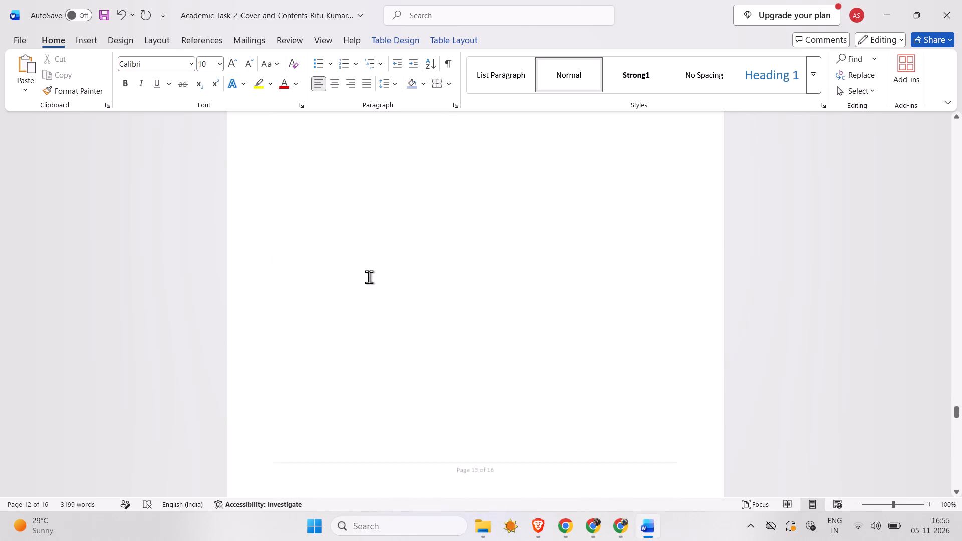
scroll(369, 277, "up", 1)
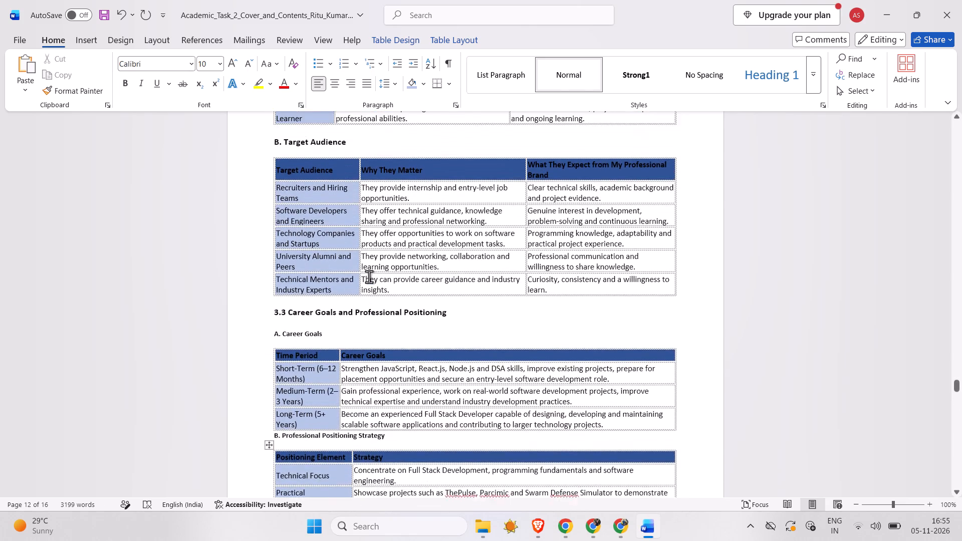
scroll(369, 277, "up", 1)
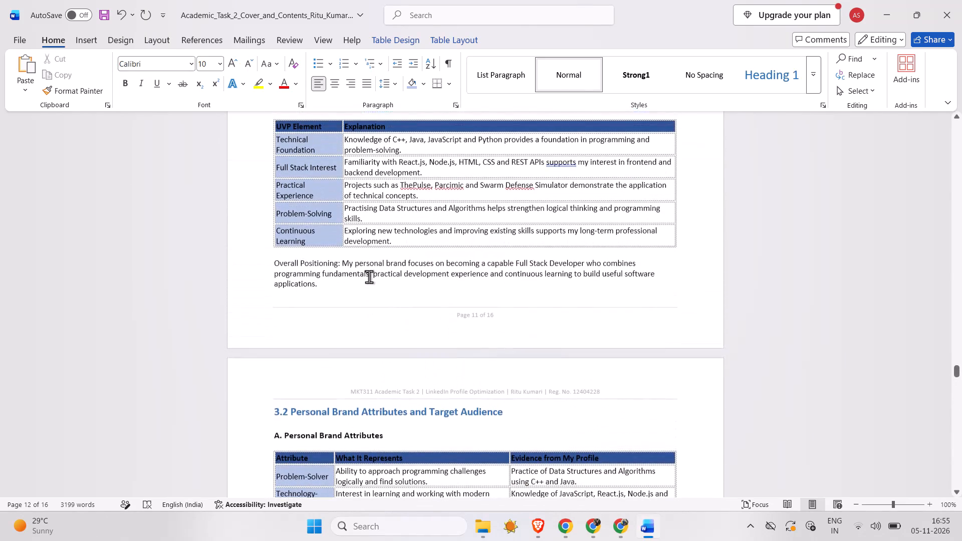
scroll(369, 277, "up", 2)
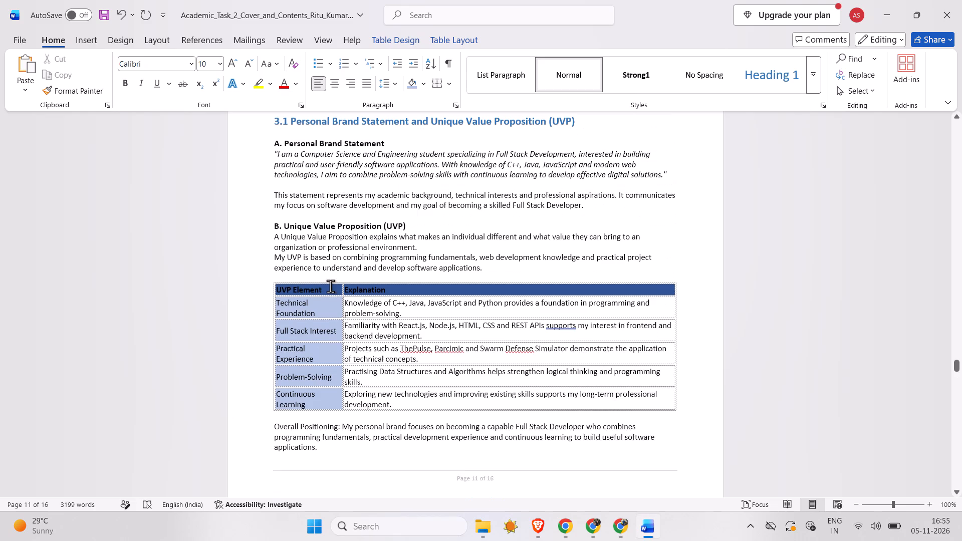
scroll(330, 286, "up", 1)
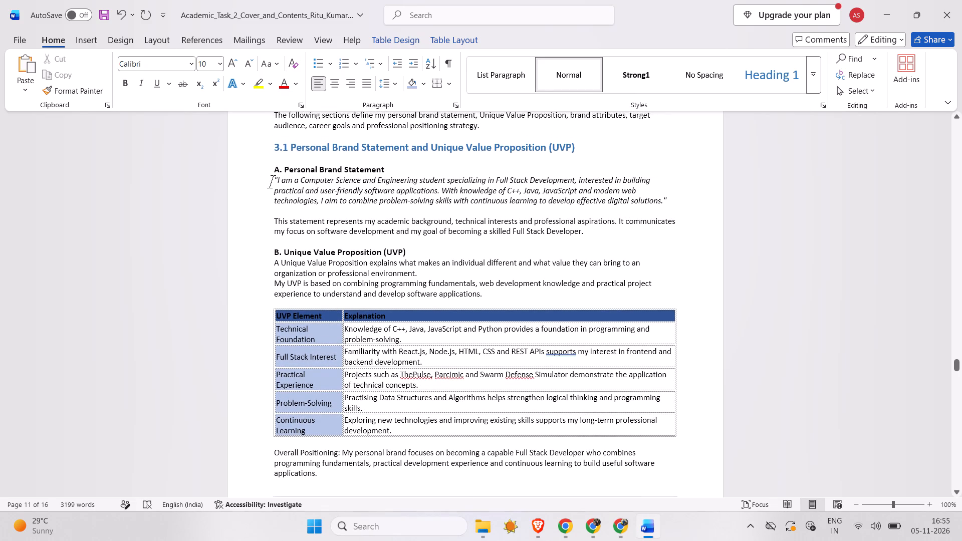
left_click_drag(272, 181, 681, 198)
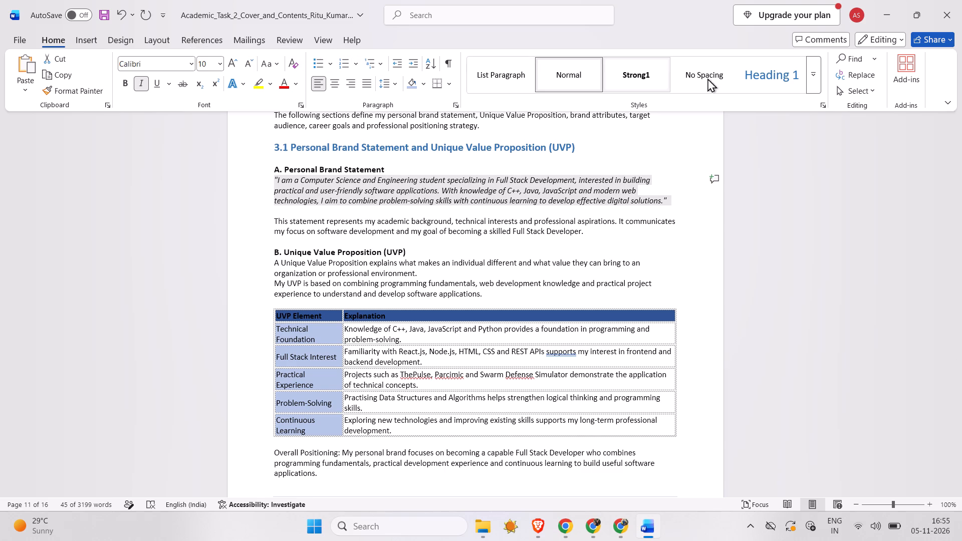
left_click(533, 276)
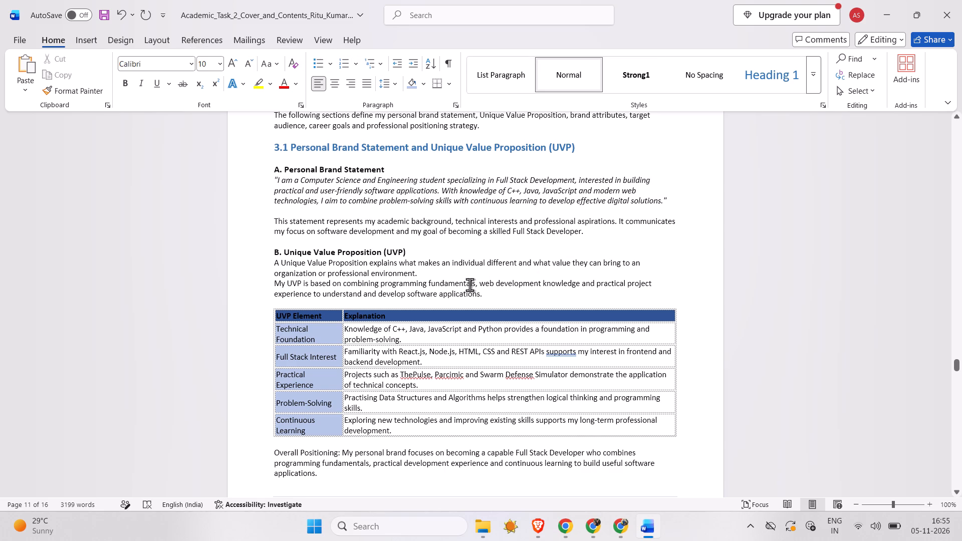
scroll(388, 335, "down", 1)
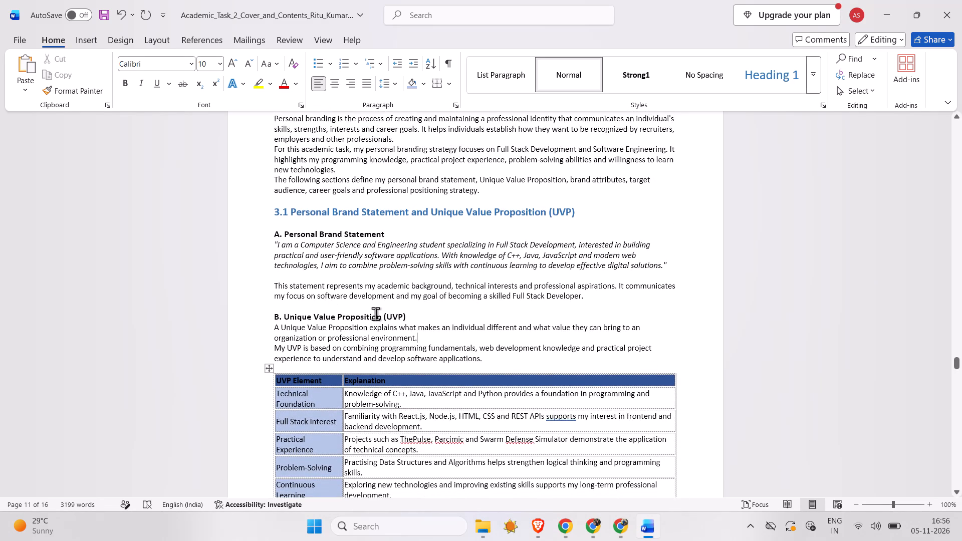
scroll(375, 314, "down", 1)
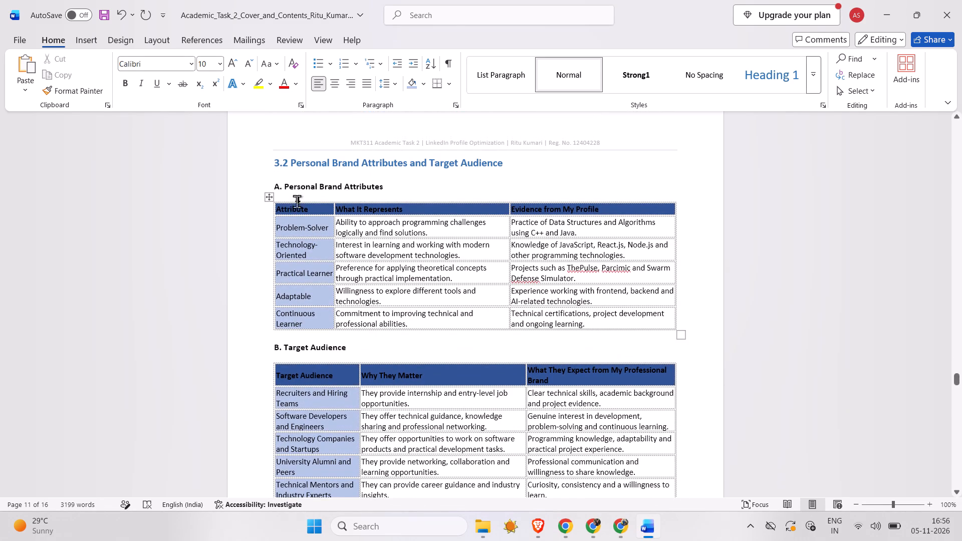
Remove the blank lines between the "A. Personal Brand Attributes" and "B. Target Audience" subheadings and their tables.
left_click(295, 197)
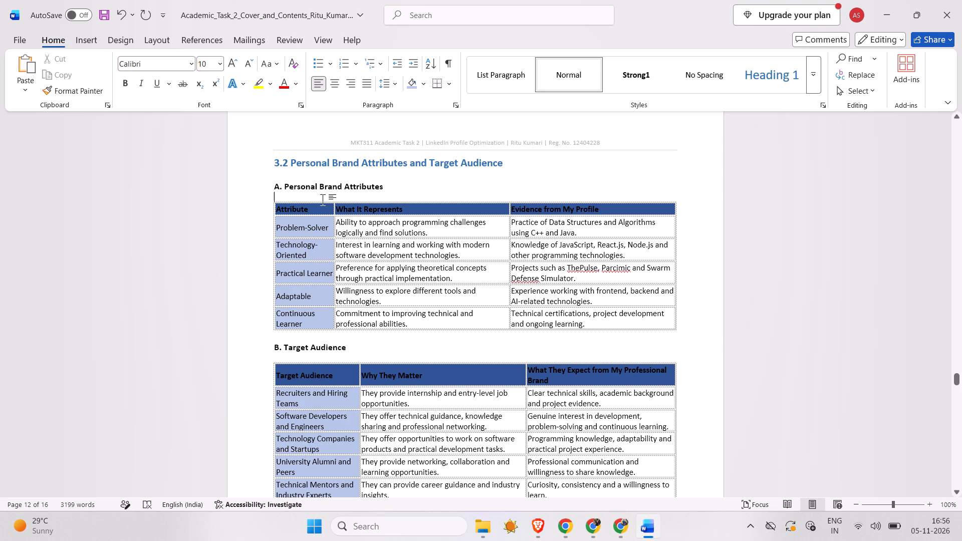
left_click(275, 355)
key("BackSpace")
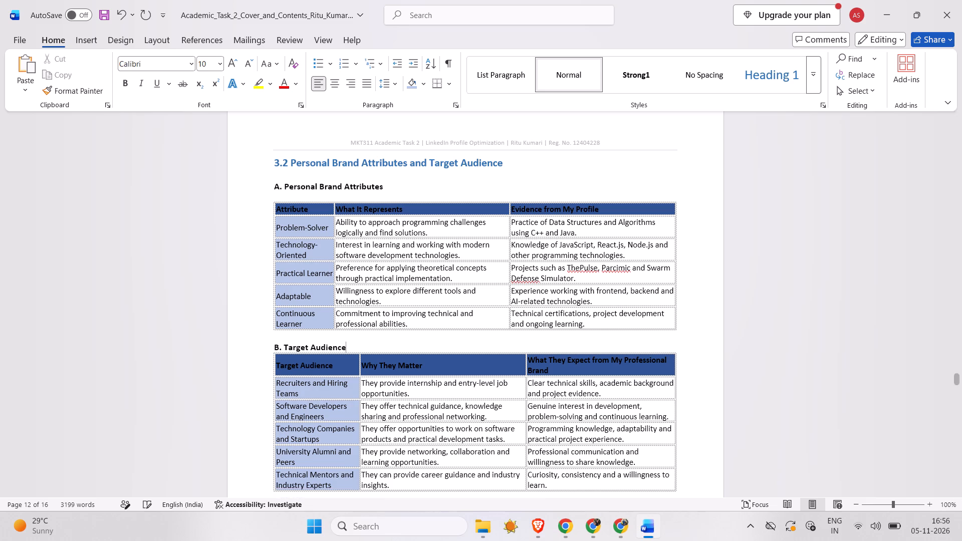
left_click(284, 195)
key("BackSpace")
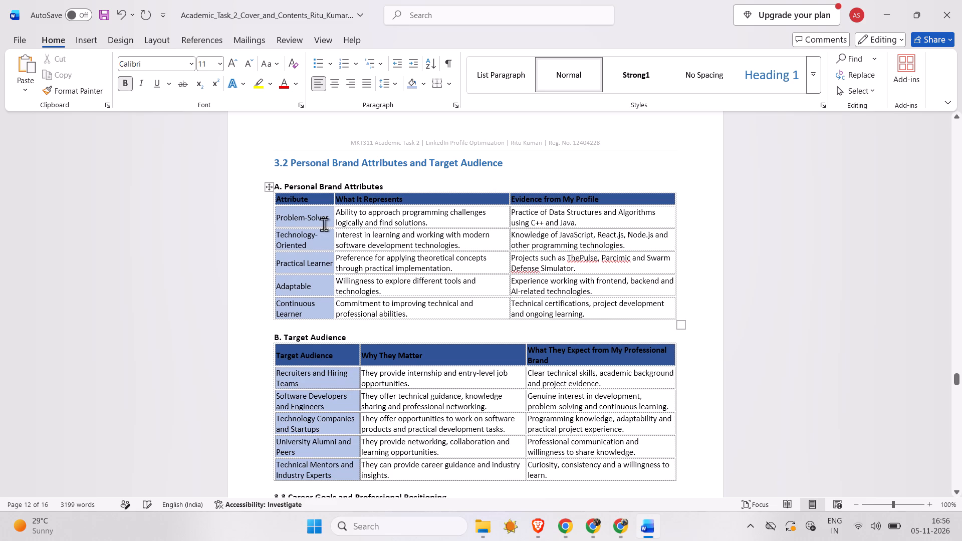
Set the font size of the "3.3 Career Goals and Professional Positioning" heading to 12.
scroll(341, 235, "down", 1)
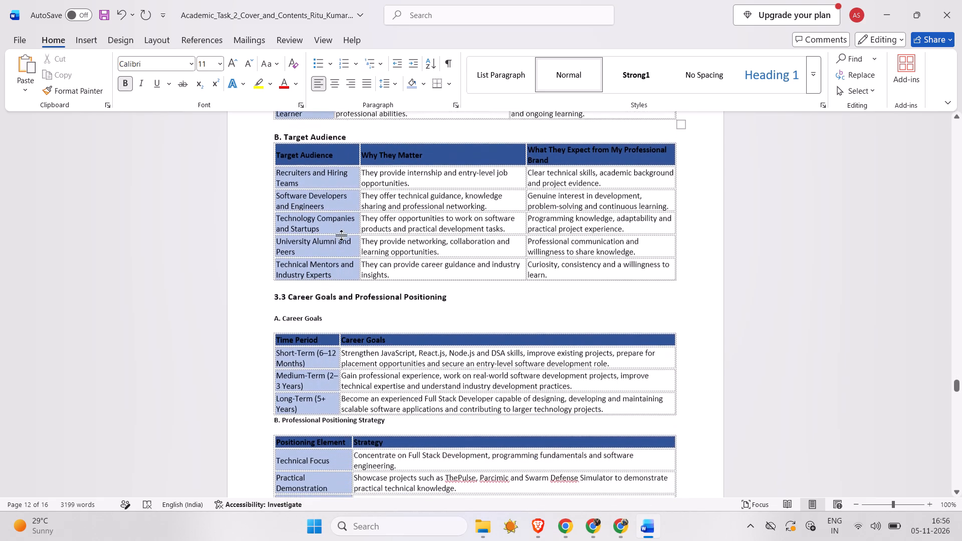
scroll(341, 235, "down", 1)
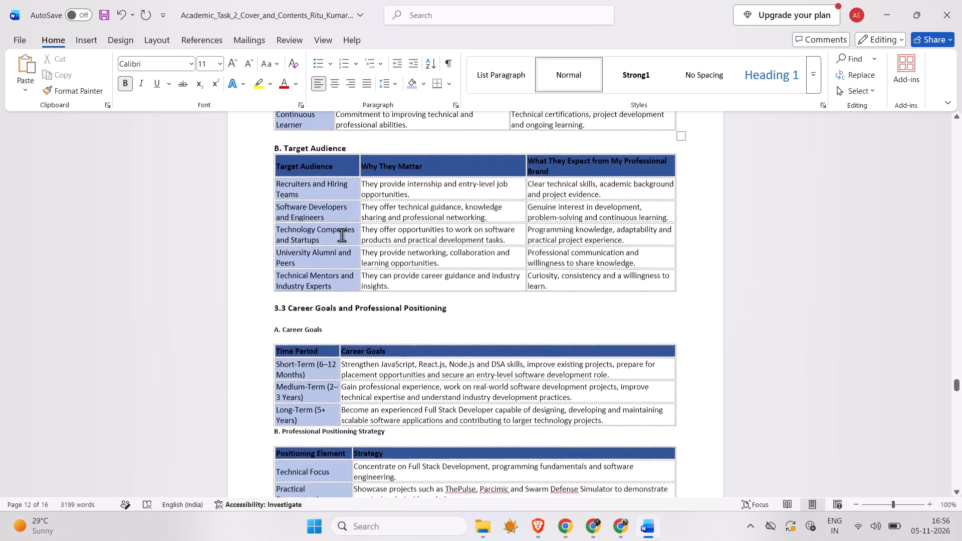
scroll(341, 235, "down", 2)
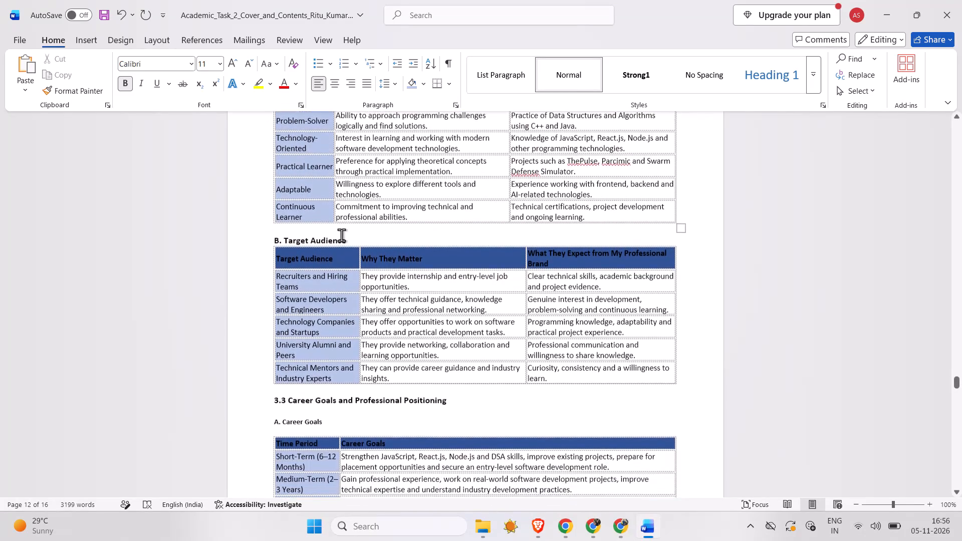
scroll(341, 235, "down", 1)
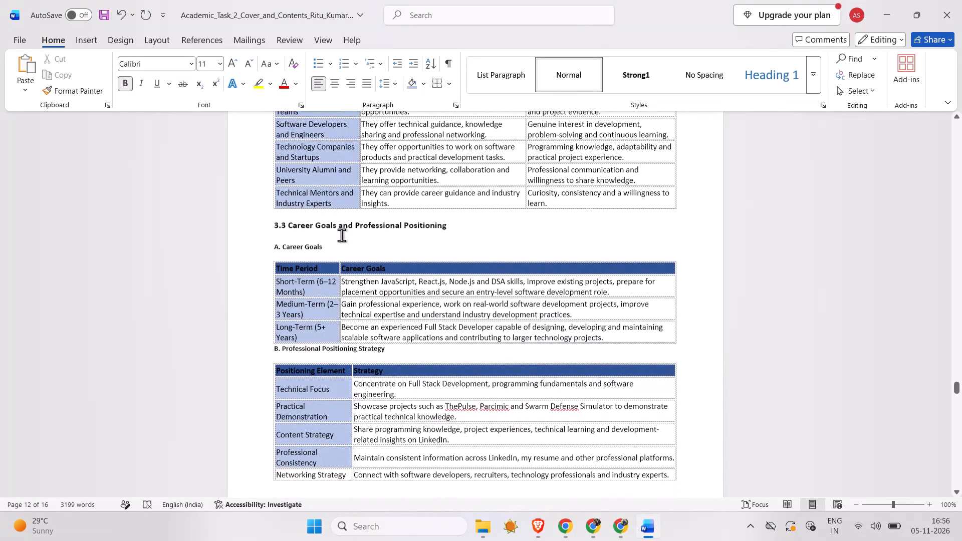
scroll(341, 235, "down", 1)
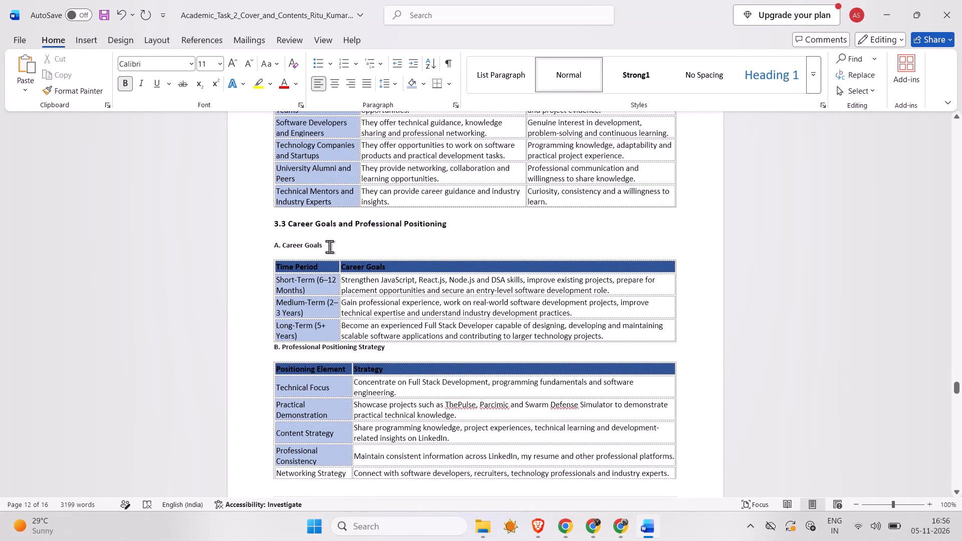
left_click_drag(329, 246, 275, 249)
left_click(320, 254)
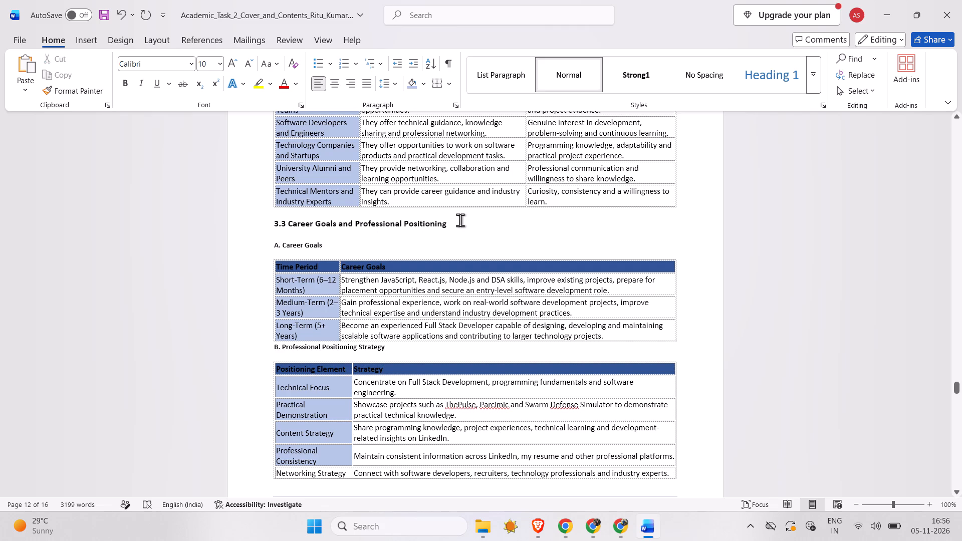
left_click(460, 220)
left_click_drag(460, 220, 271, 223)
left_click(369, 184)
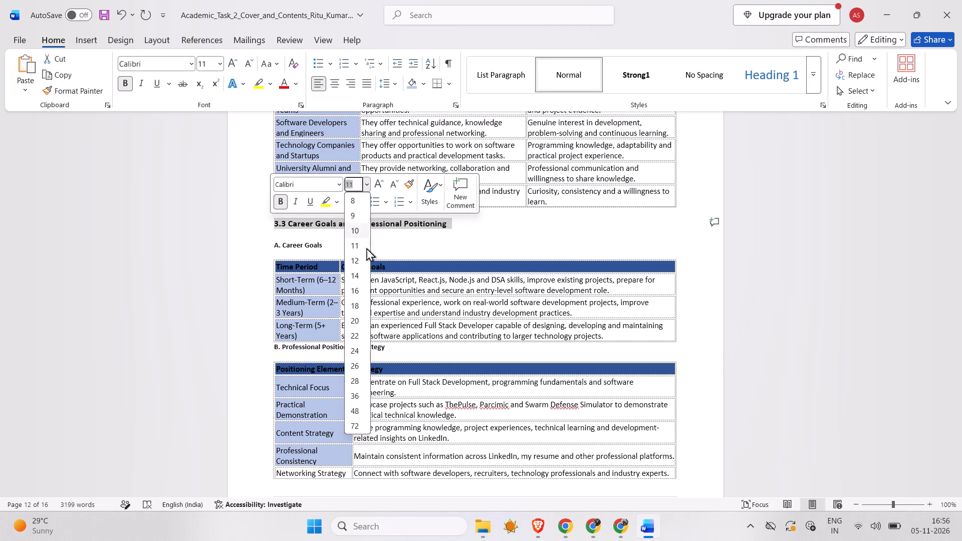
left_click(364, 257)
Set the font size of the "A. Career Goals" subheading to 10.
left_click_drag(333, 253, 320, 250)
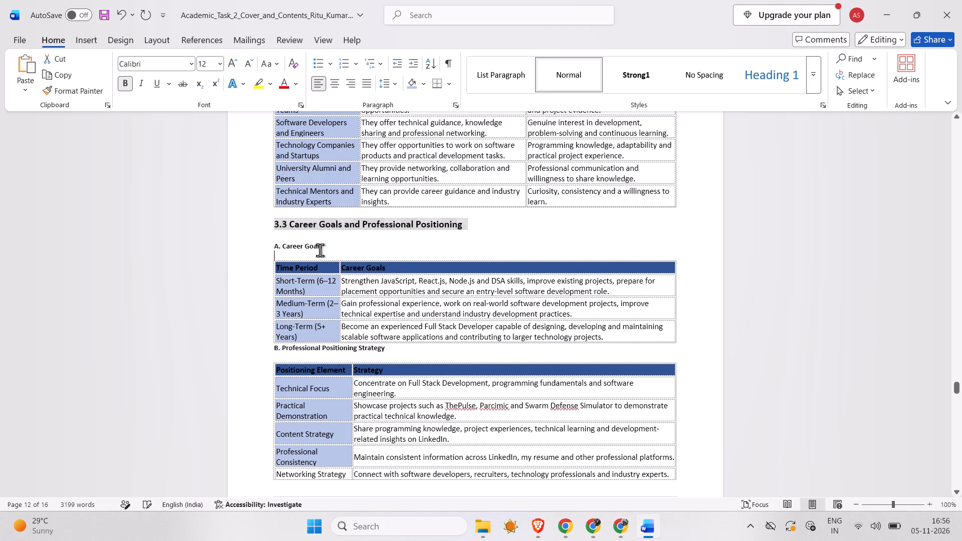
left_click_drag(320, 250, 274, 250)
left_click_drag(332, 244, 315, 244)
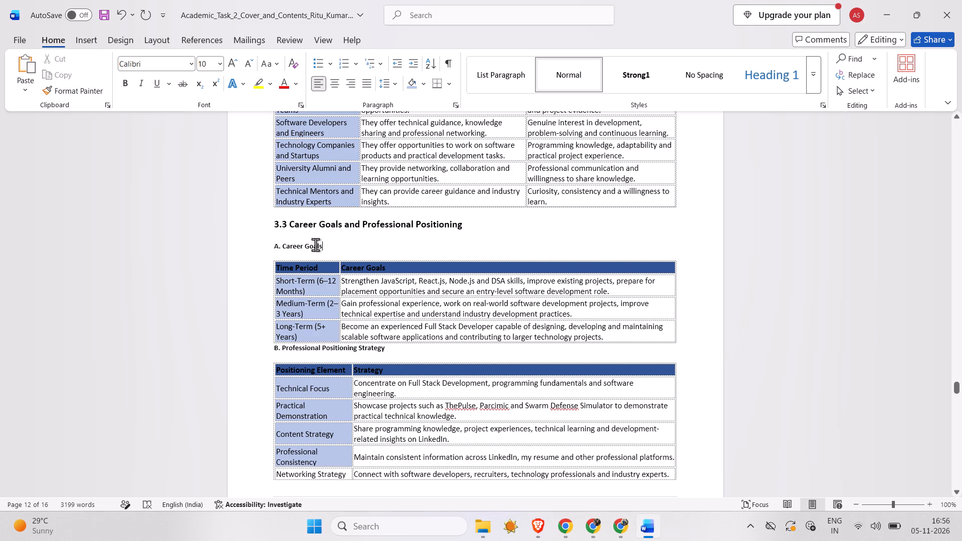
left_click_drag(315, 244, 273, 244)
left_click(369, 206)
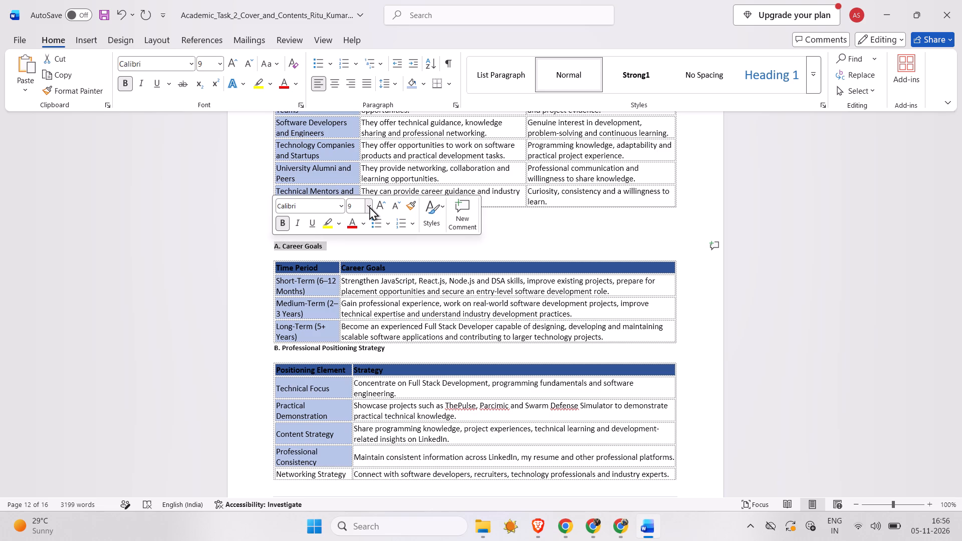
left_click(362, 256)
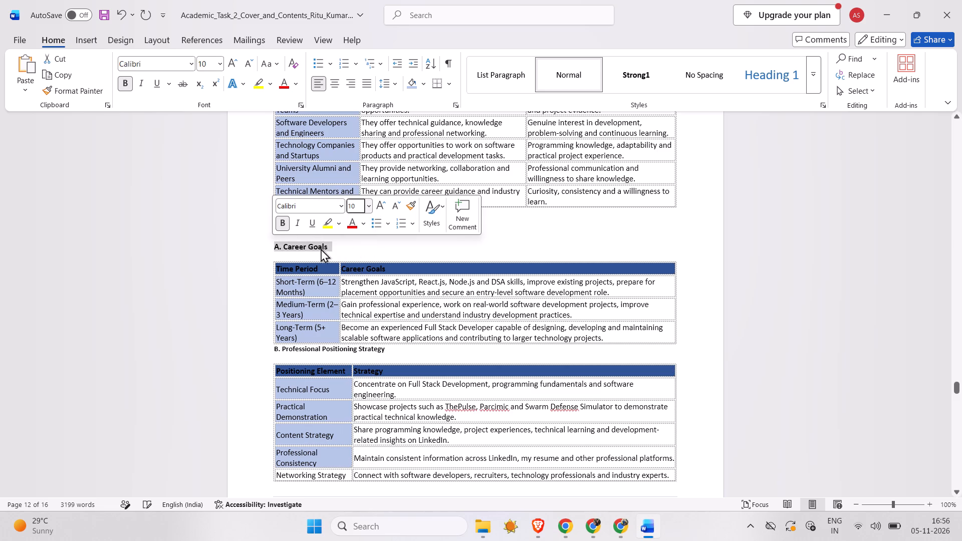
Remove the blank line between the "A. Career Goals" subheading and its table.
left_click(359, 247)
left_click(336, 256)
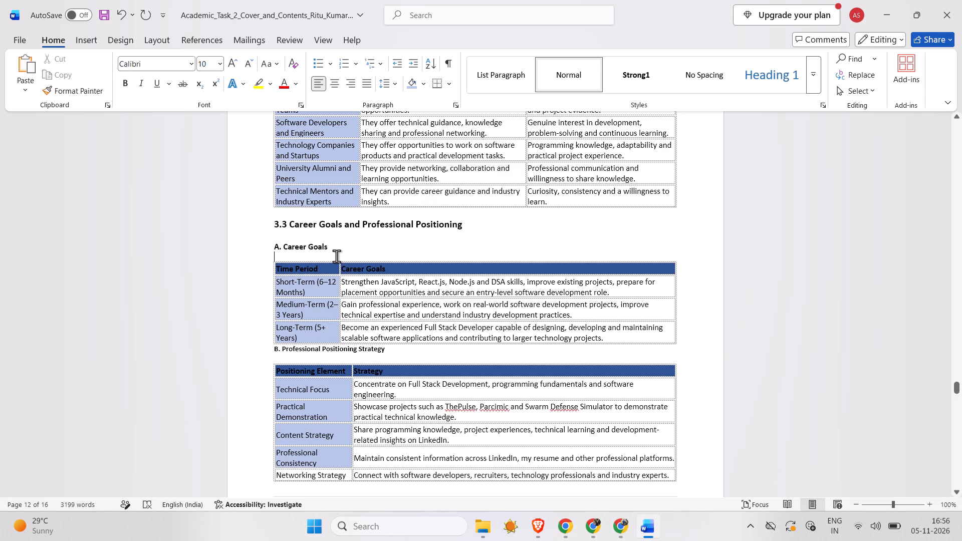
key("BackSpace")
Set the font size of the "B. Professional Positioning Strategy" subheading to 10.
scroll(320, 237, "down", 1)
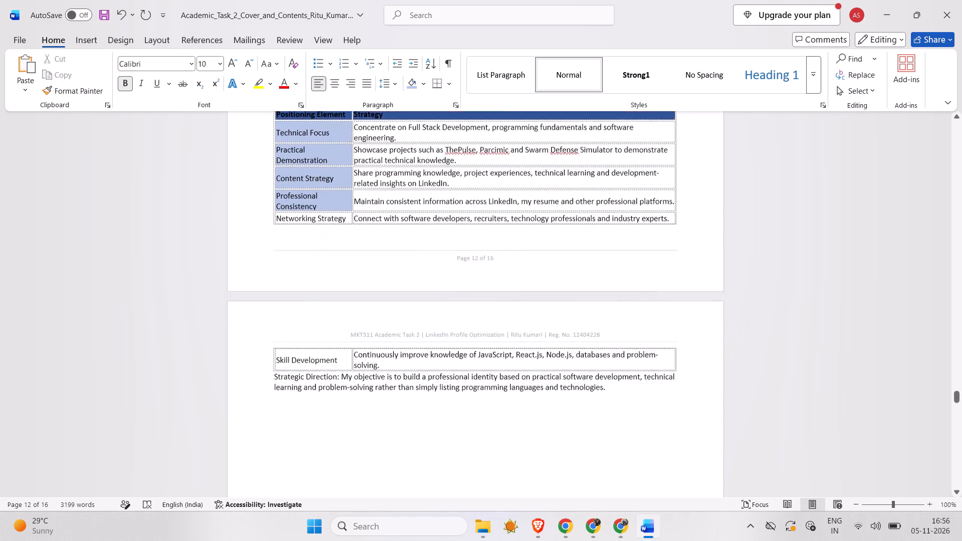
scroll(320, 237, "down", 1)
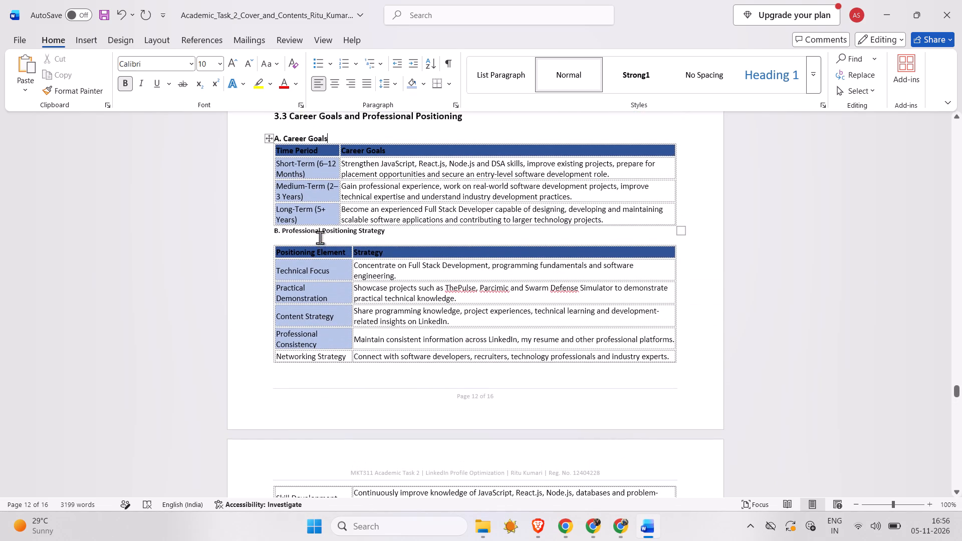
left_click_drag(389, 232, 347, 233)
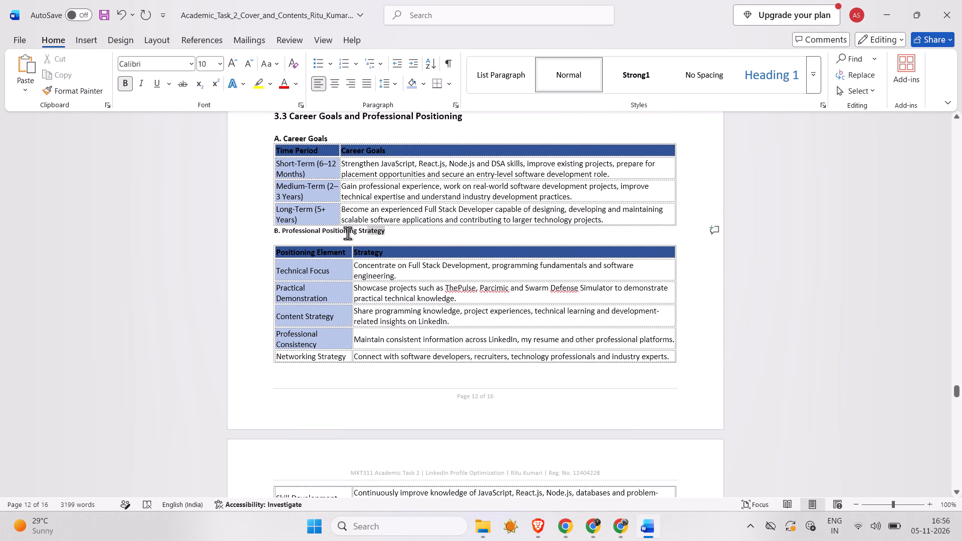
left_click_drag(347, 233, 274, 234)
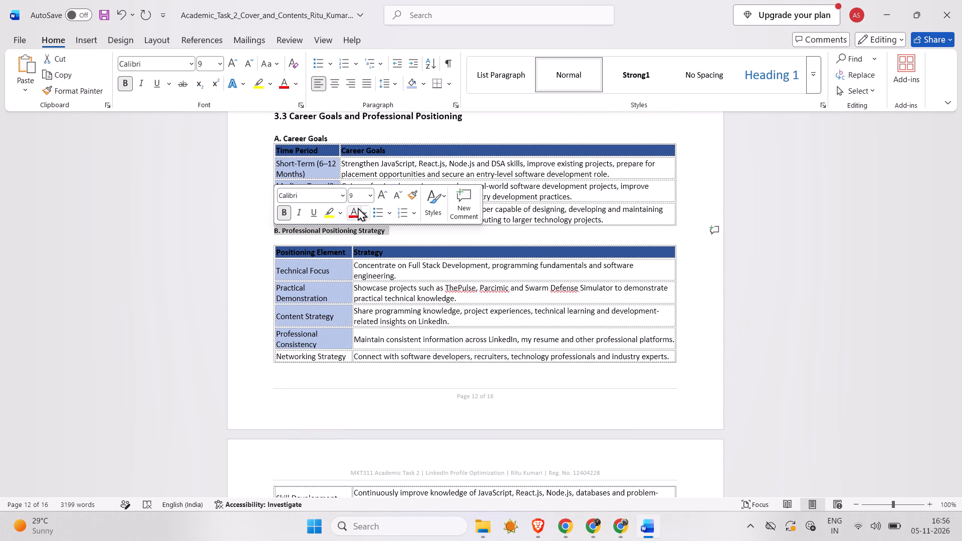
left_click(373, 197)
left_click(368, 239)
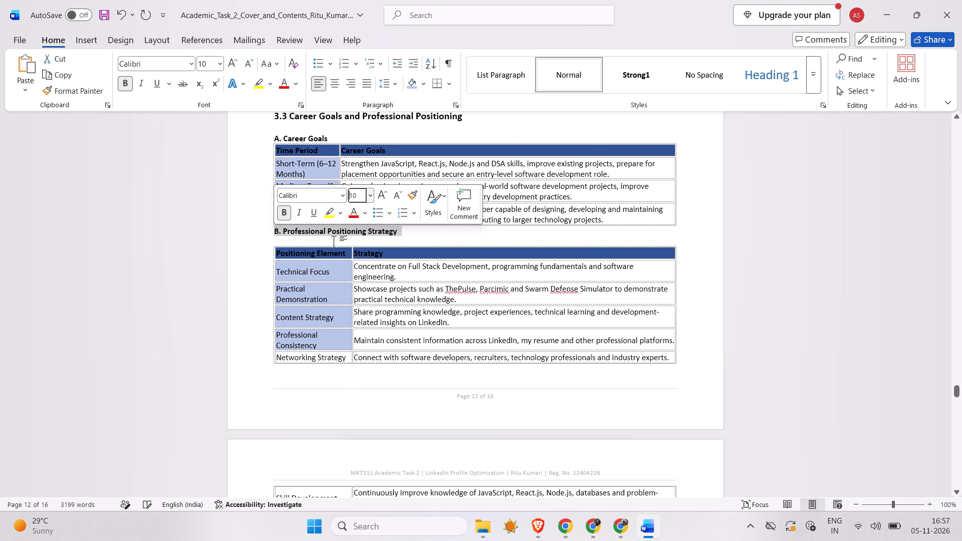
Remove the blank line below the "B. Professional Positioning Strategy" subheading and insert one above it.
left_click(320, 242)
key("BackSpace")
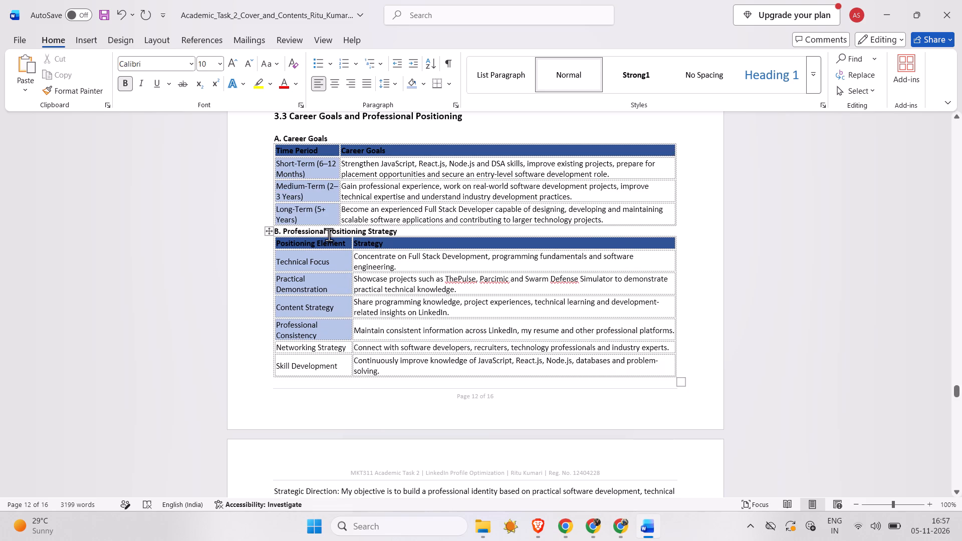
left_click(276, 232)
key("Return")
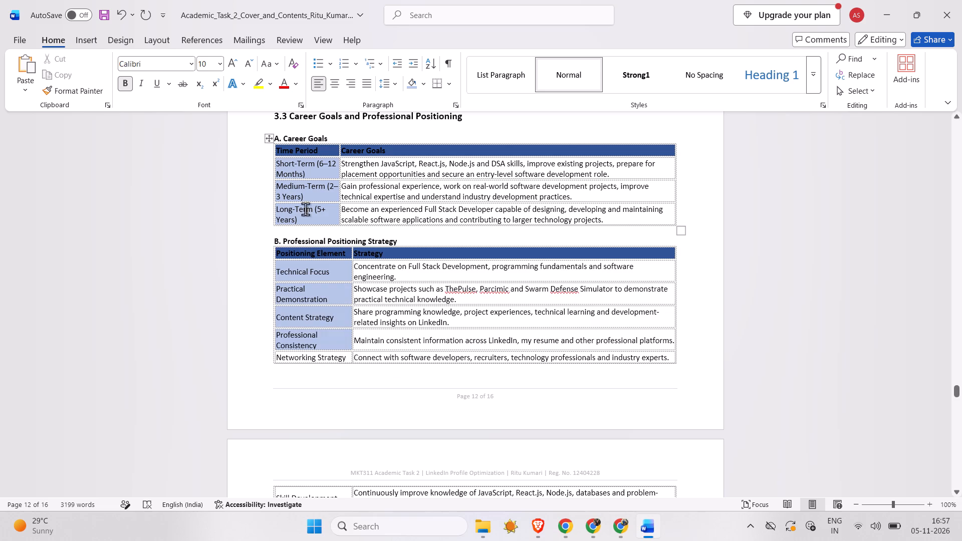
Delete the "Skill Development" table row and the "Strategic Direction" paragraph that spill over from section 3.3 onto the following page.
scroll(310, 206, "up", 1)
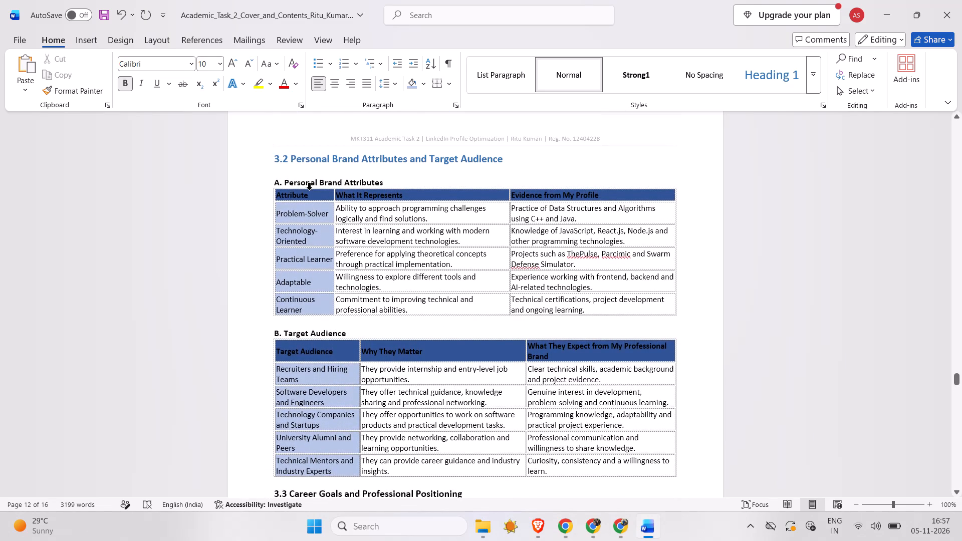
scroll(302, 212, "down", 1)
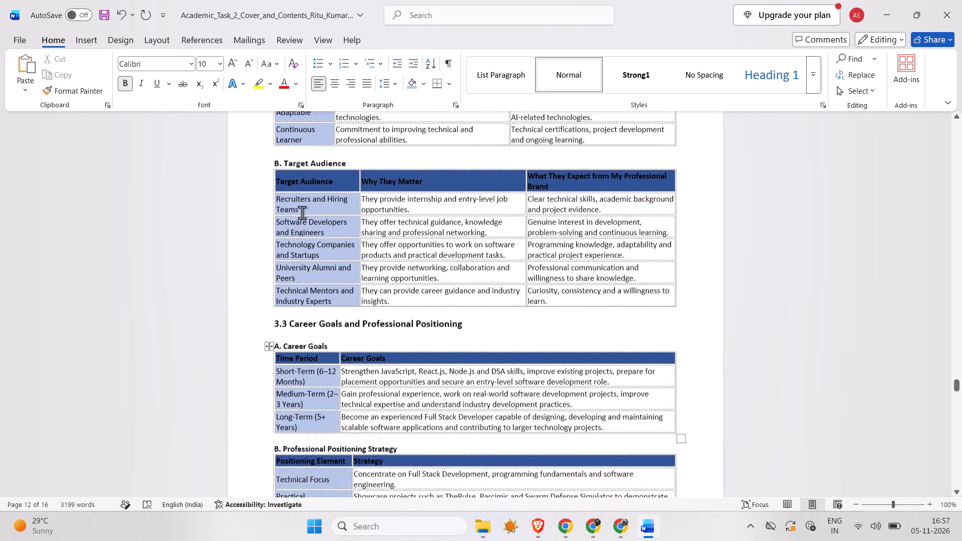
scroll(302, 212, "down", 1)
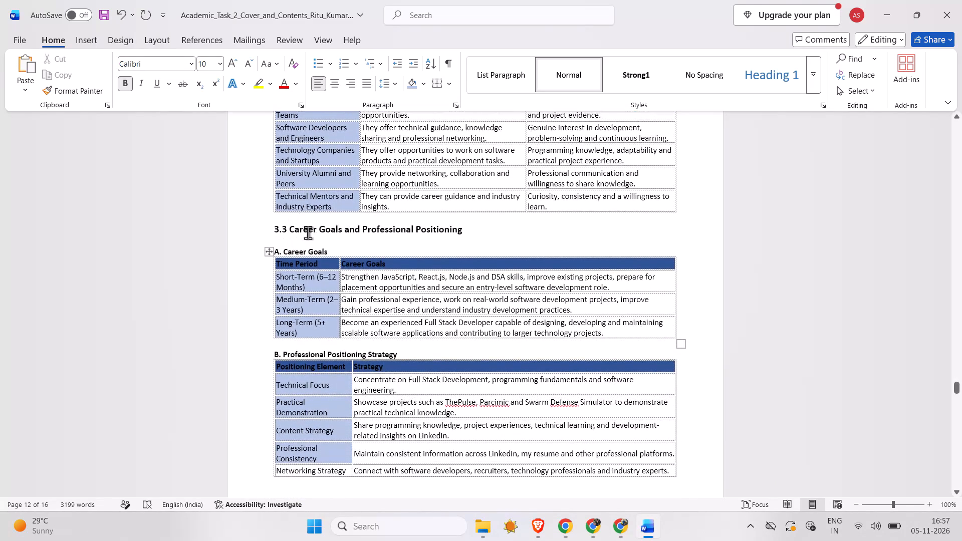
scroll(308, 232, "down", 1)
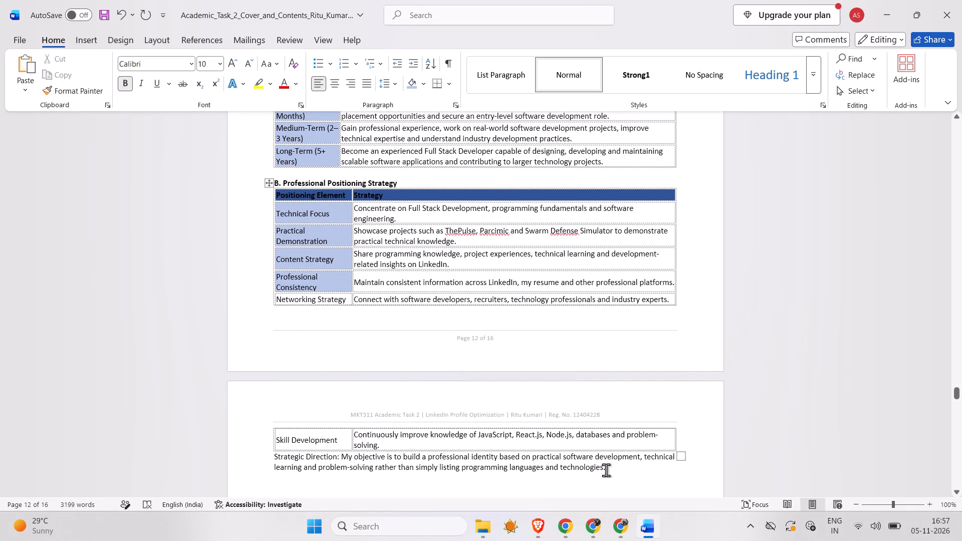
left_click_drag(606, 470, 279, 432)
key("Delete")
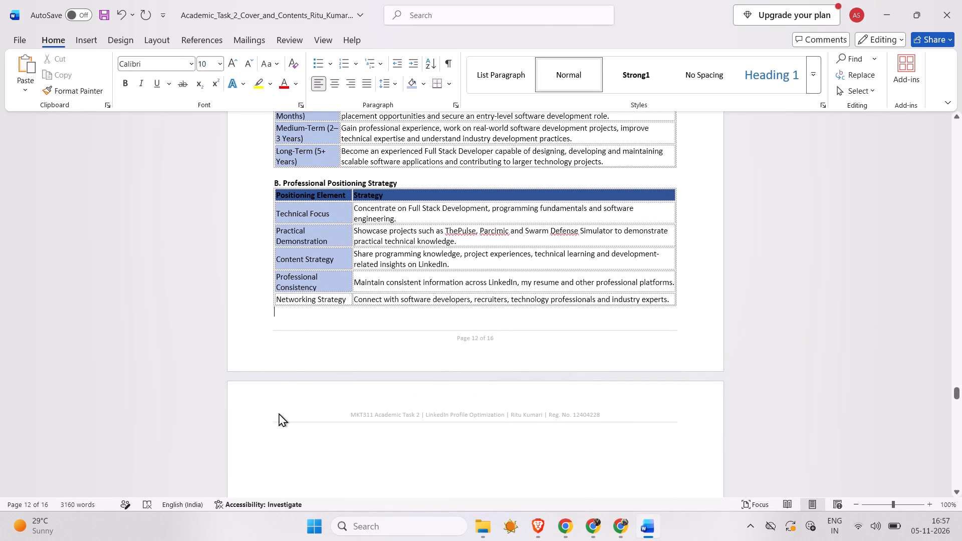
Shade the "Networking Strategy" cell with the same light blue as the other first-column cells of the table.
left_click_drag(303, 300, 339, 300)
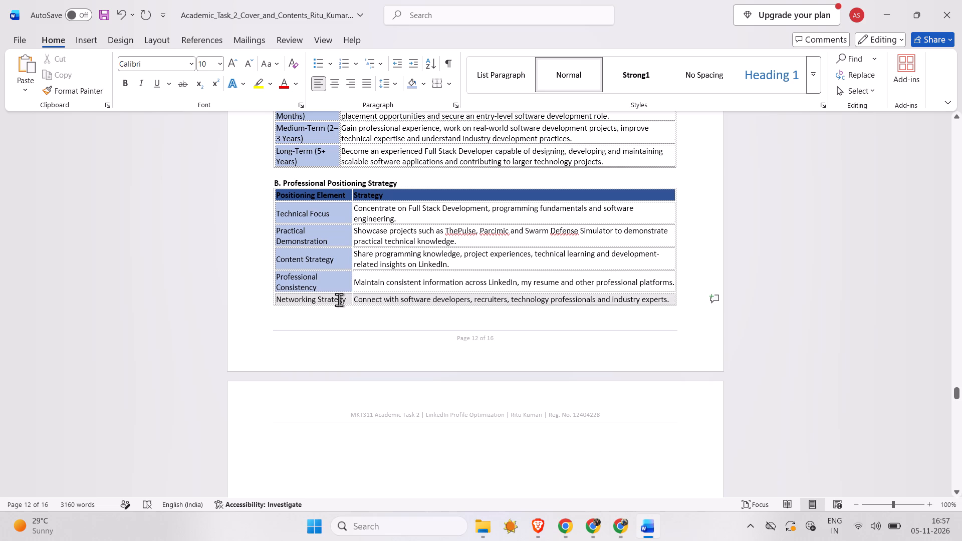
left_click_drag(339, 300, 338, 300)
left_click(457, 276)
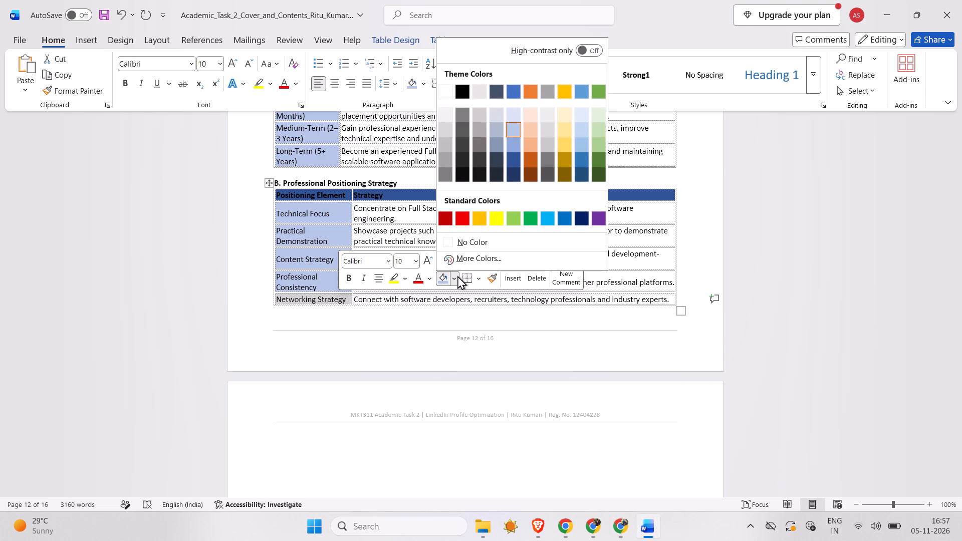
left_click(513, 127)
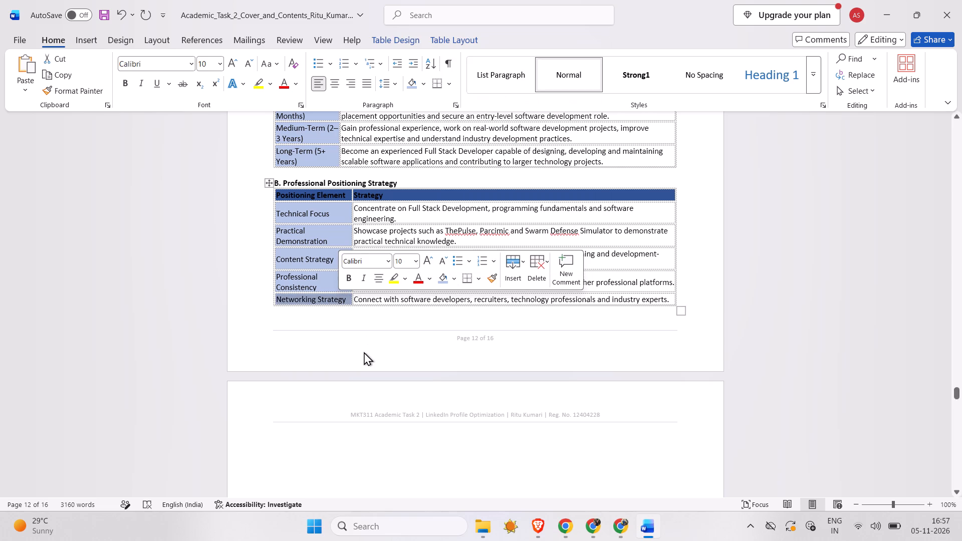
left_click(364, 352)
Check the layout of the pages around sections 3.1 to 3.3 zoomed out, and place the cursor on the blank page after section 3.3.
scroll(442, 266, "down", 4, "ctrl")
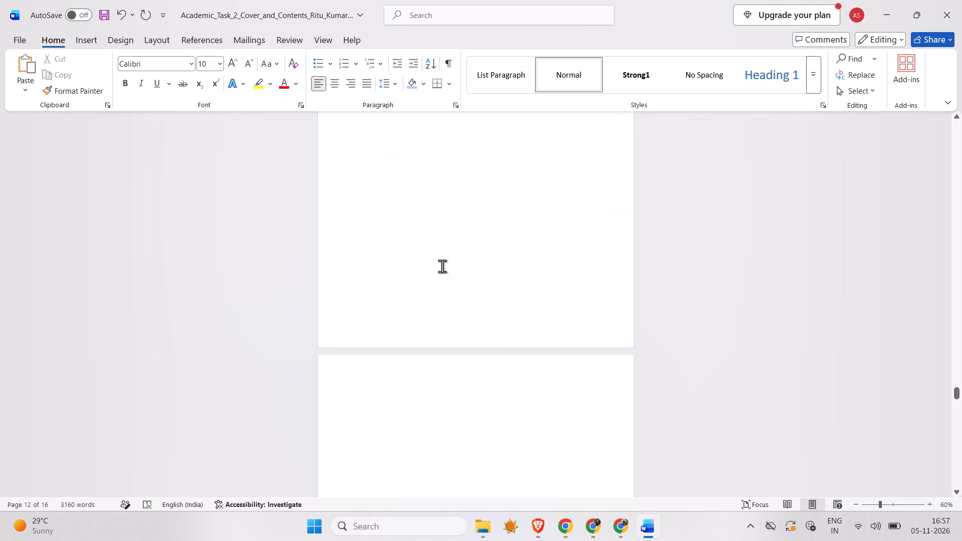
scroll(576, 281, "up", 1)
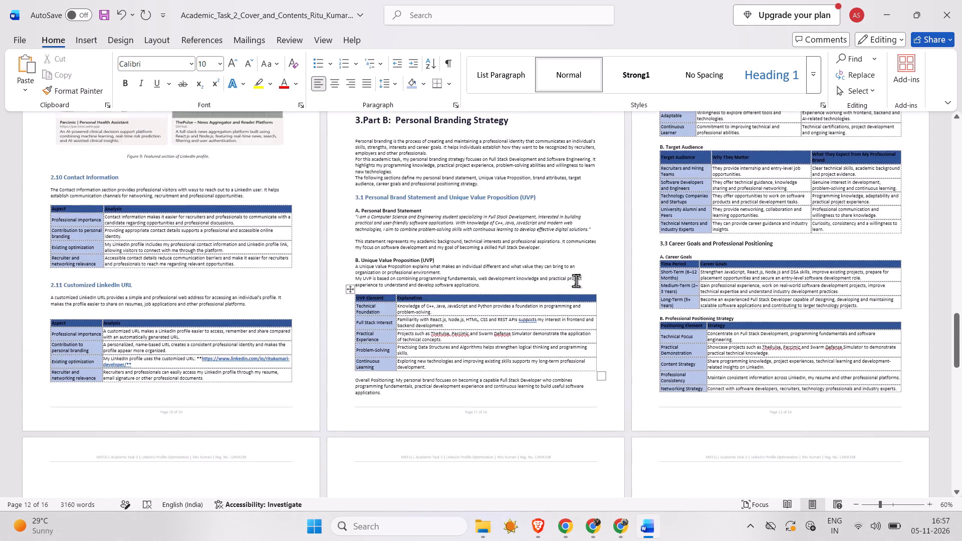
scroll(576, 281, "up", 2)
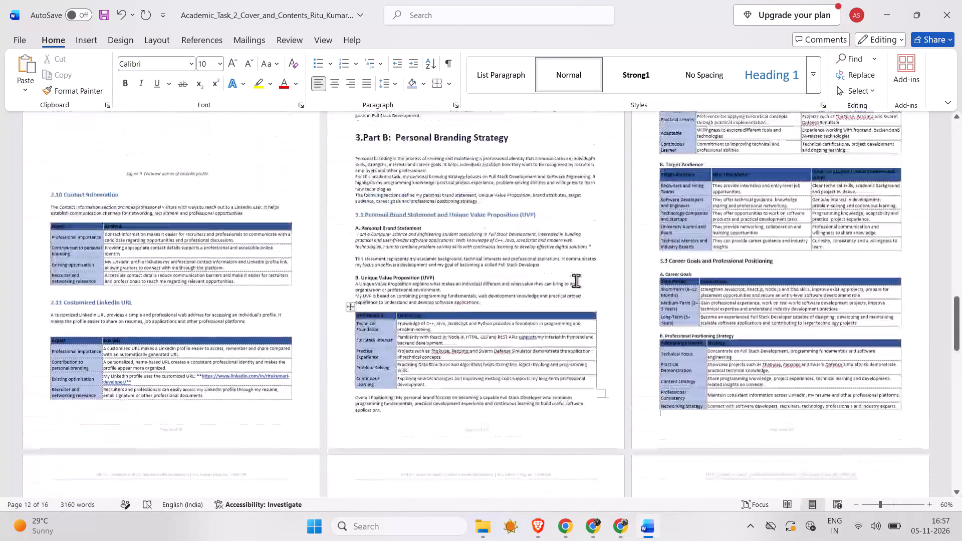
scroll(576, 281, "up", 1)
scroll(576, 281, "down", 2)
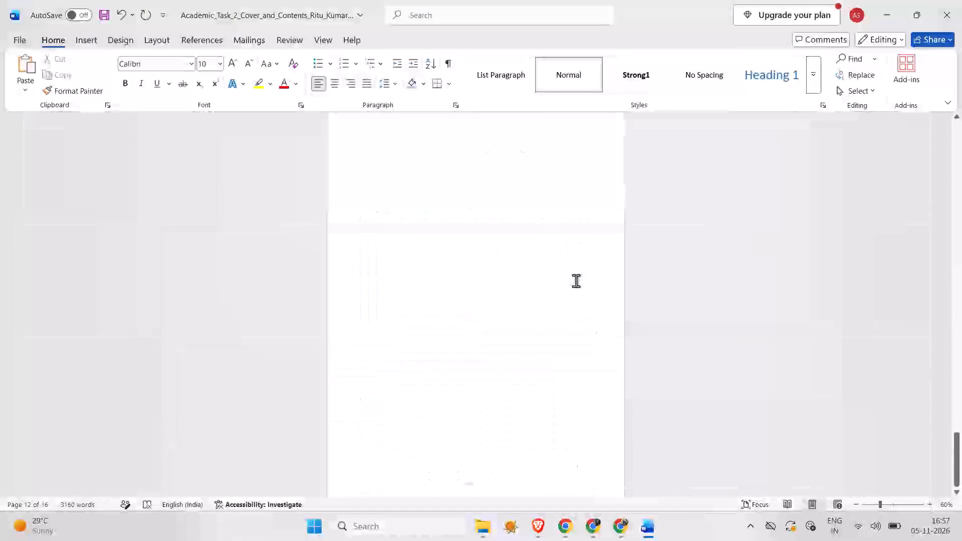
scroll(576, 281, "down", 1)
scroll(576, 281, "up", 1)
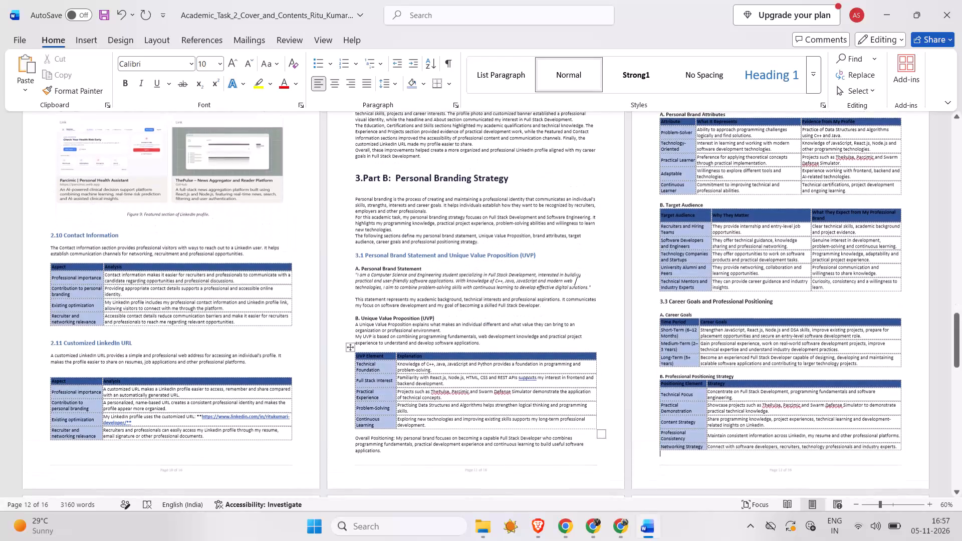
scroll(244, 410, "up", 2, "ctrl")
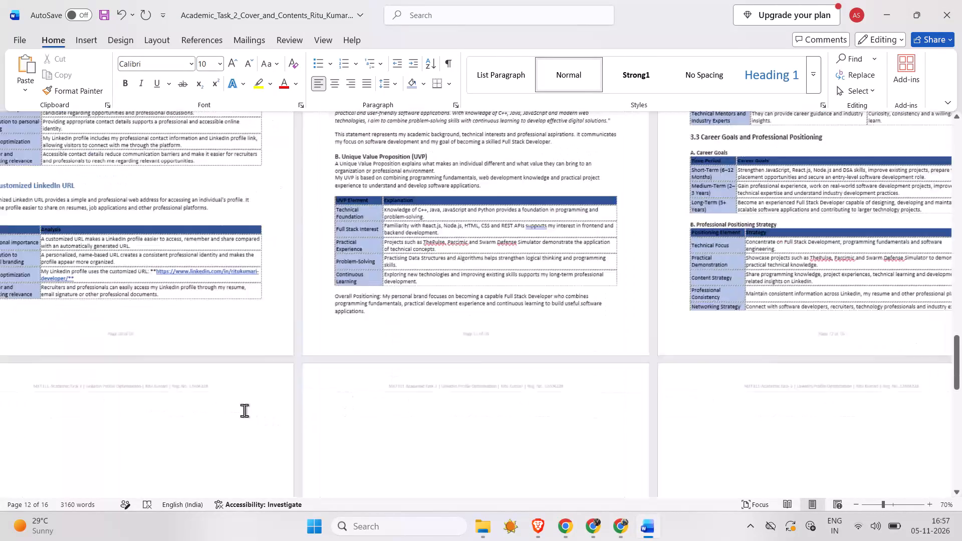
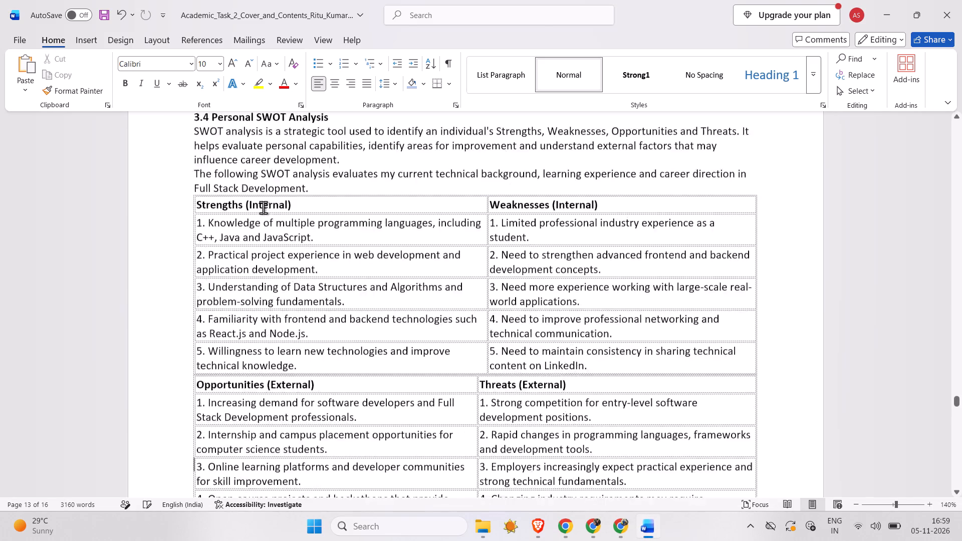
Widen the Opportunities column so its divider roughly lines up with the column divider of the Strengths and Weaknesses table above.
scroll(330, 293, "up", 1)
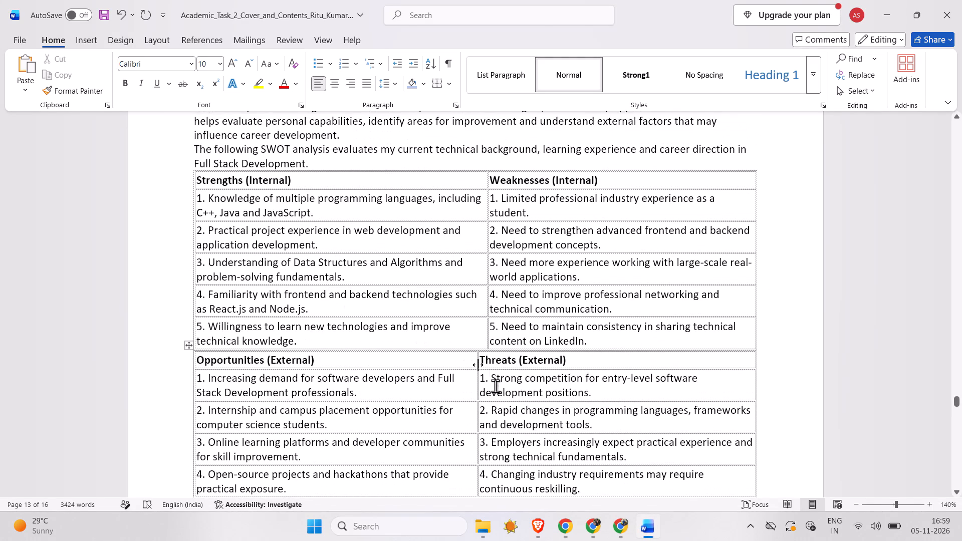
left_click_drag(475, 356, 488, 356)
left_click(479, 357)
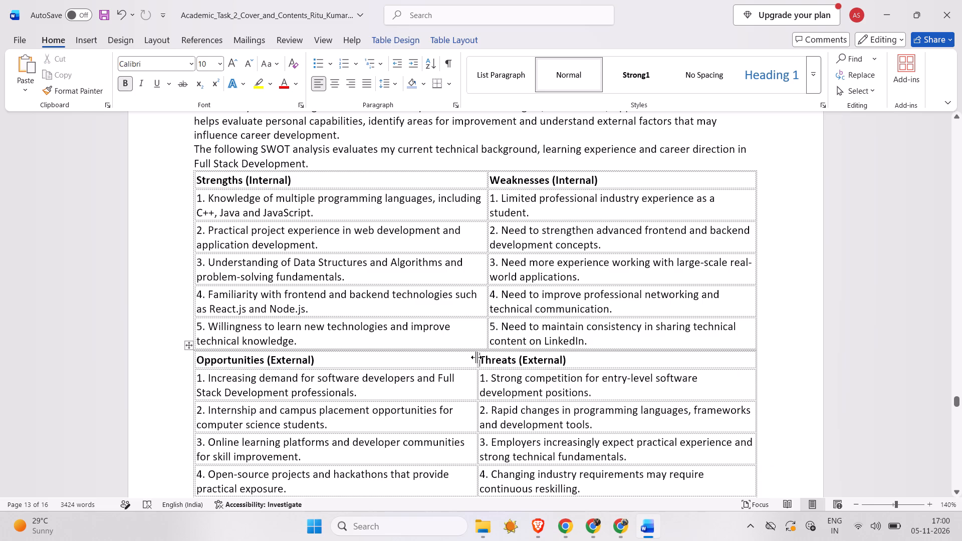
left_click_drag(476, 357, 496, 357)
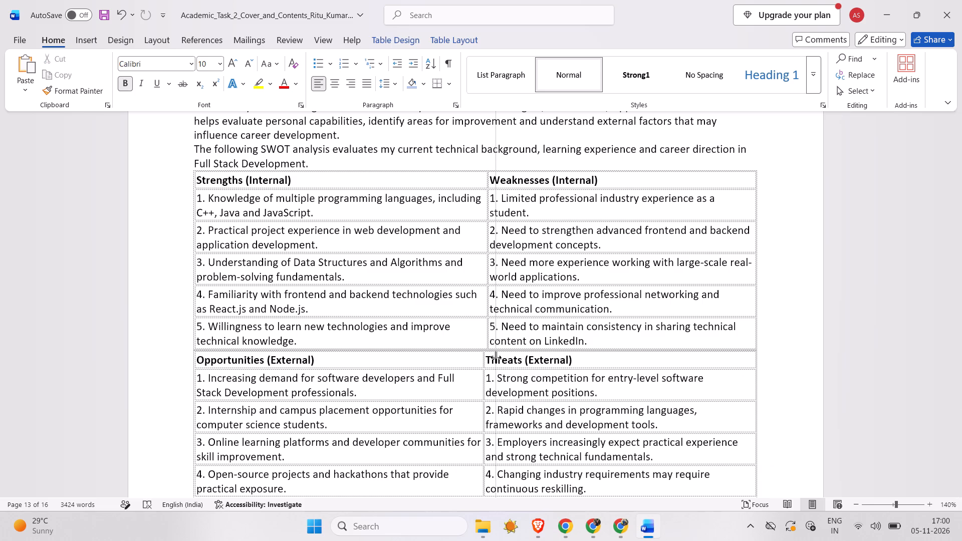
left_click_drag(496, 357, 505, 358)
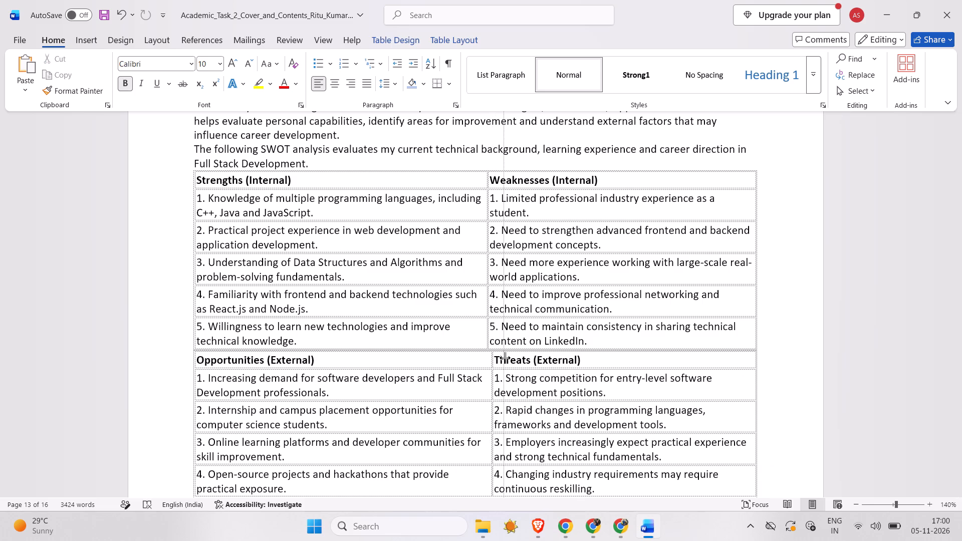
left_click_drag(505, 358, 503, 359)
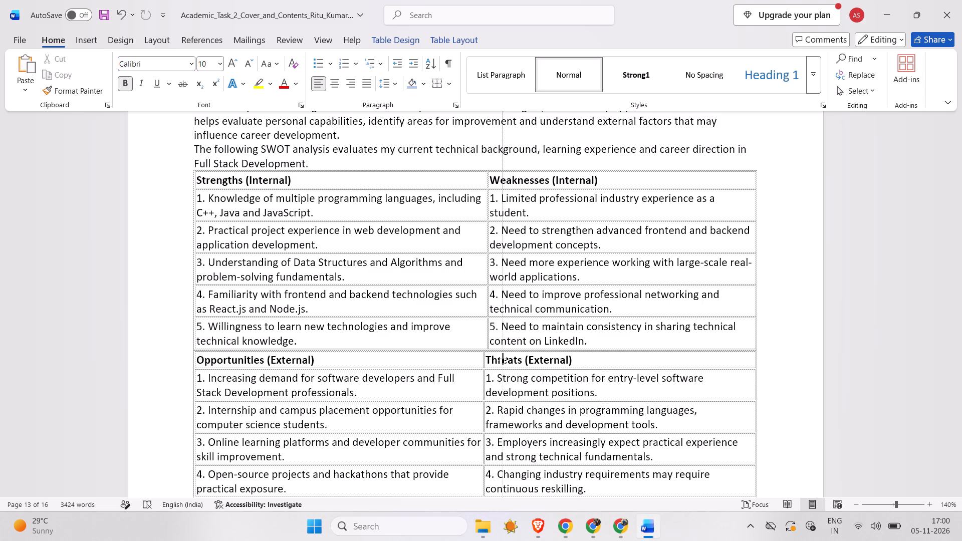
left_click_drag(503, 359, 504, 359)
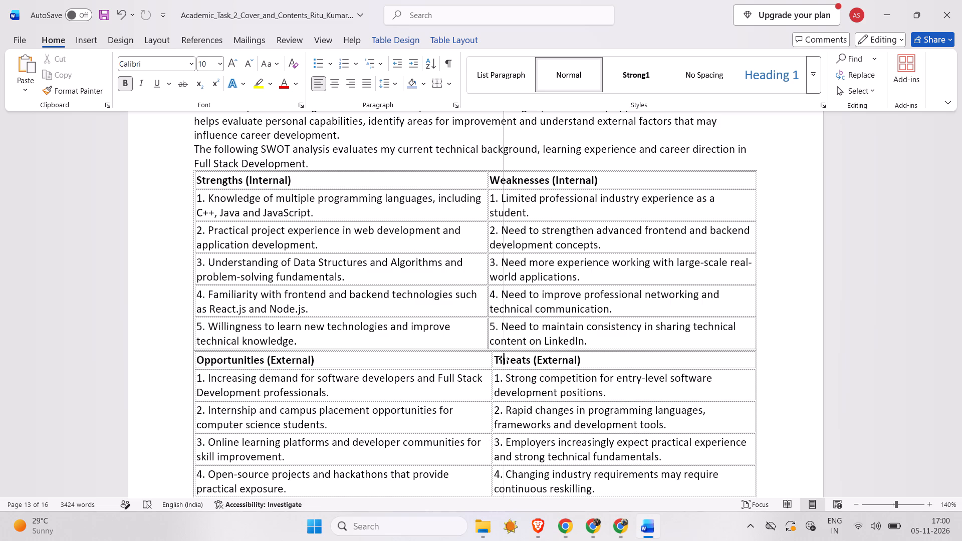
left_click_drag(504, 359, 504, 358)
left_click(475, 364)
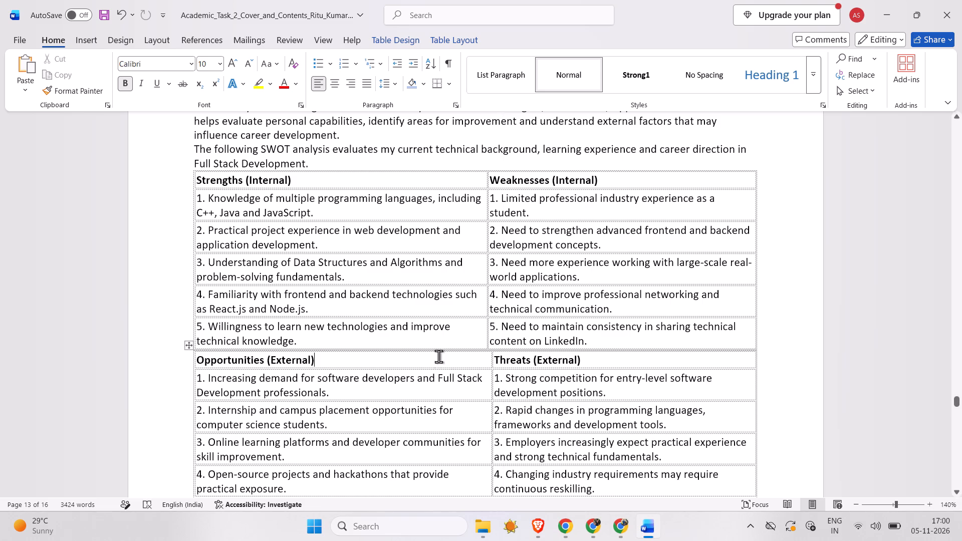
Set the font size of the "3.4 Personal SWOT Analysis" heading to 11.
scroll(420, 349, "up", 1)
scroll(414, 350, "down", 1)
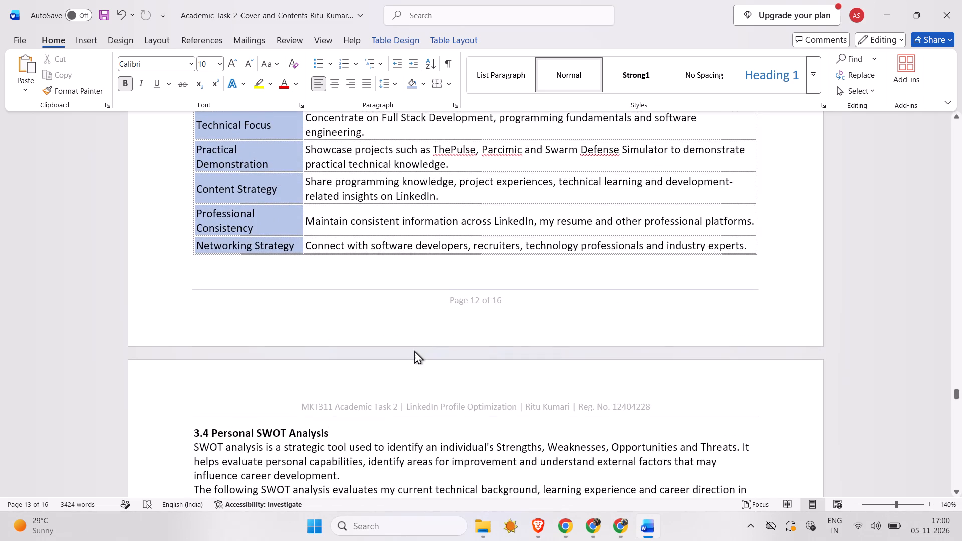
scroll(414, 350, "down", 1)
scroll(330, 377, "down", 1)
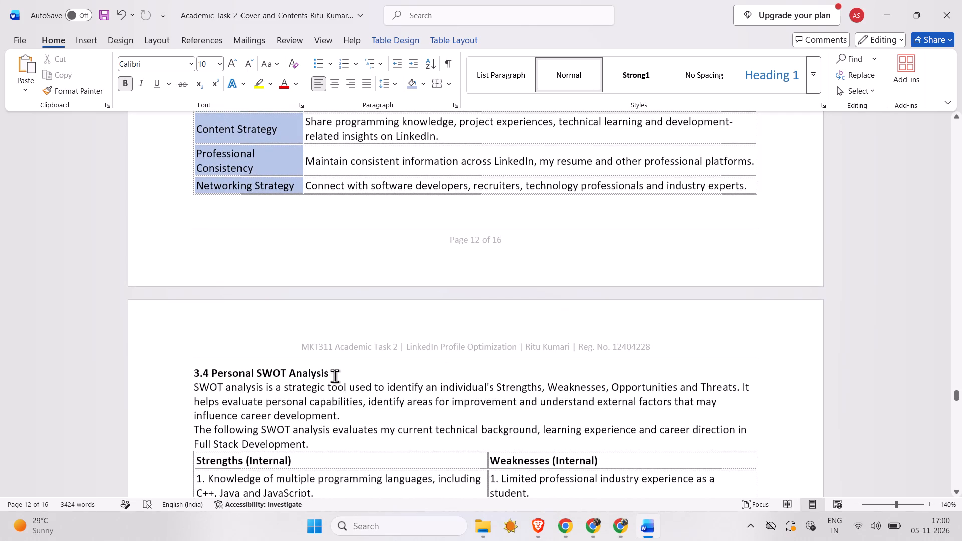
left_click_drag(334, 376, 201, 368)
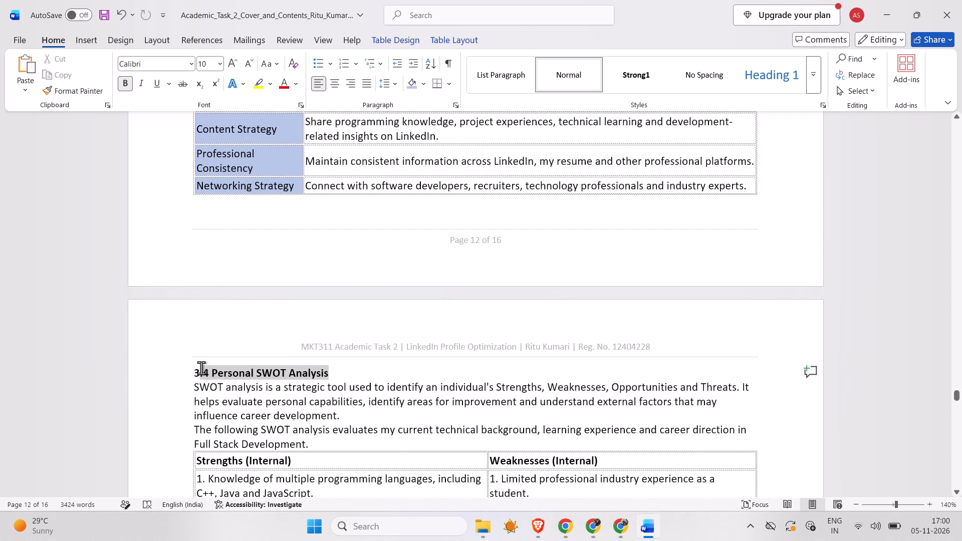
left_click_drag(201, 368, 188, 367)
left_click(281, 333)
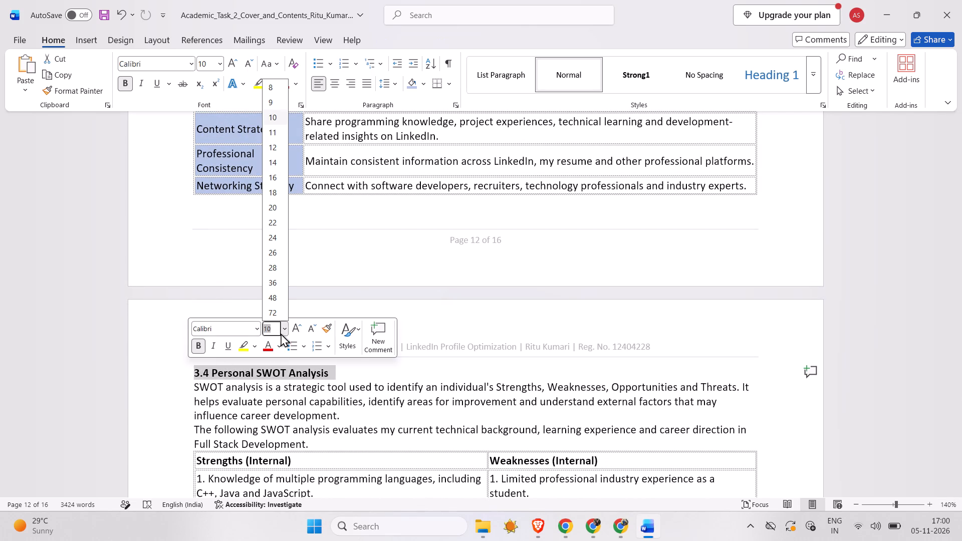
left_click(273, 134)
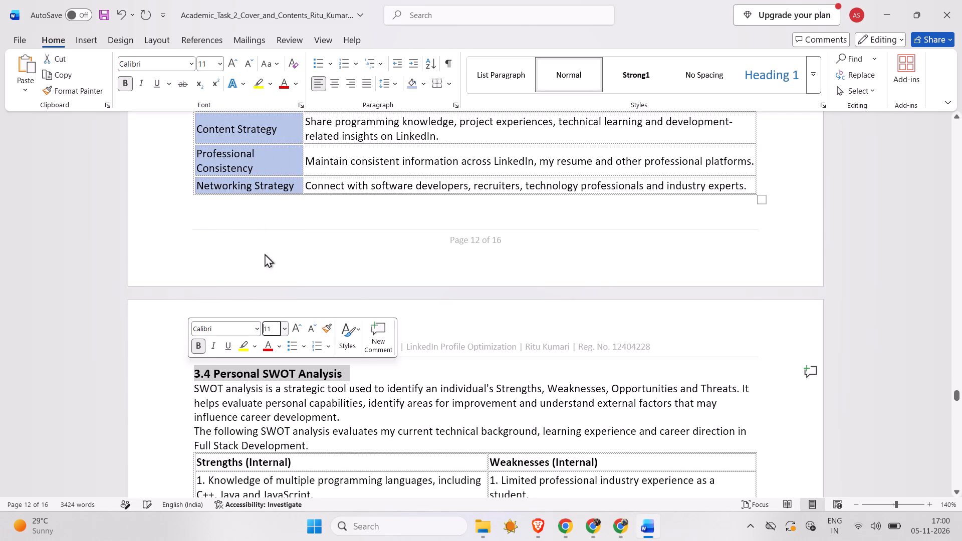
Delete the two introductory paragraphs between the 3.4 heading and the first SWOT table.
left_click_drag(321, 441, 203, 388)
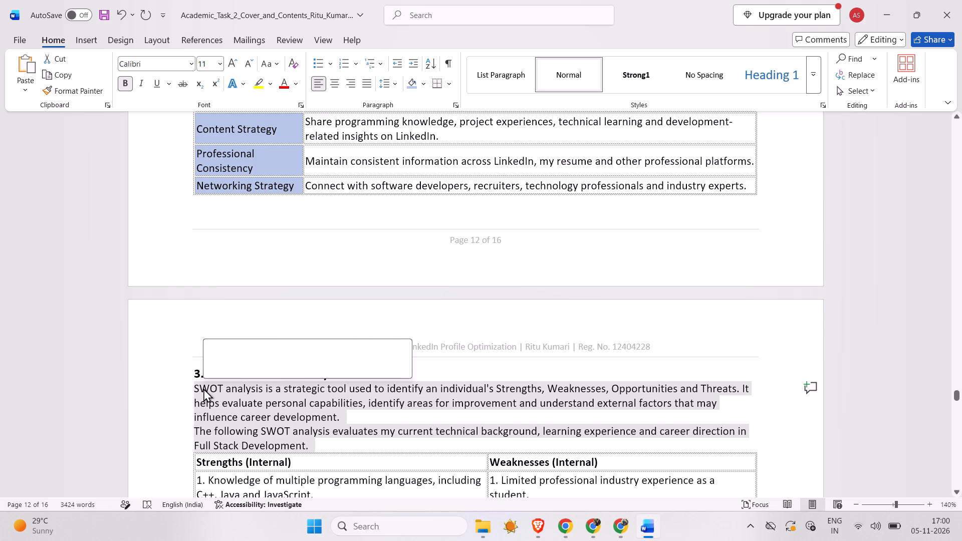
key("BackSpace")
Shade the header rows of both SWOT tables, Strengths/Weaknesses and Opportunities/Threats, with the light blue used in the section 3.3 table.
scroll(296, 416, "down", 1)
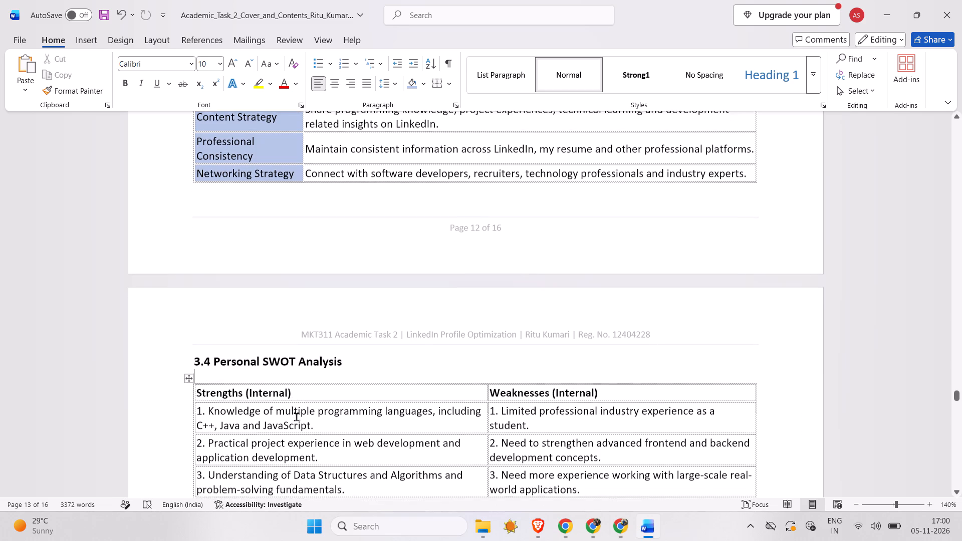
scroll(296, 416, "down", 1)
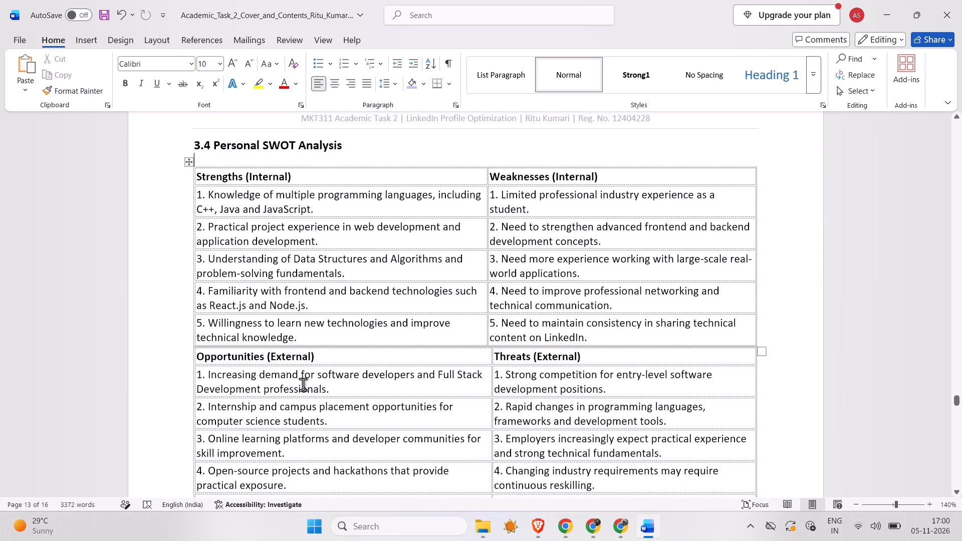
left_click_drag(333, 178, 478, 177)
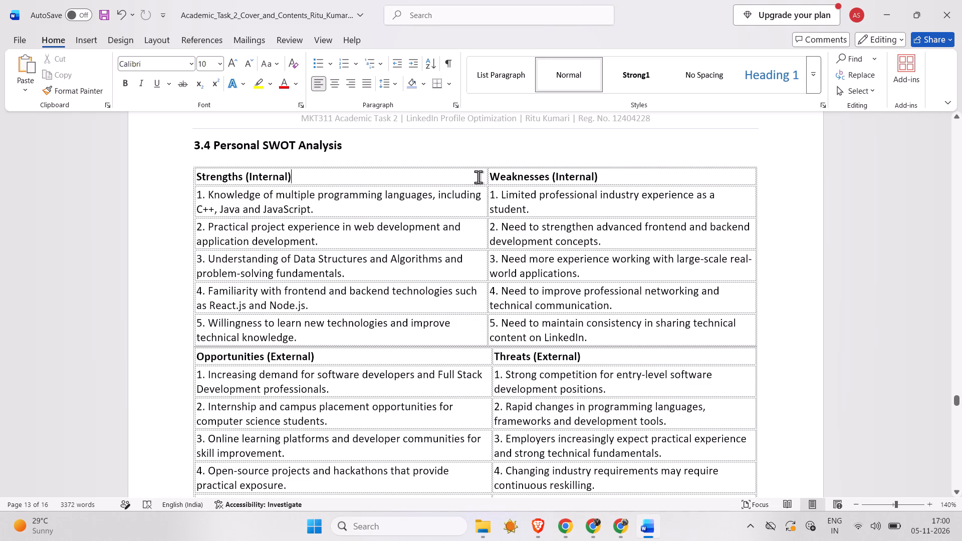
left_click_drag(478, 177, 540, 180)
left_click(657, 219)
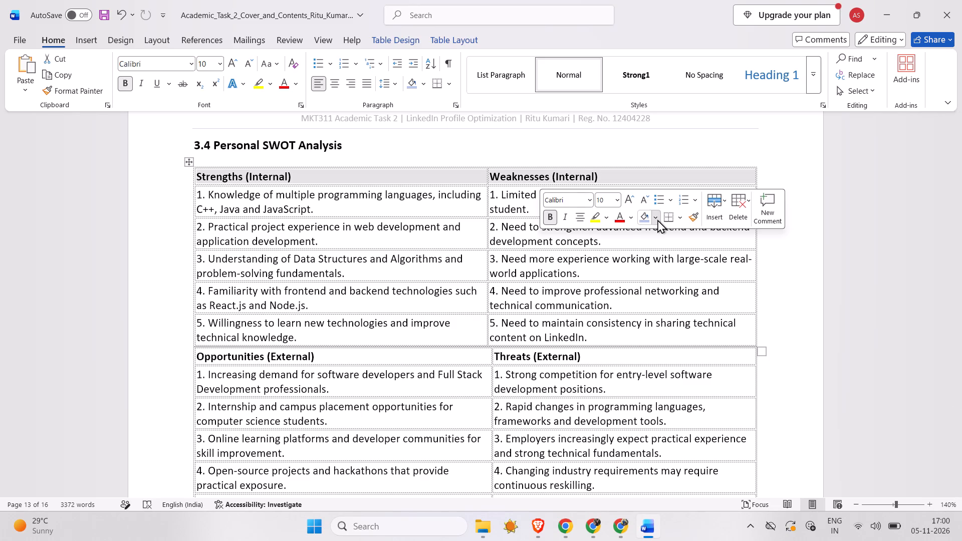
left_click(713, 315)
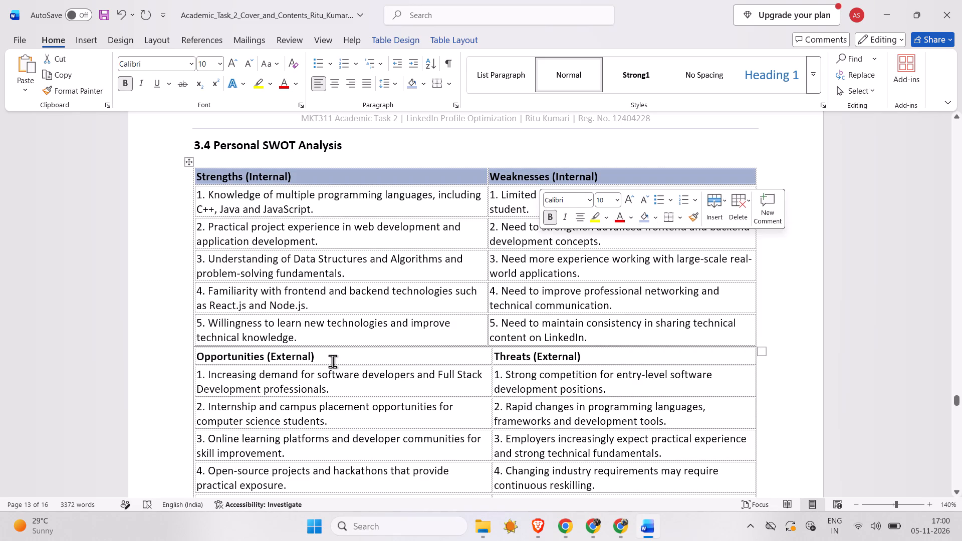
left_click_drag(332, 361, 548, 356)
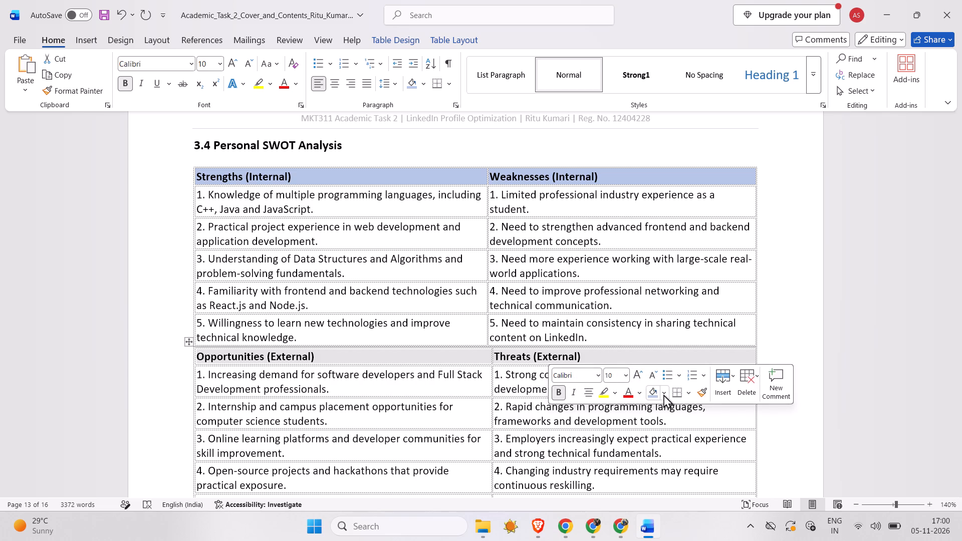
left_click(663, 394)
left_click(722, 243)
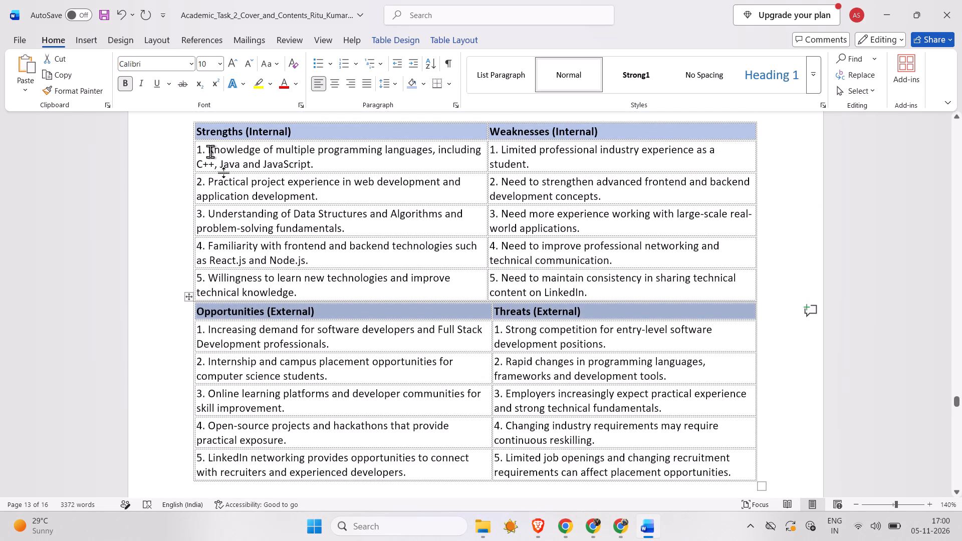
Shade the five item cells under Strengths and the five under Weaknesses with the palest tint of the header row's blue.
left_click_drag(209, 150, 291, 270)
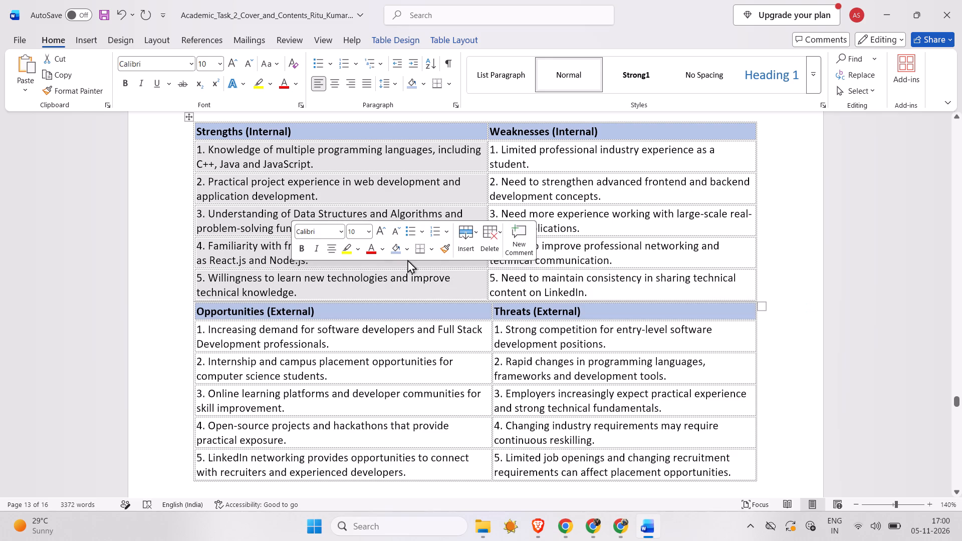
left_click(408, 247)
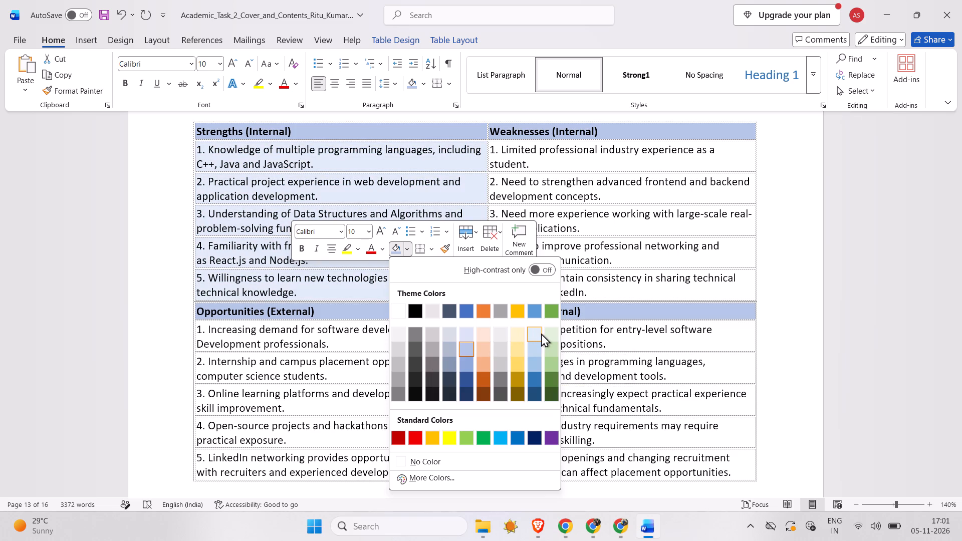
left_click(467, 333)
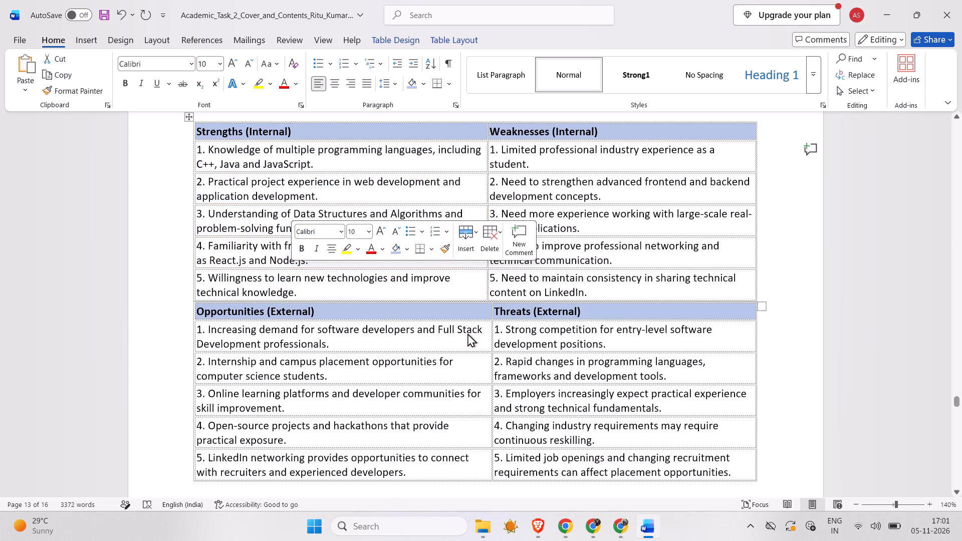
left_click(531, 155)
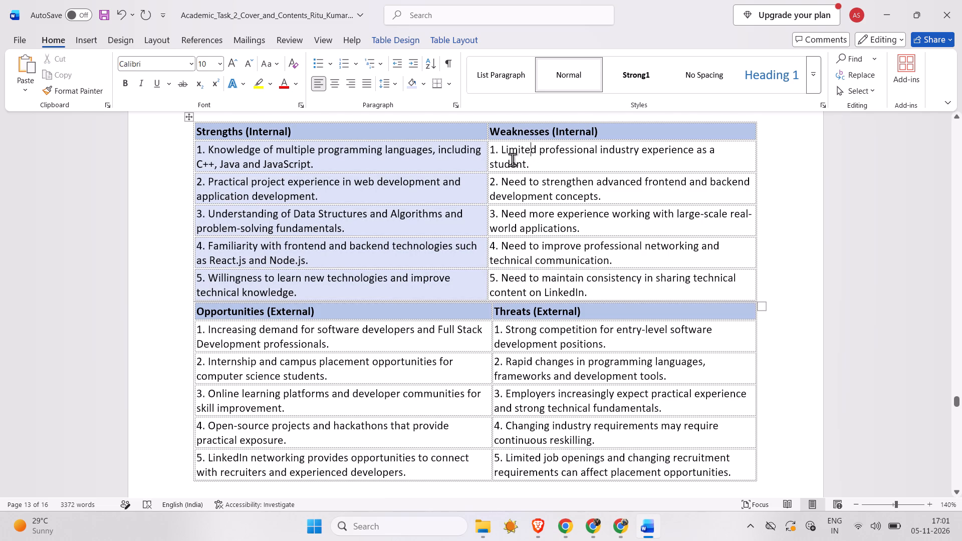
left_click_drag(500, 153, 573, 279)
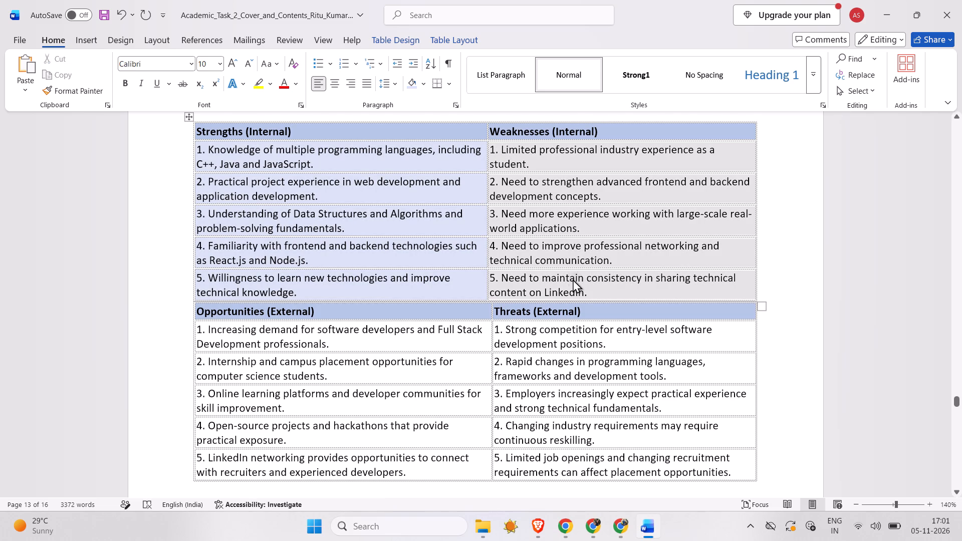
left_click(680, 258)
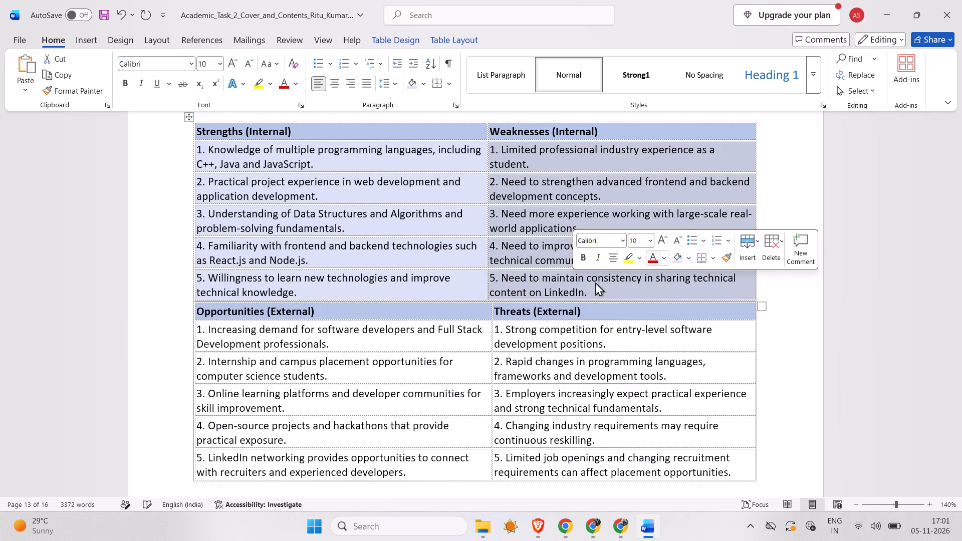
Shade the five item cells under Opportunities and the five under Threats with the same palest blue as the Strengths/Weaknesses cells.
left_click(408, 328)
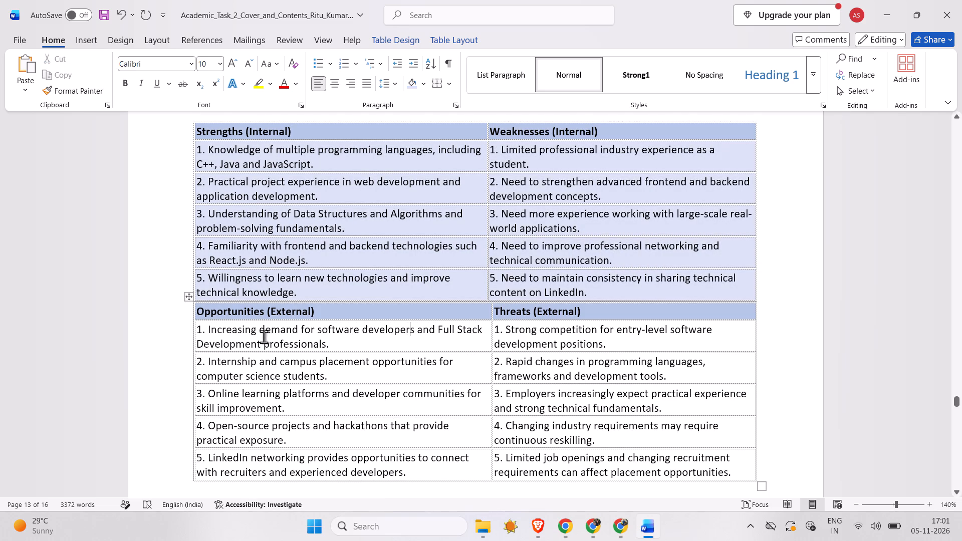
left_click_drag(264, 337, 336, 463)
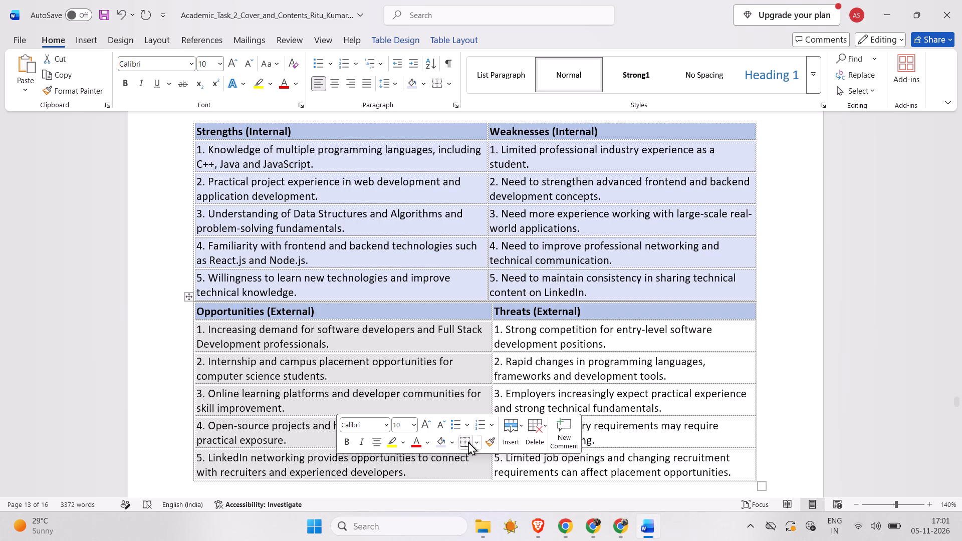
left_click(440, 441)
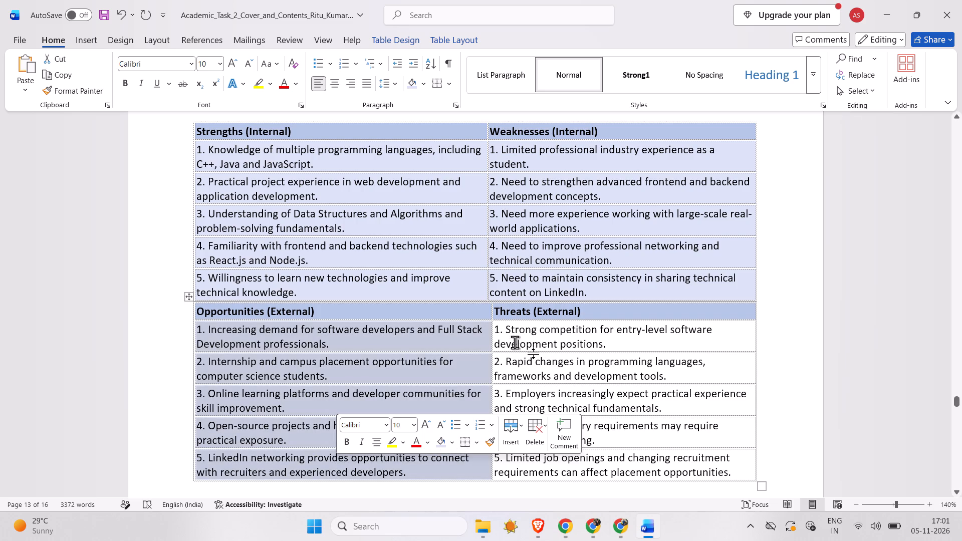
left_click_drag(510, 338, 613, 472)
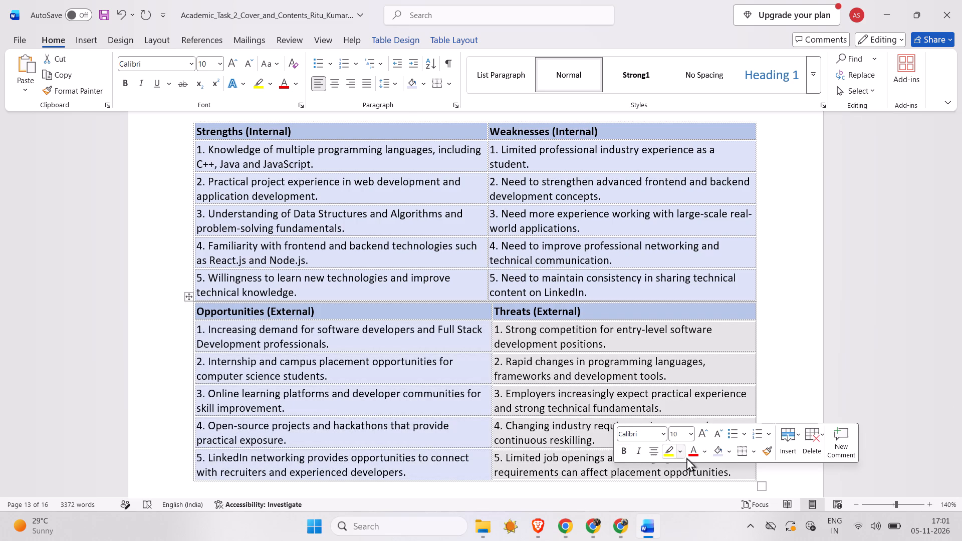
left_click(719, 447)
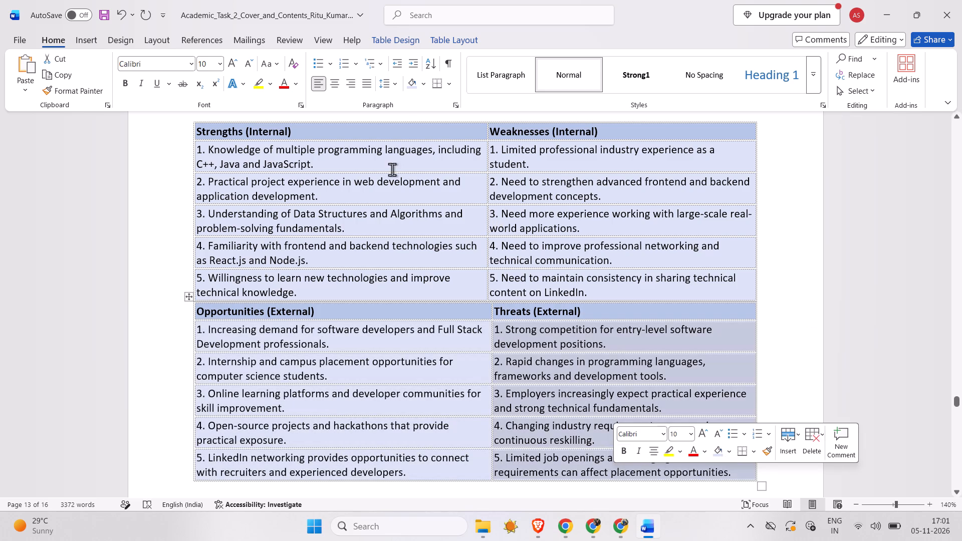
Shade the header rows of both SWOT tables, Strengths/Weaknesses and Opportunities/Threats, with the darkest theme shade of Blue, Accent 1.
left_click_drag(337, 136, 548, 137)
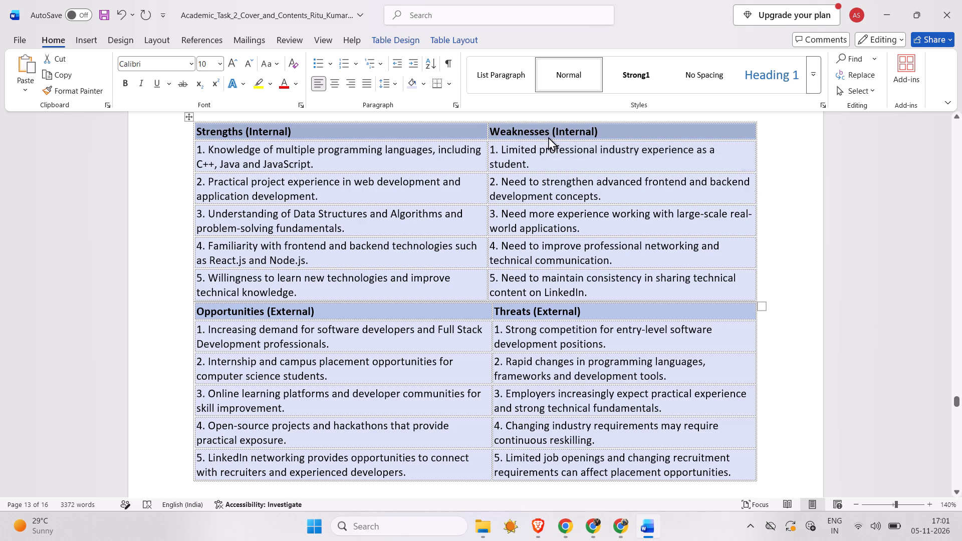
left_click(661, 175)
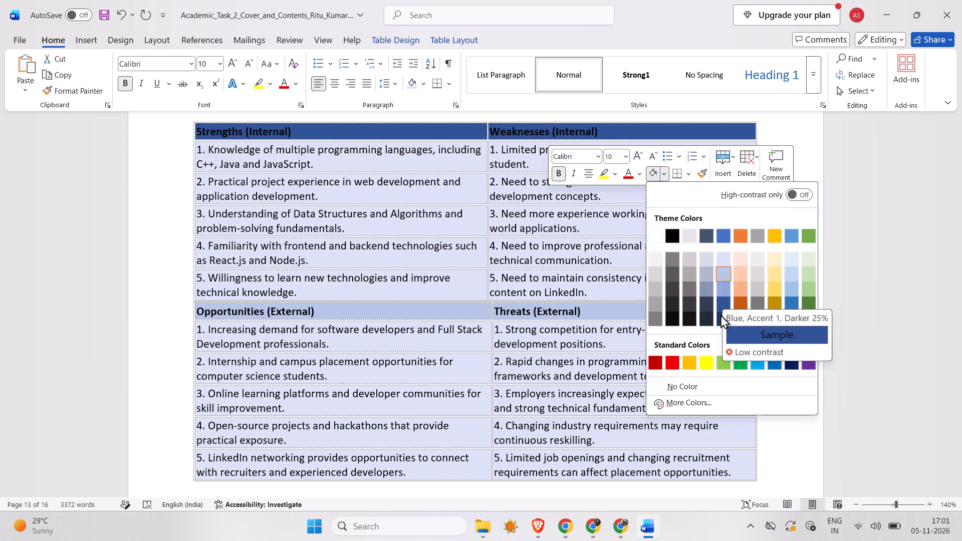
left_click(722, 318)
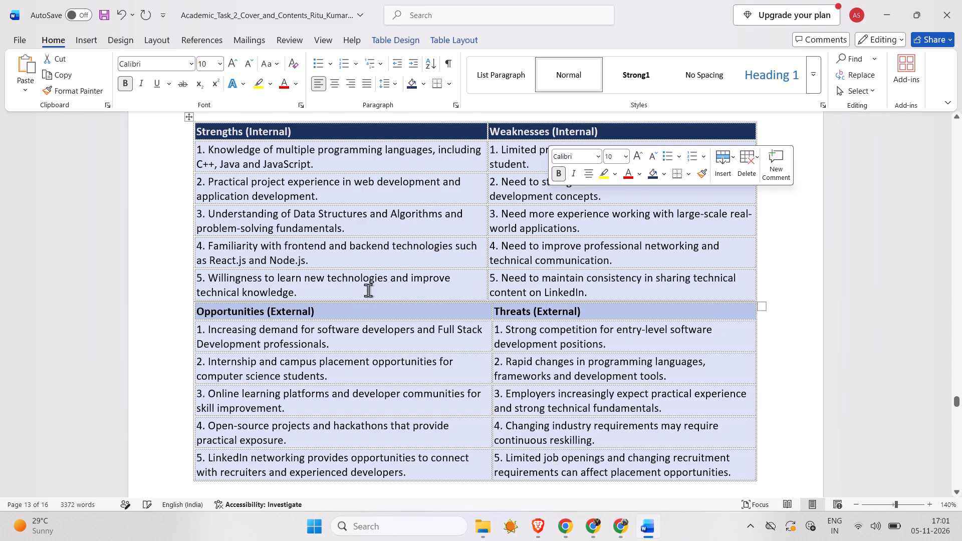
left_click_drag(360, 305, 557, 311)
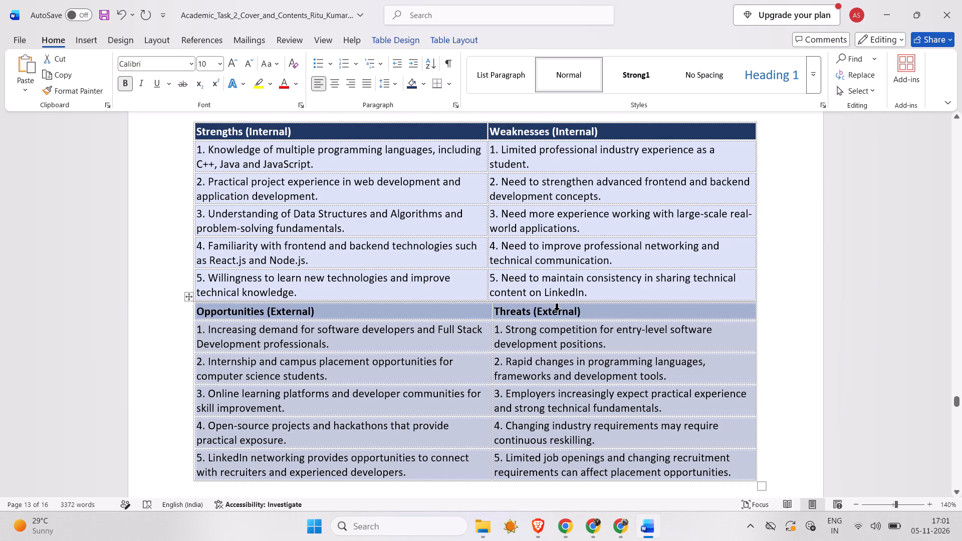
left_click_drag(557, 311, 609, 312)
left_click(609, 312)
left_click_drag(439, 313, 534, 310)
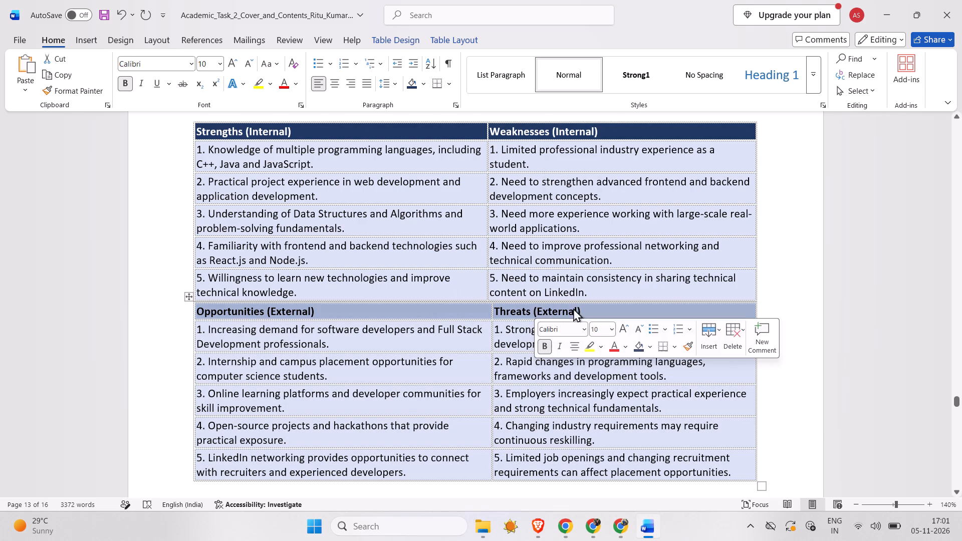
left_click(647, 345)
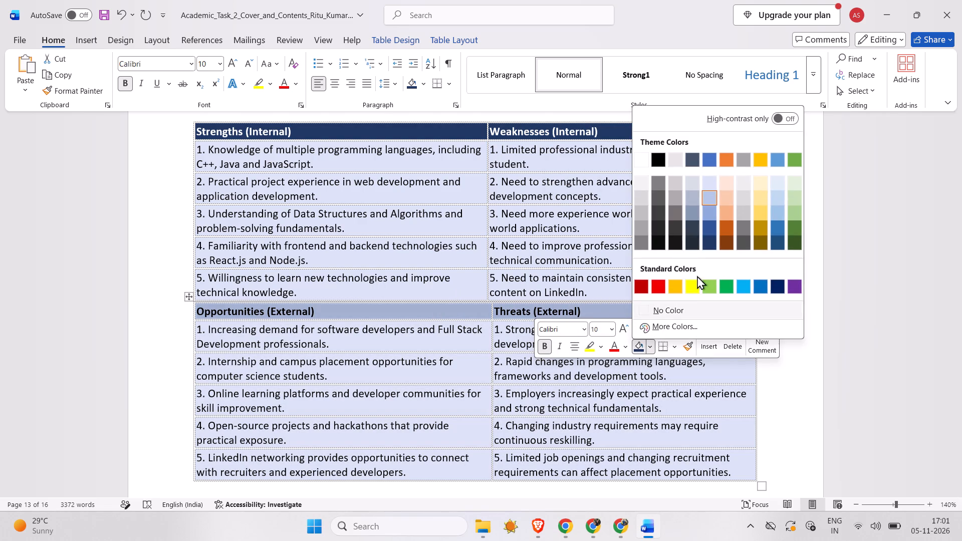
left_click(709, 244)
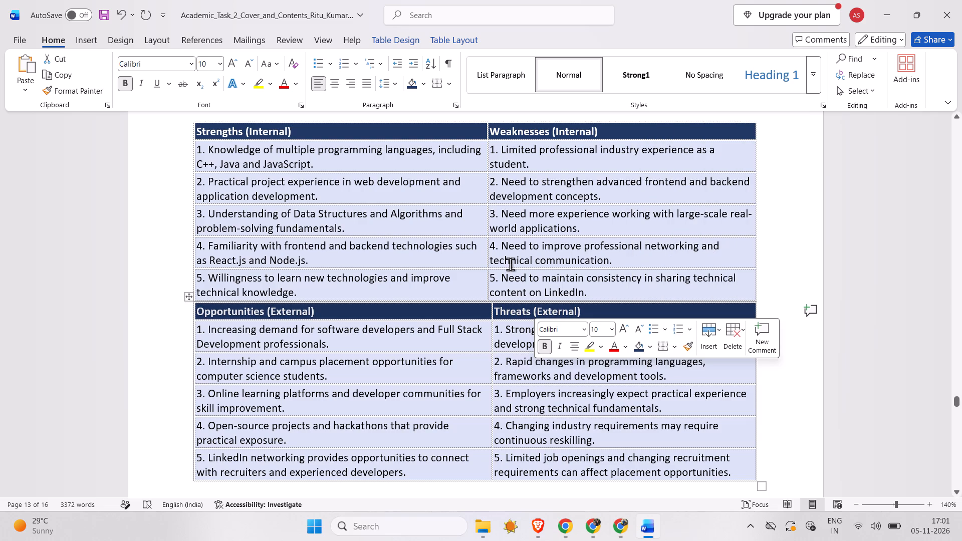
Narrow the Strengths and Opportunities columns slightly so the vertical dividers of both SWOT tables line up near the middle of the page.
scroll(510, 264, "up", 1)
scroll(397, 237, "right", 1)
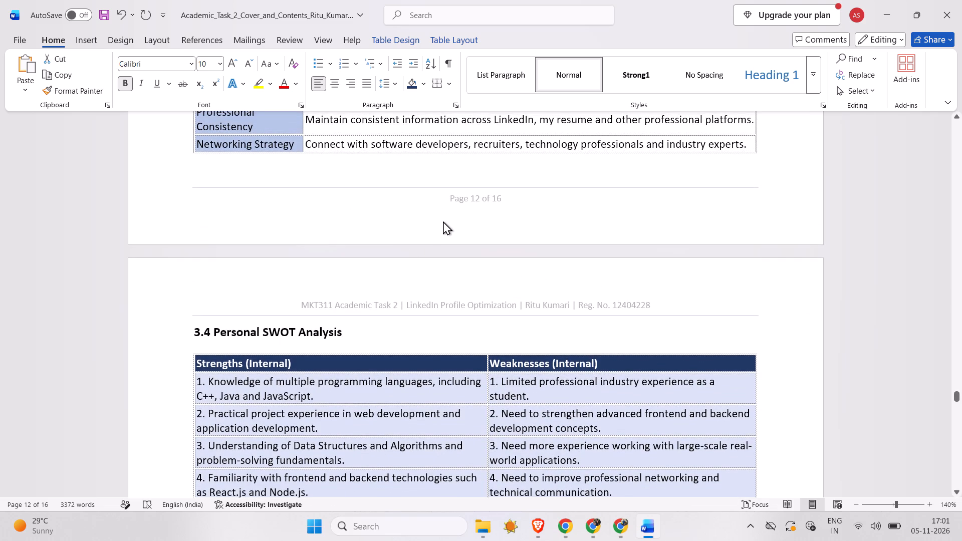
scroll(443, 221, "right", 1)
scroll(452, 218, "down", 5, "ctrl")
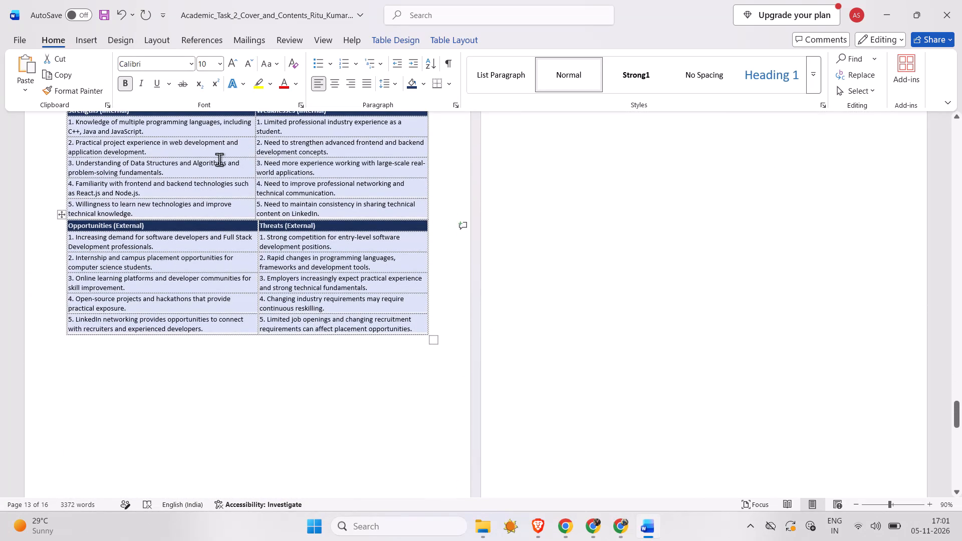
scroll(215, 159, "up", 4, "ctrl")
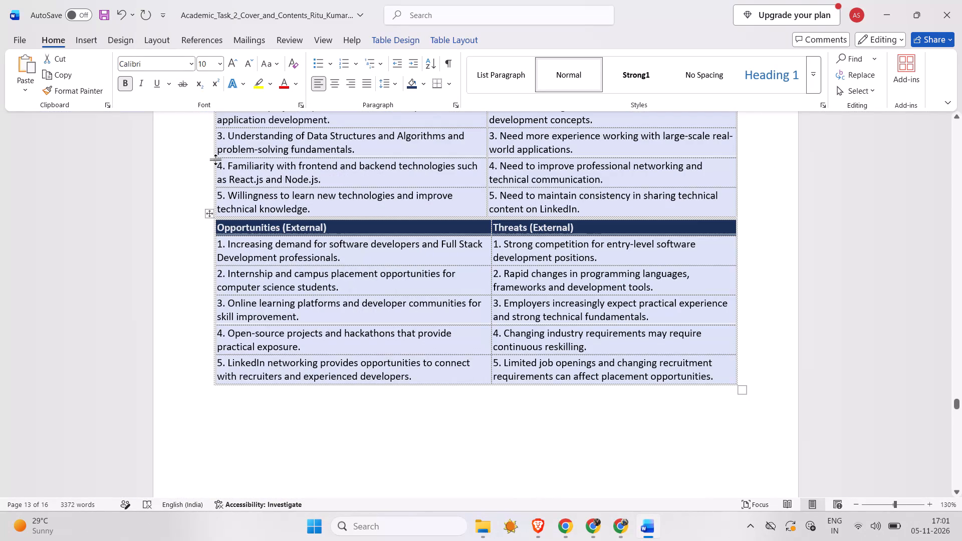
scroll(215, 159, "up", 1)
scroll(215, 159, "right", 1)
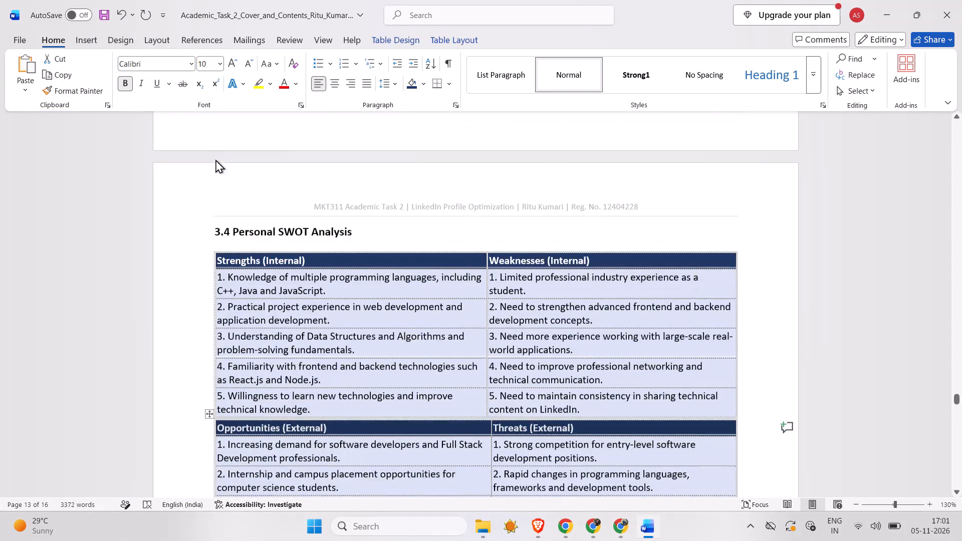
scroll(215, 159, "right", 1)
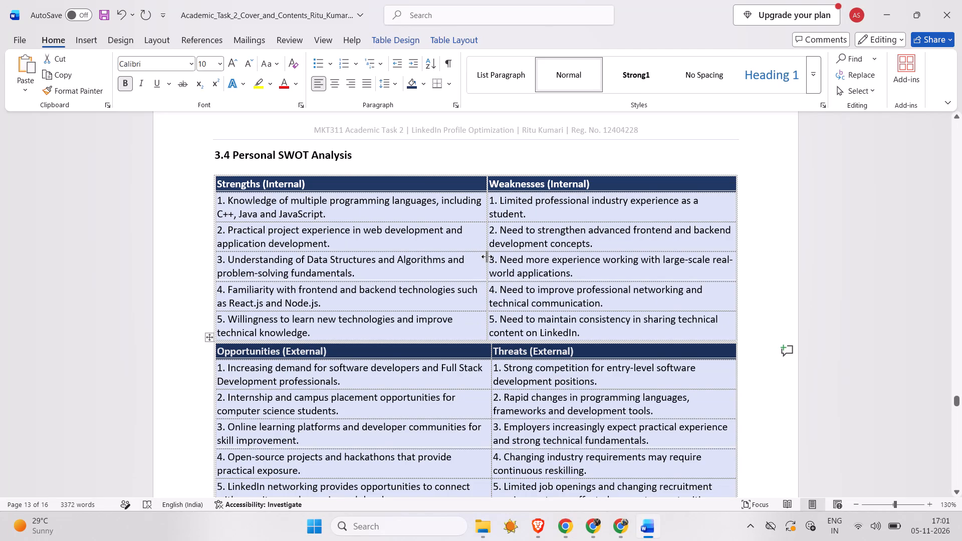
left_click_drag(487, 256, 461, 252)
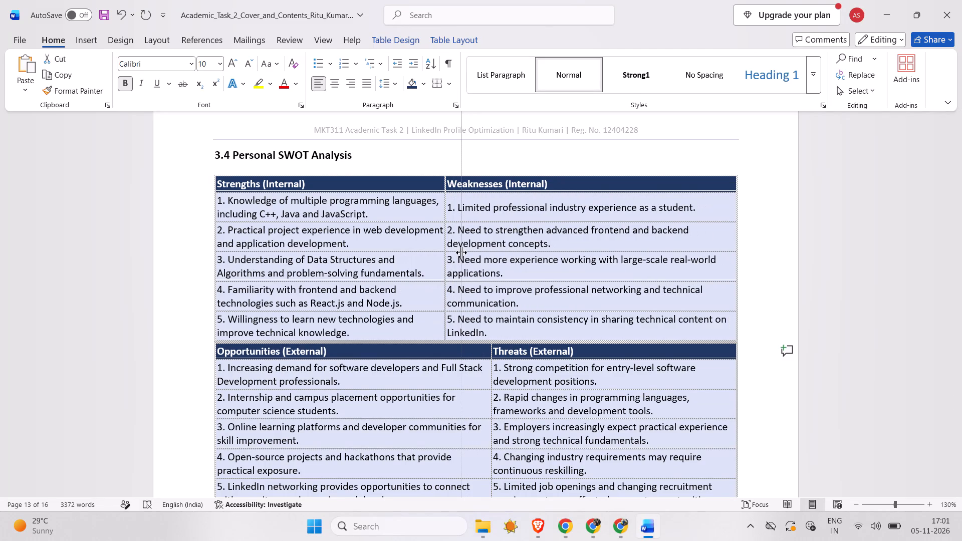
left_click_drag(461, 252, 471, 252)
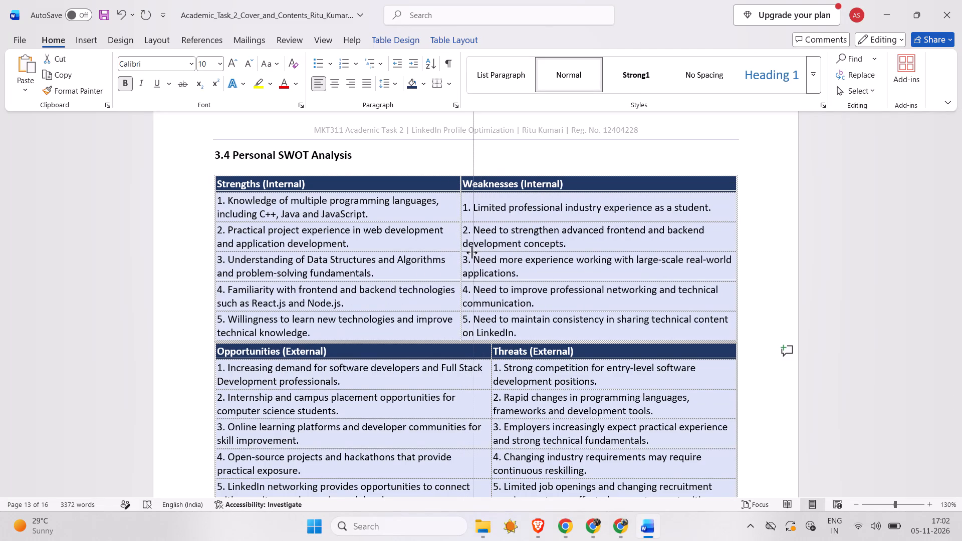
left_click_drag(471, 252, 479, 250)
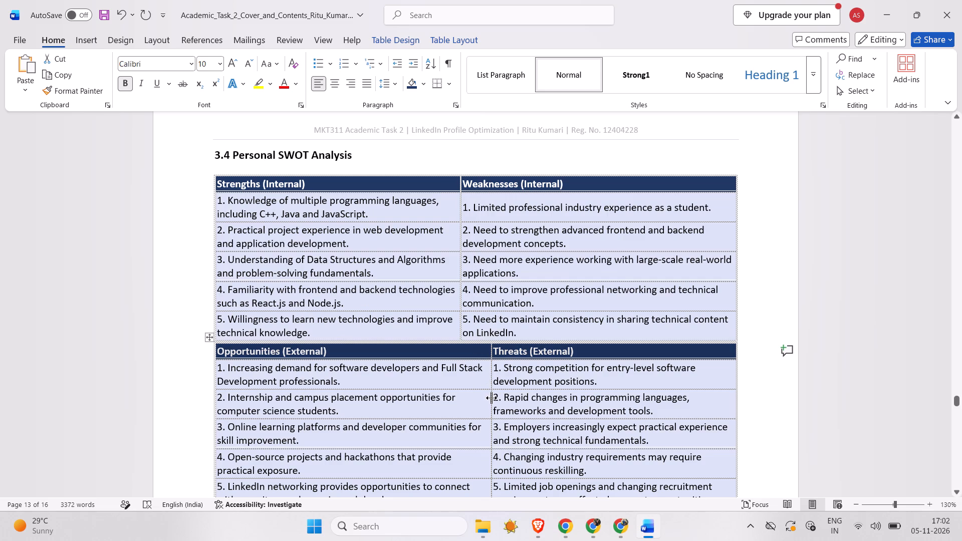
left_click_drag(491, 399, 476, 396)
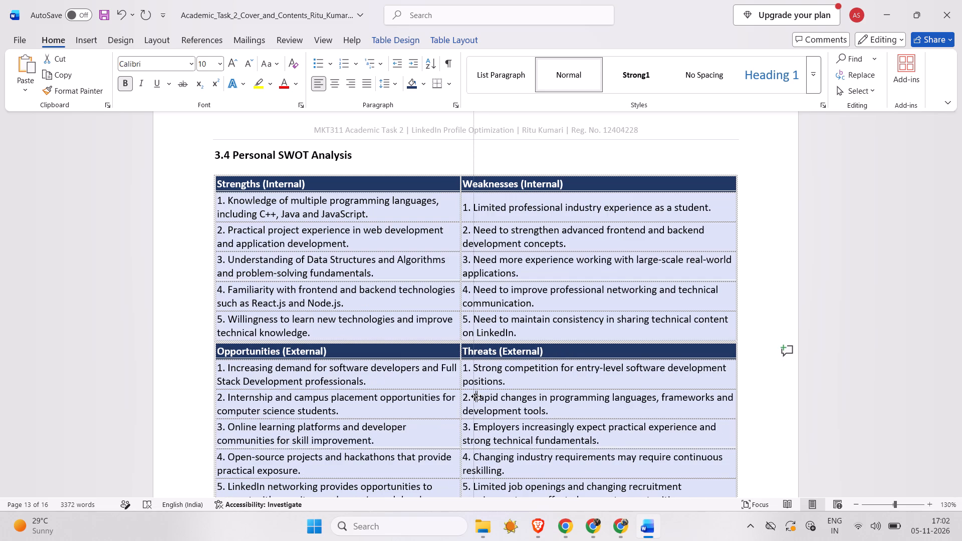
left_click_drag(476, 396, 476, 396)
left_click(113, 390)
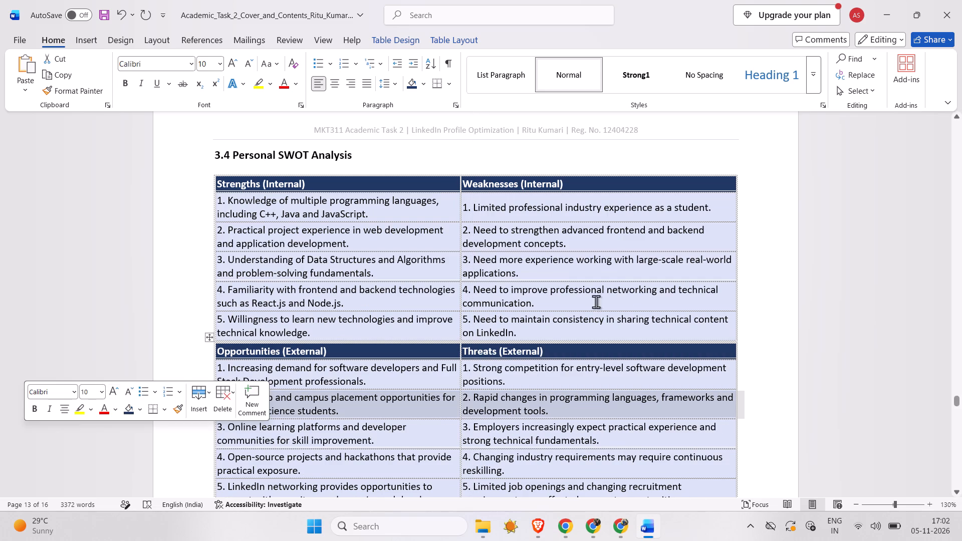
left_click(743, 278)
left_click(949, 323)
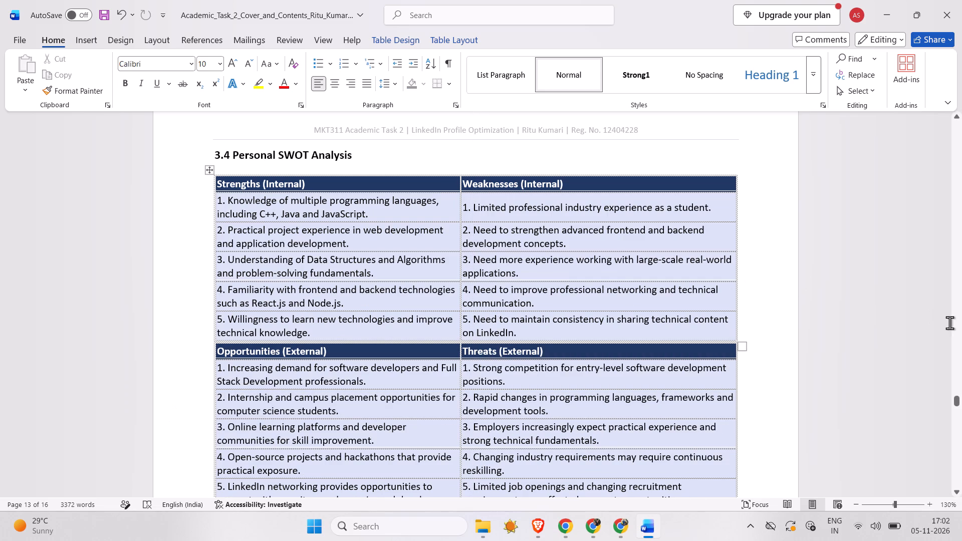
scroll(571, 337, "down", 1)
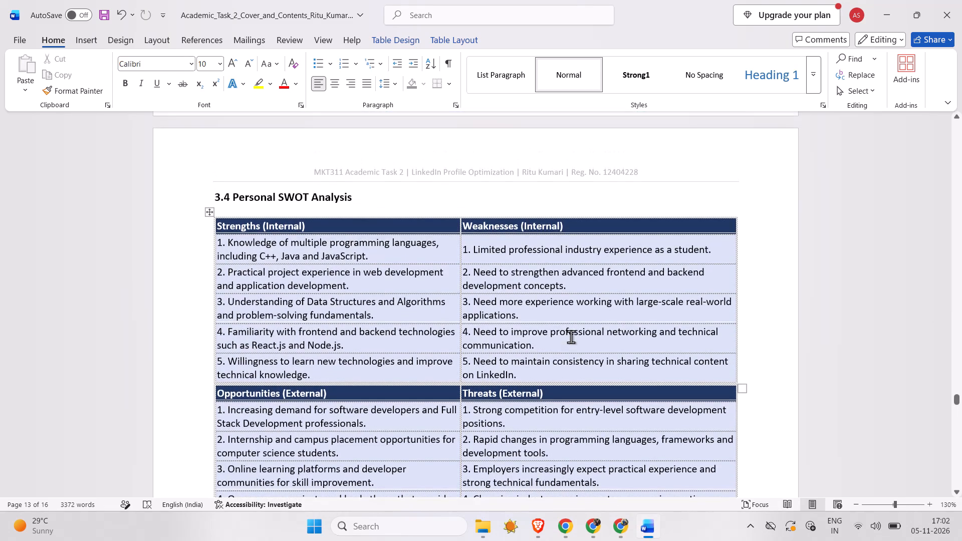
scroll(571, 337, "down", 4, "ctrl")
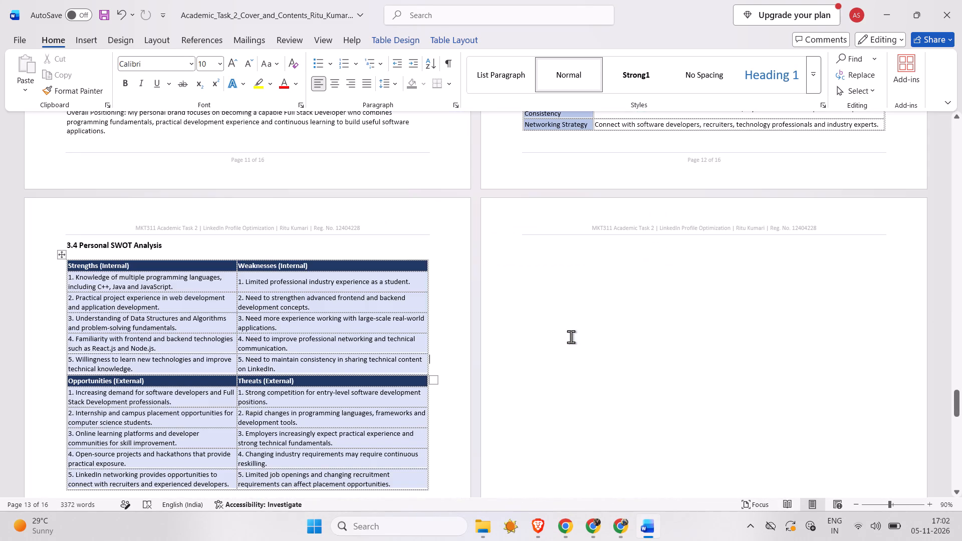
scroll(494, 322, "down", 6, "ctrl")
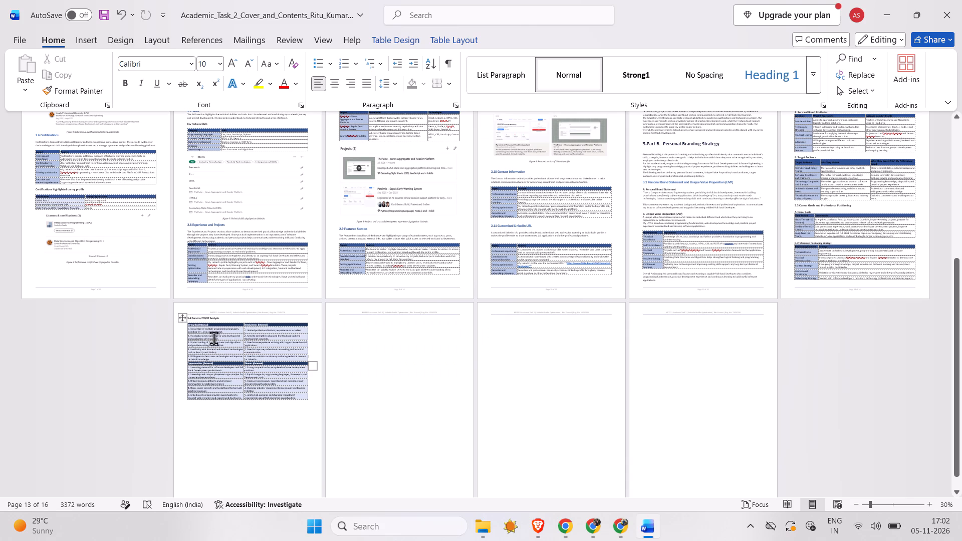
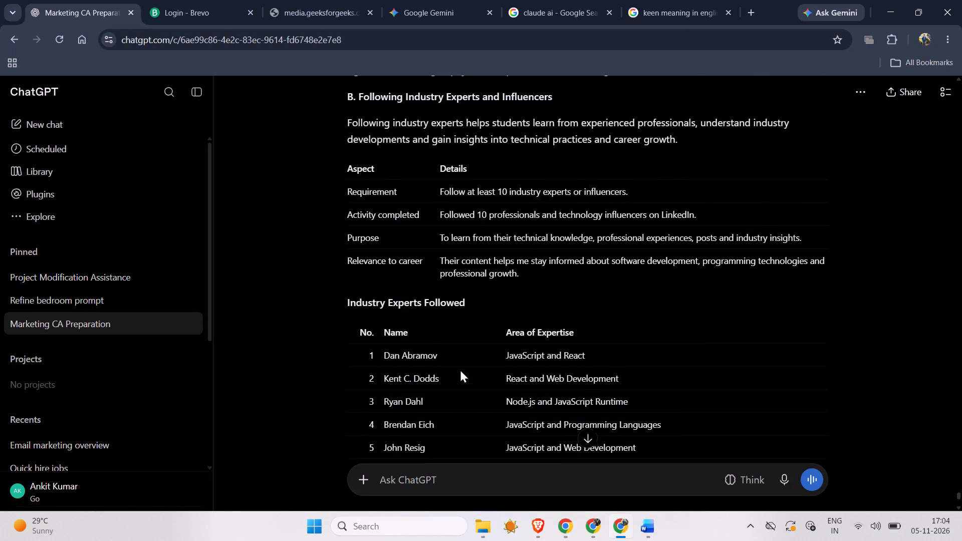
Copy the whole 4.1 LinkedIn Groups and Industry Experts section, through the Figure 13 caption, from ChatGPT and switch to Word.
scroll(460, 369, "up", 1)
scroll(478, 247, "up", 3)
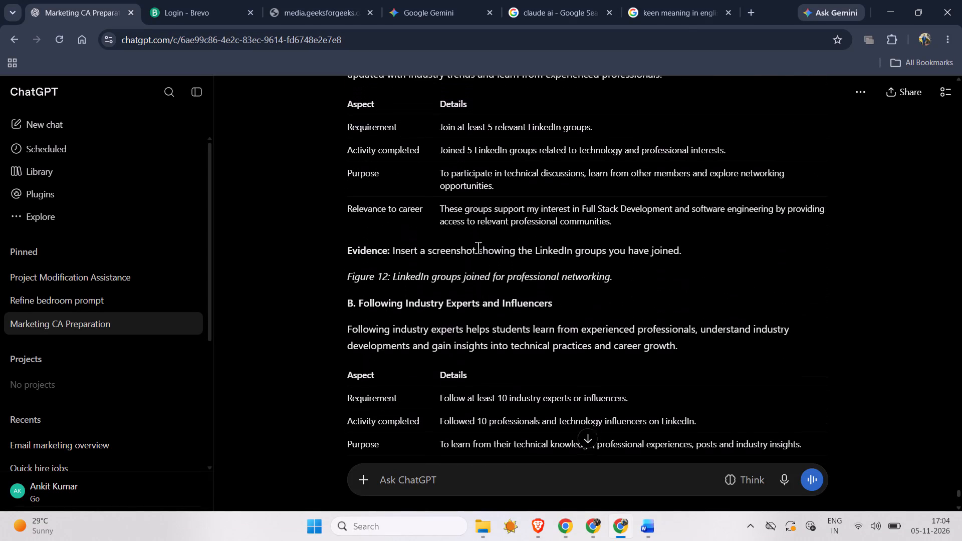
scroll(478, 247, "up", 2)
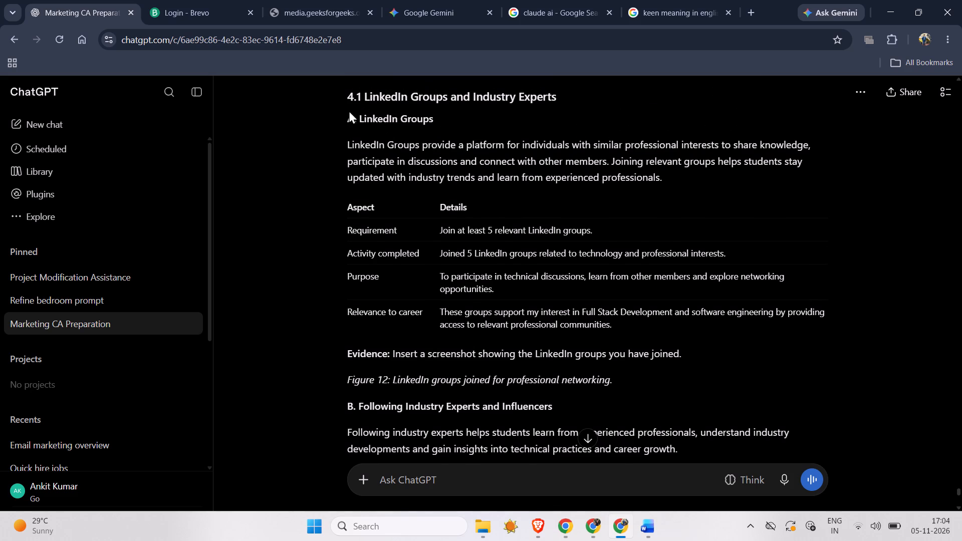
left_click_drag(347, 106, 499, 311)
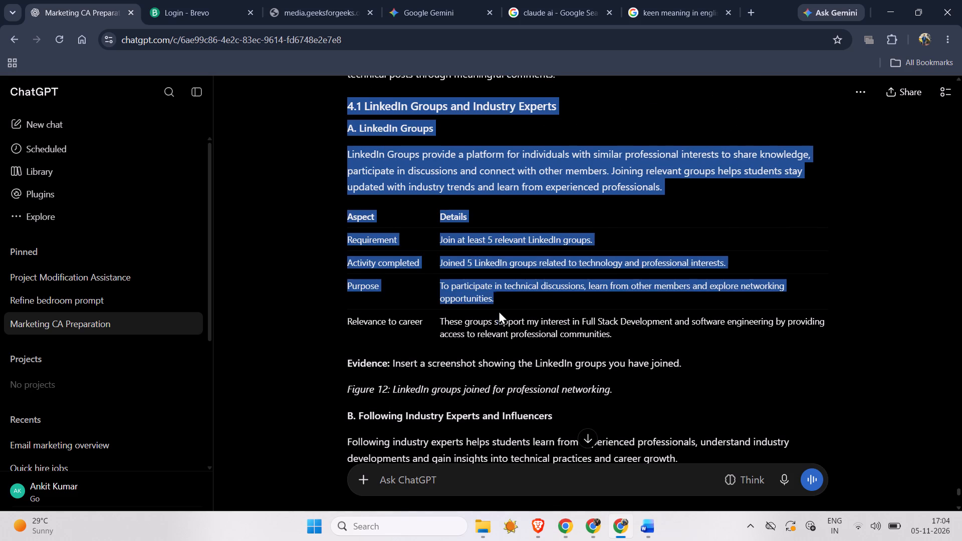
left_click_drag(499, 311, 588, 466)
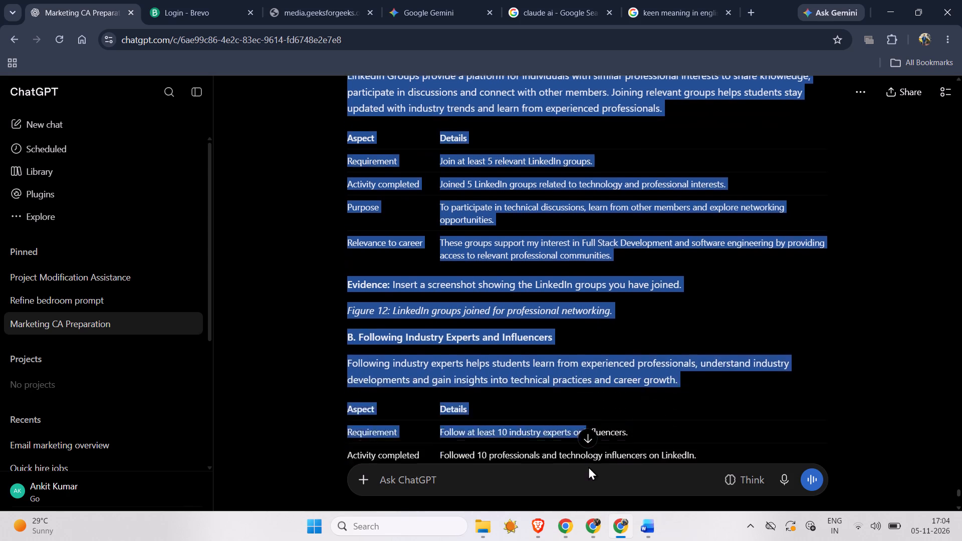
left_click_drag(588, 466, 616, 469)
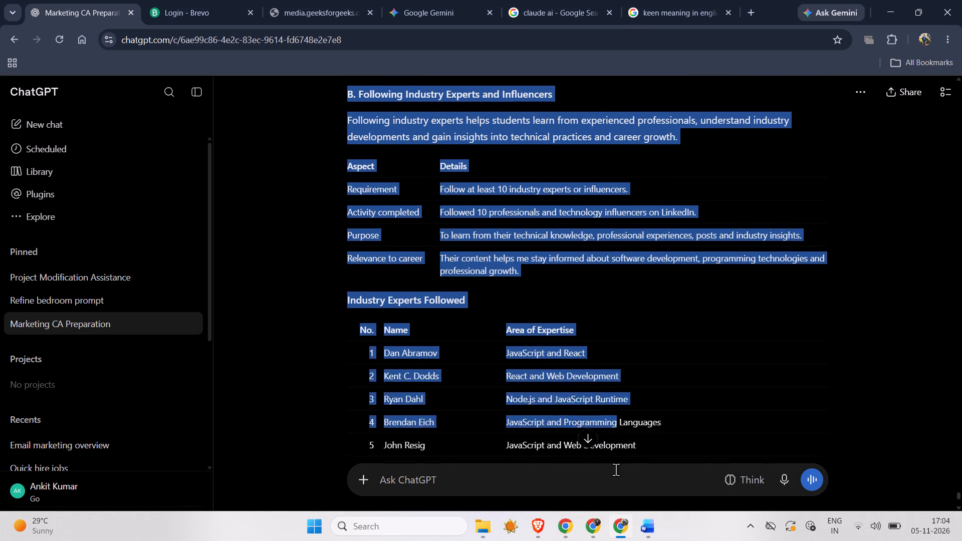
left_click_drag(616, 469, 651, 361)
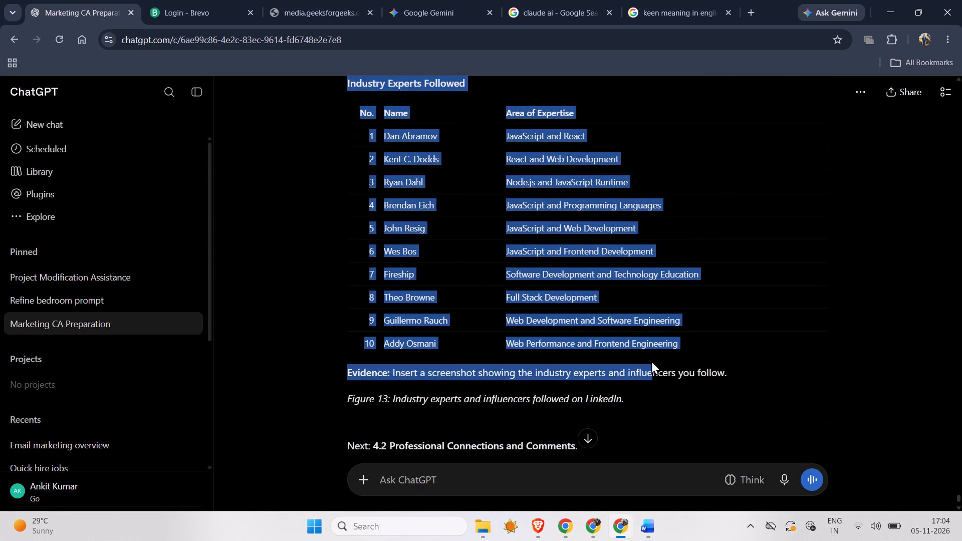
left_click_drag(651, 361, 702, 406)
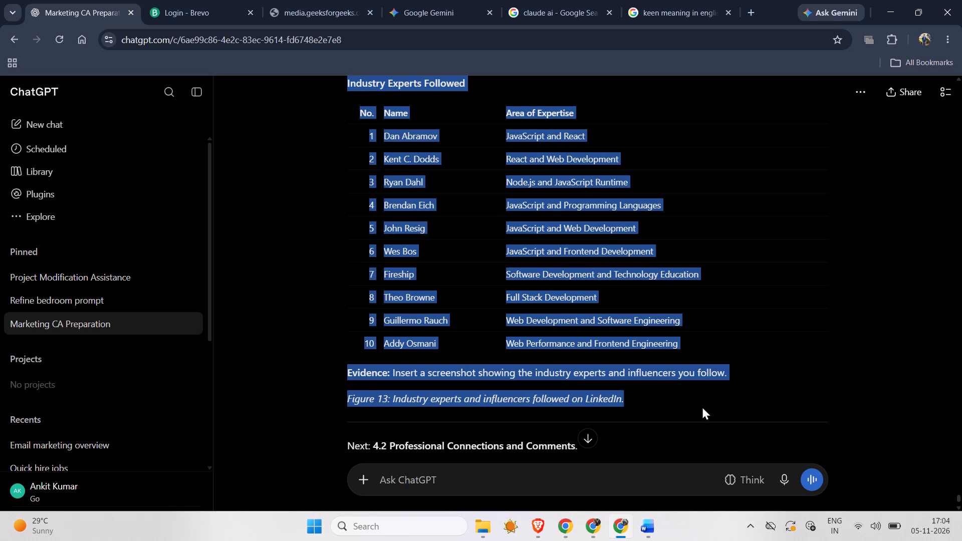
key("ctrl+c")
key("ctrl+c")
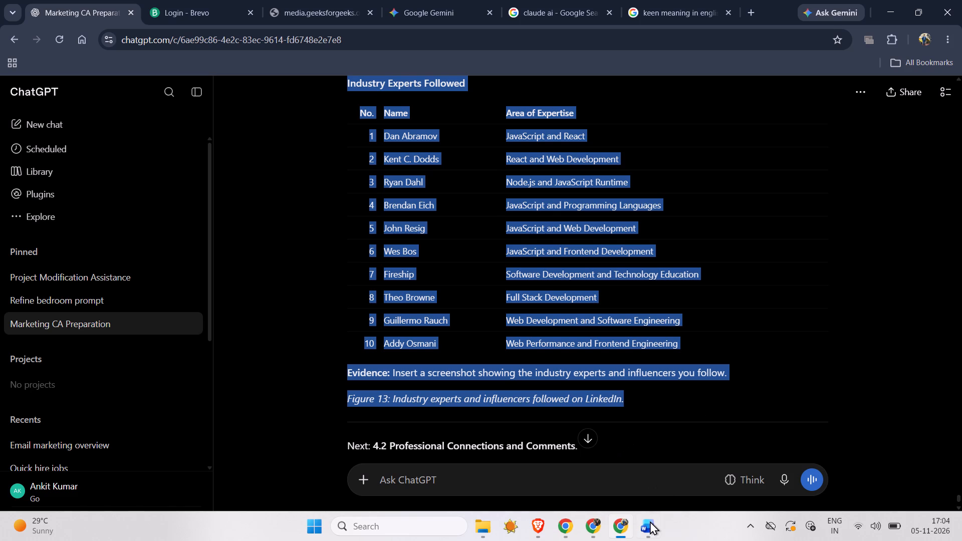
left_click(650, 521)
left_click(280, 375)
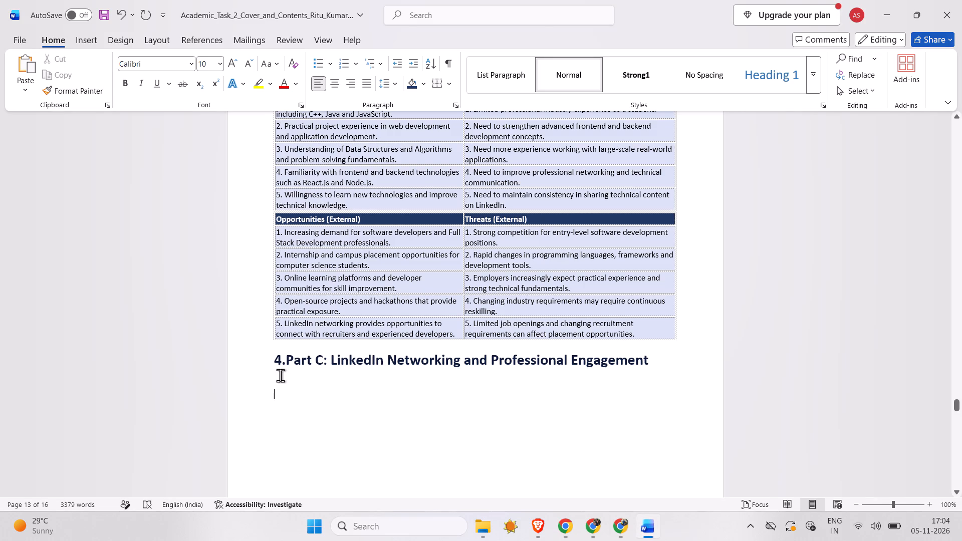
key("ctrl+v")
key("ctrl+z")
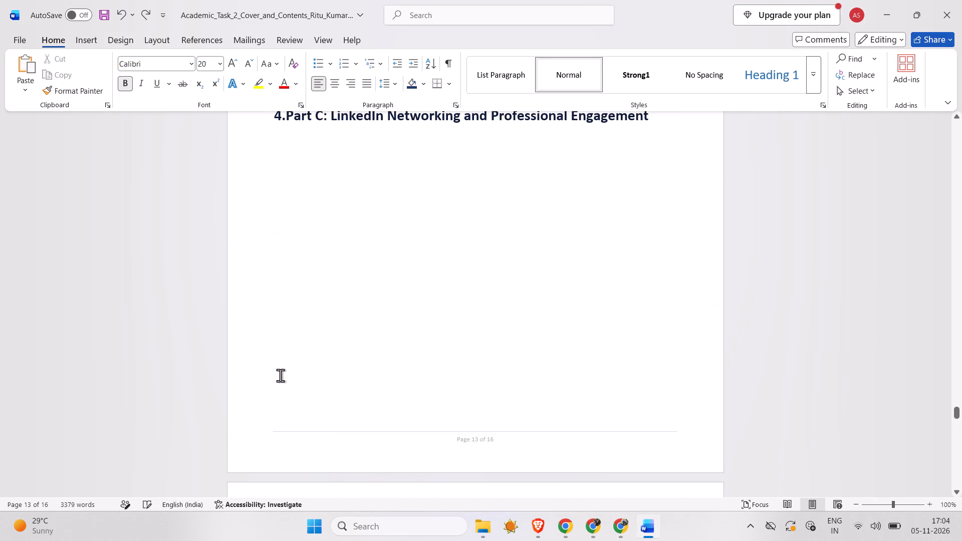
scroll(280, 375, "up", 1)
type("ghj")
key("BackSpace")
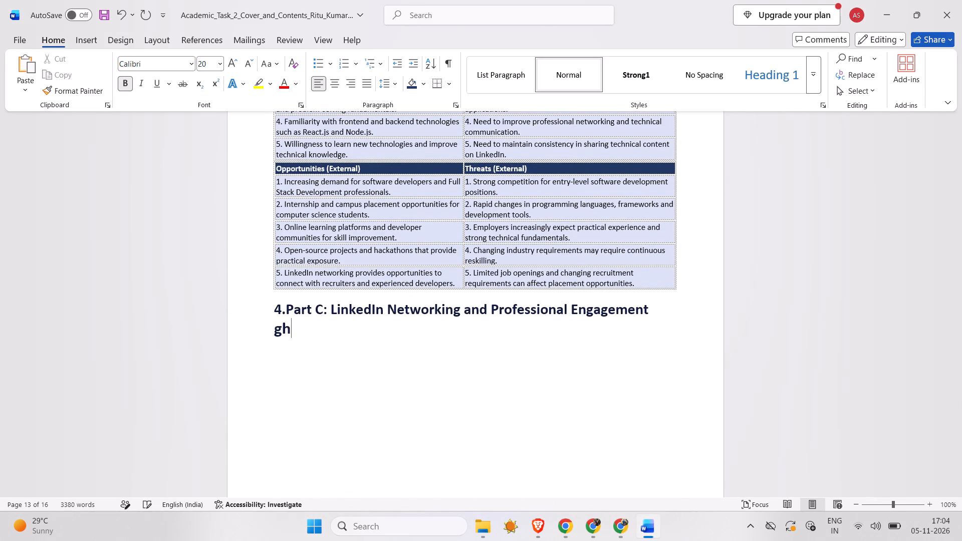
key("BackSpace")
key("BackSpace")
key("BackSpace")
Paste the copied 4.1 section into the empty area below the "4.Part C: LinkedIn Networking and Professional Engagement" heading.
left_click(280, 375)
left_click(292, 375)
key("b")
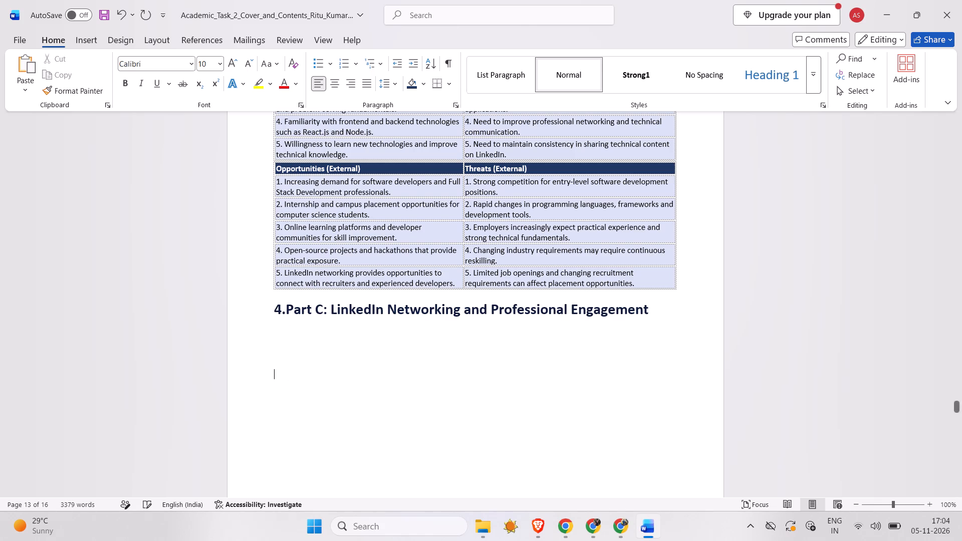
type("nm")
key("ctrl+v")
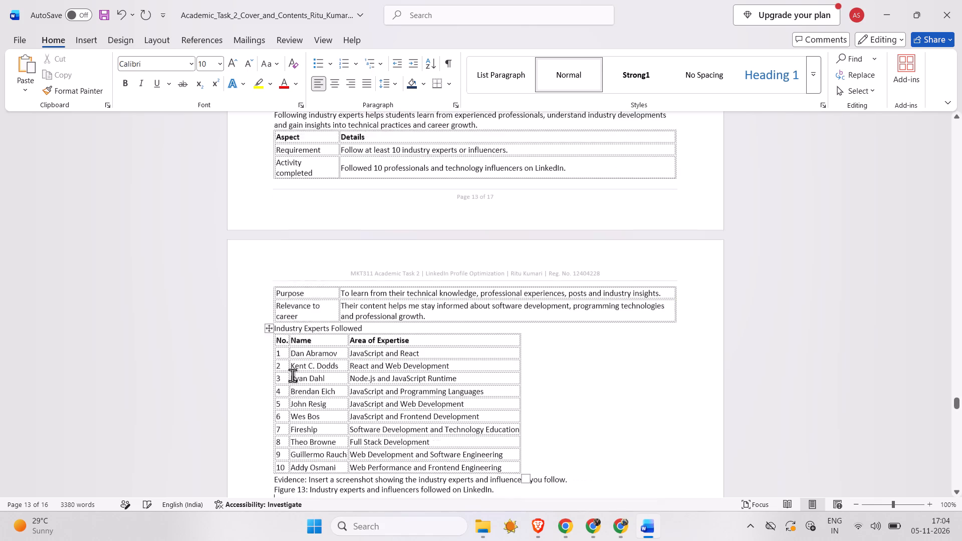
Remove the stray "bnm" text and extra blank lines before the 4.1 heading, leaving one empty line below the Part C heading.
scroll(307, 255, "up", 1)
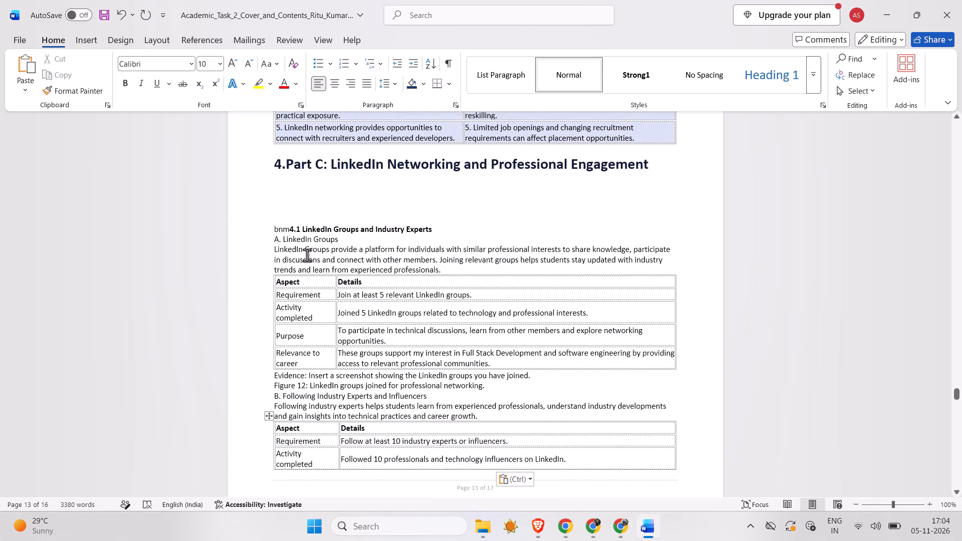
left_click(290, 229)
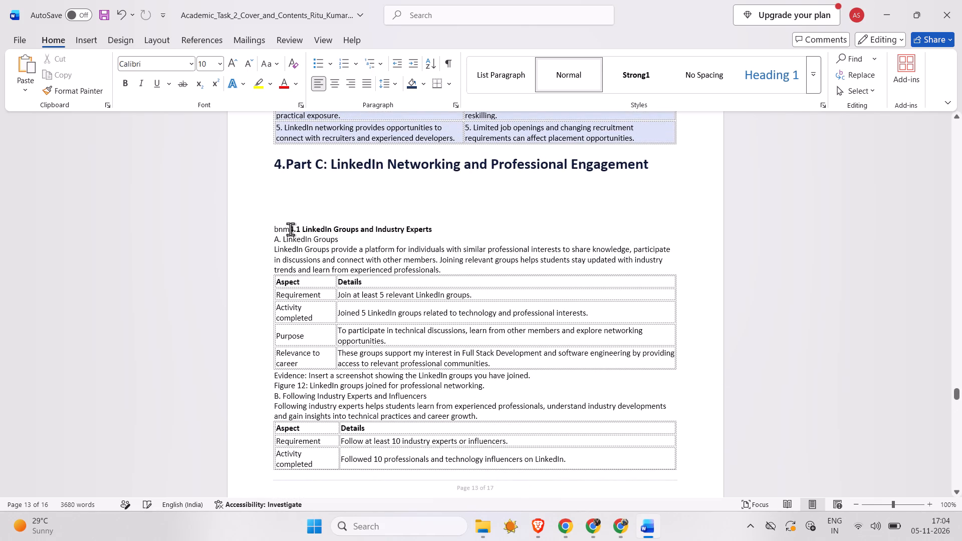
key("BackSpace")
key("BackSpace")
key("BackSpace")
key("BackSpace")
key("BackSpace")
key("BackSpace")
key("BackSpace")
key("BackSpace")
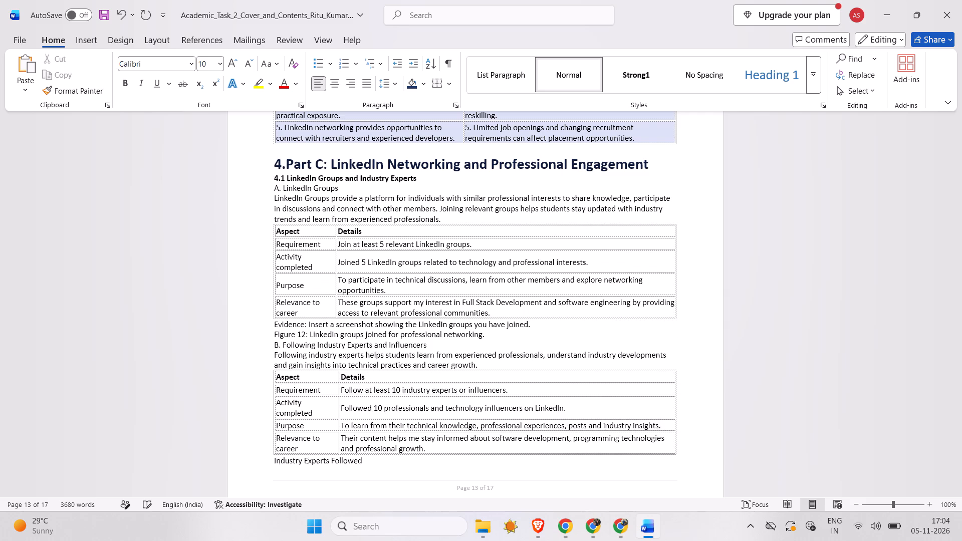
key("Return")
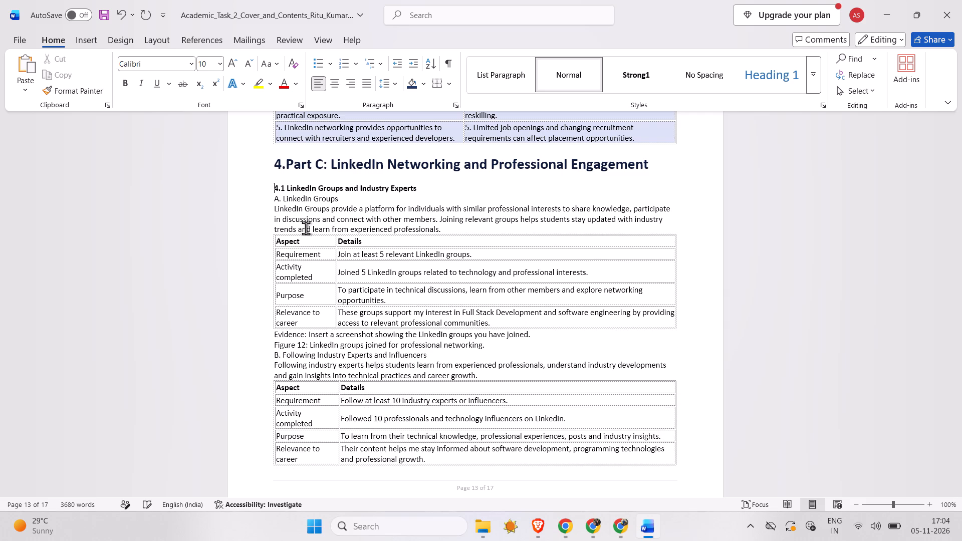
Apply the blue 13-point heading style to "4.1 LinkedIn Groups and Industry Experts" and make it bold.
left_click_drag(422, 188, 274, 188)
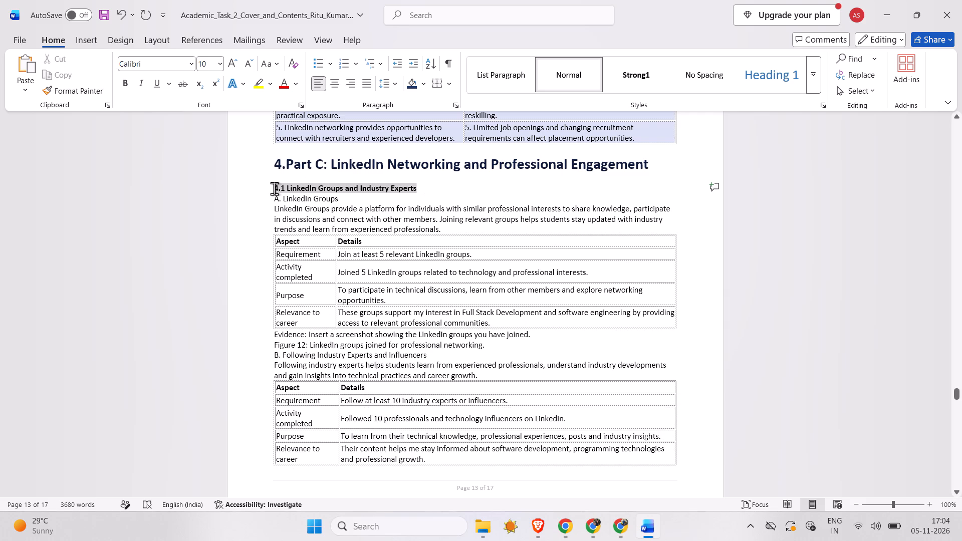
left_click_drag(274, 188, 271, 188)
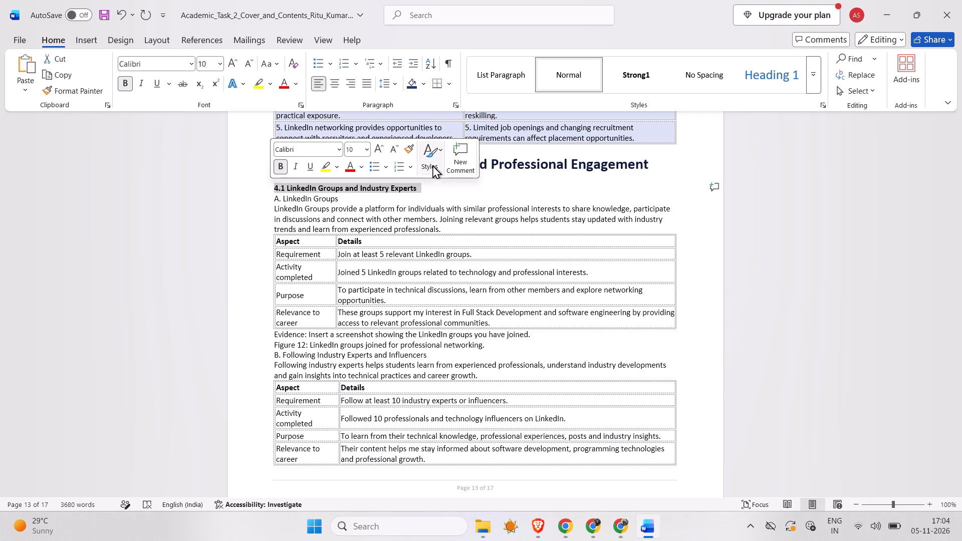
left_click(434, 164)
left_click(496, 226)
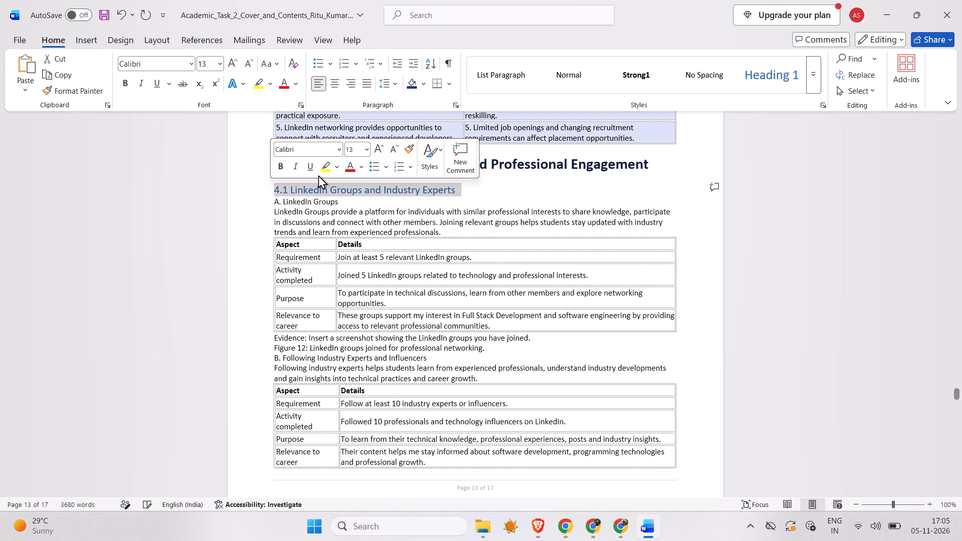
left_click(280, 163)
left_click(251, 209)
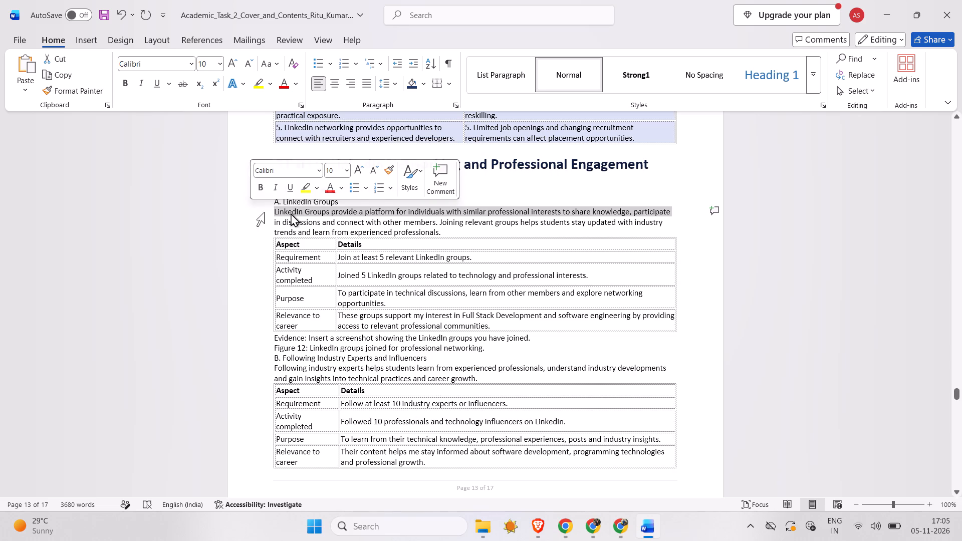
Make the "A. LinkedIn Groups" subheading bold and set its font size to 11.
left_click(475, 203)
left_click_drag(396, 206, 266, 204)
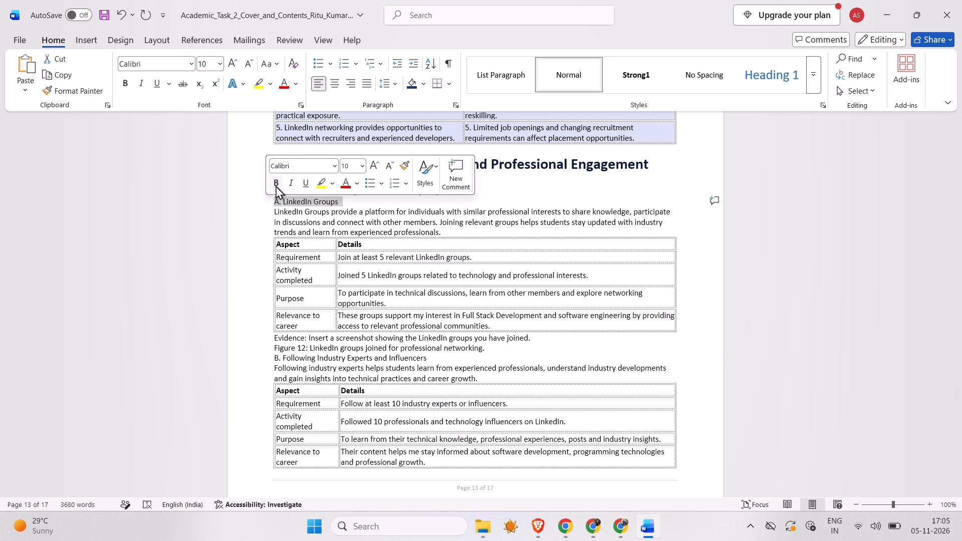
left_click(276, 185)
left_click(362, 164)
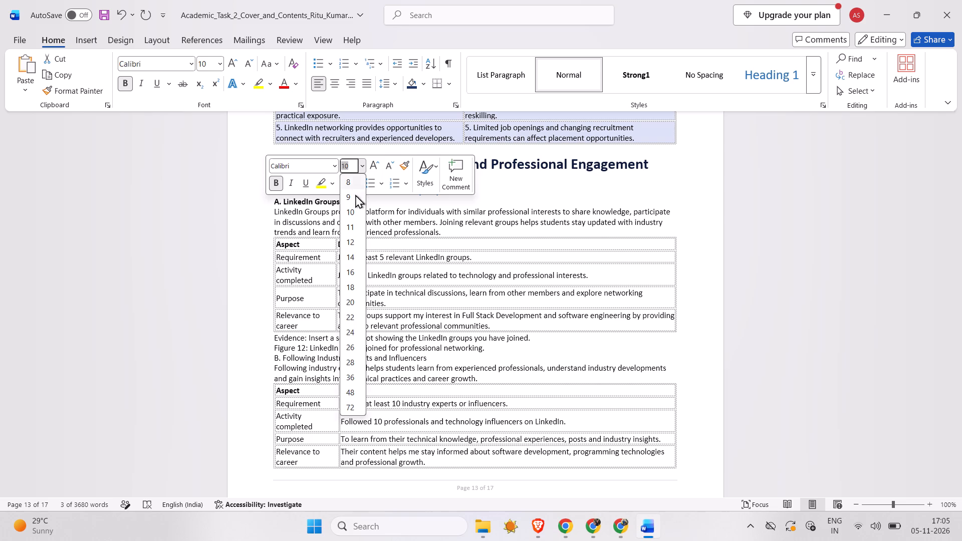
left_click(353, 221)
left_click(430, 219)
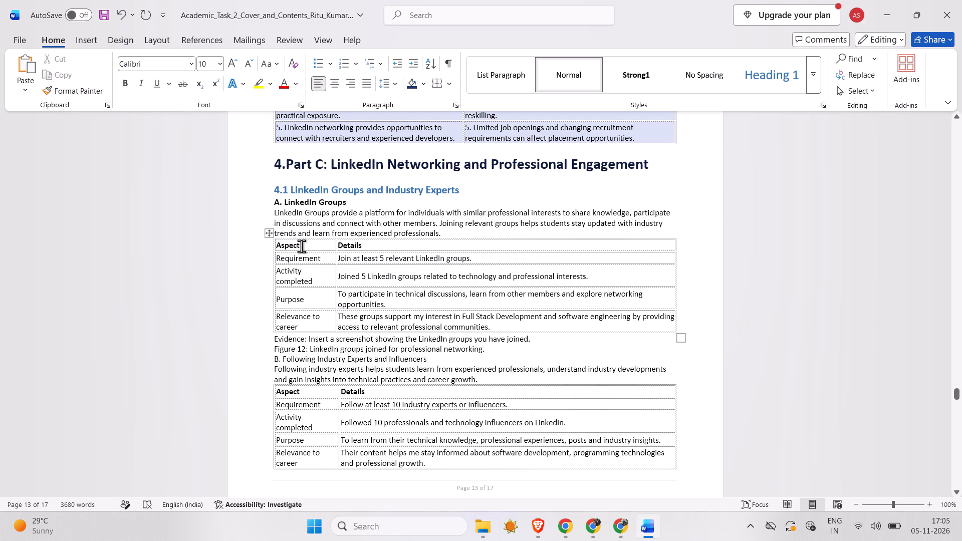
Shade the LinkedIn Groups table's header row dark blue and the Requirement to Relevance to career label cells light blue.
left_click_drag(302, 246, 385, 239)
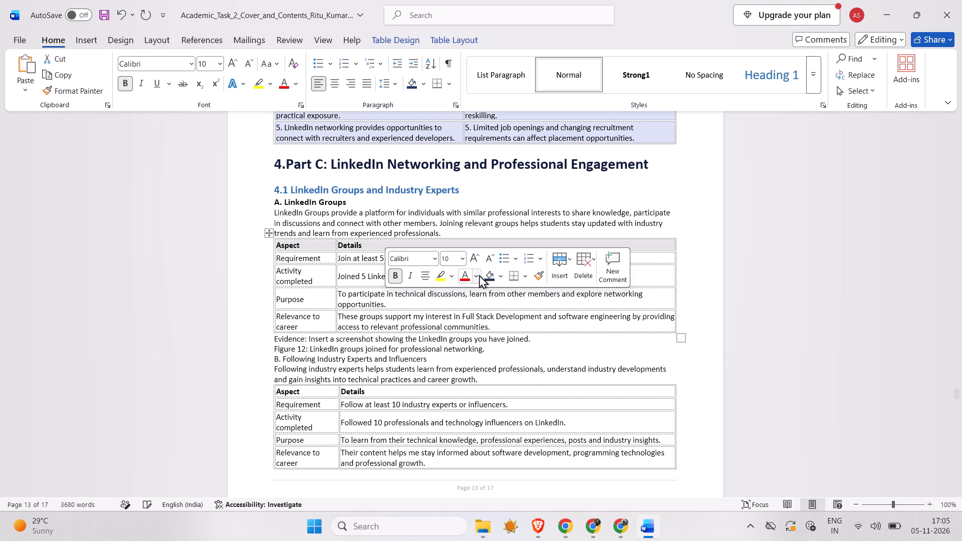
left_click(502, 274)
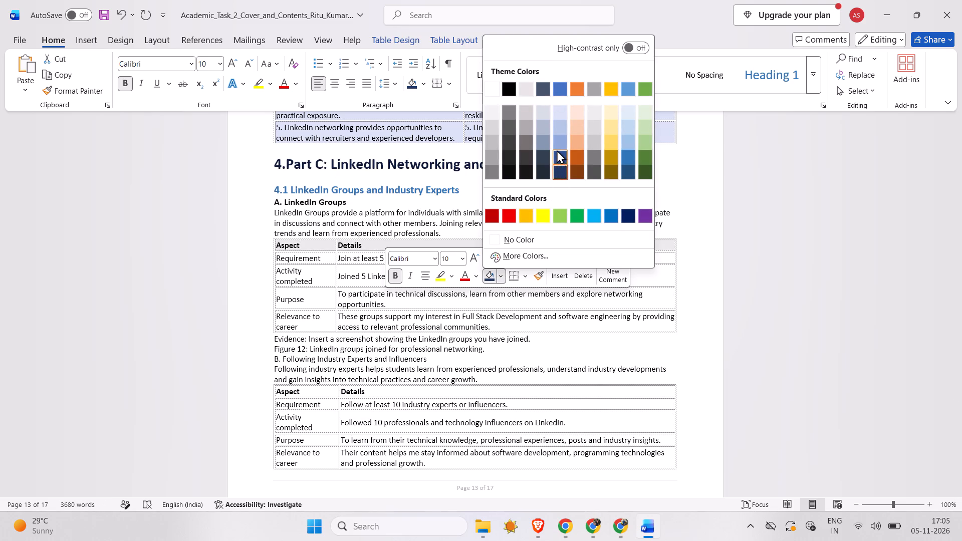
left_click(557, 156)
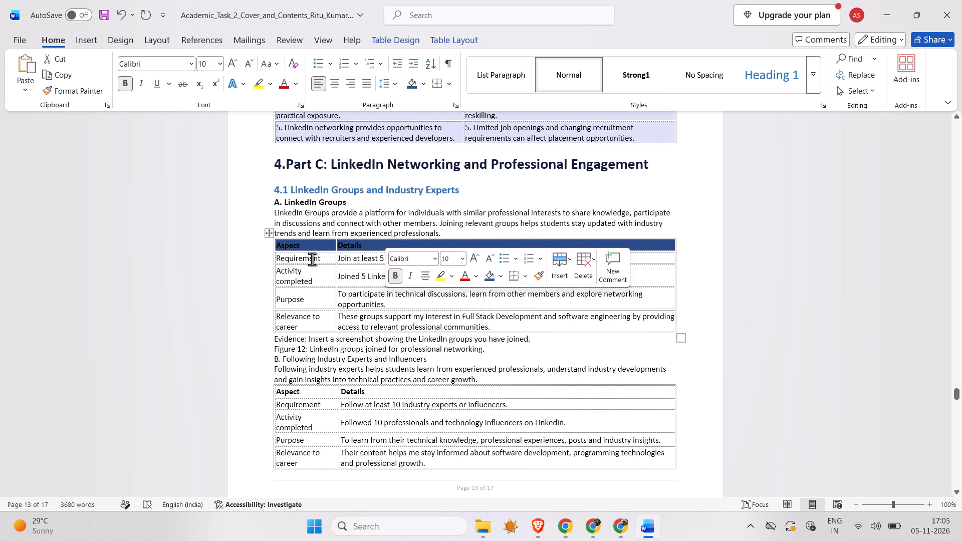
left_click_drag(312, 258, 305, 319)
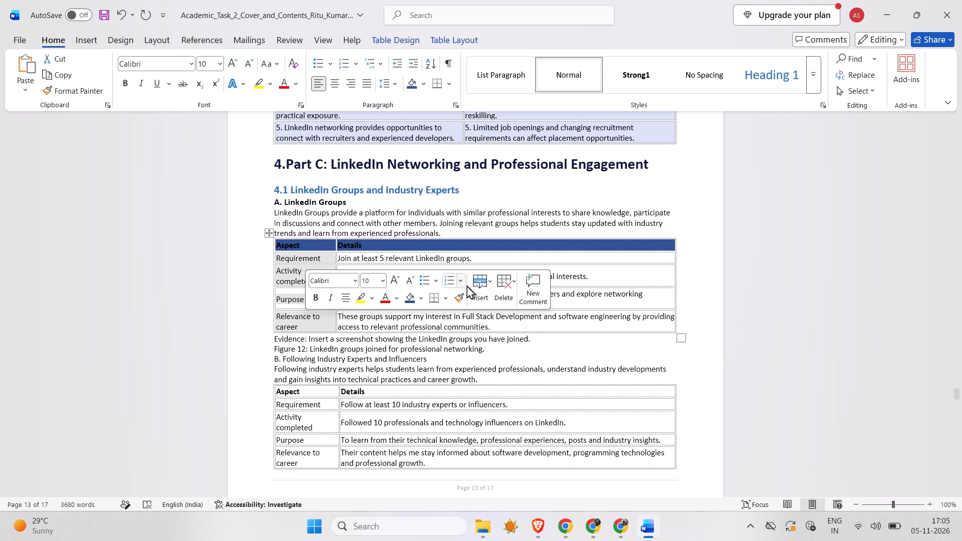
left_click_drag(418, 301, 490, 121)
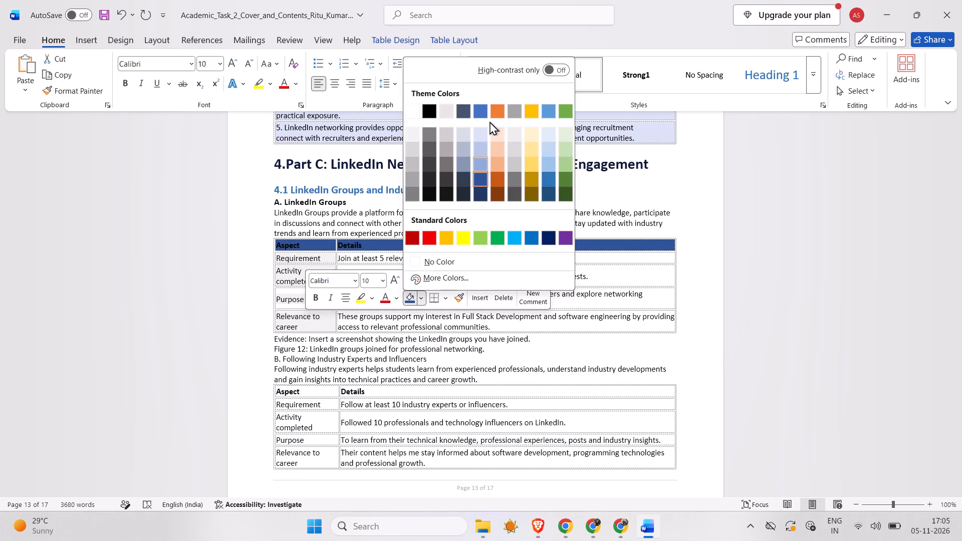
left_click_drag(490, 121, 479, 144)
left_click(479, 144)
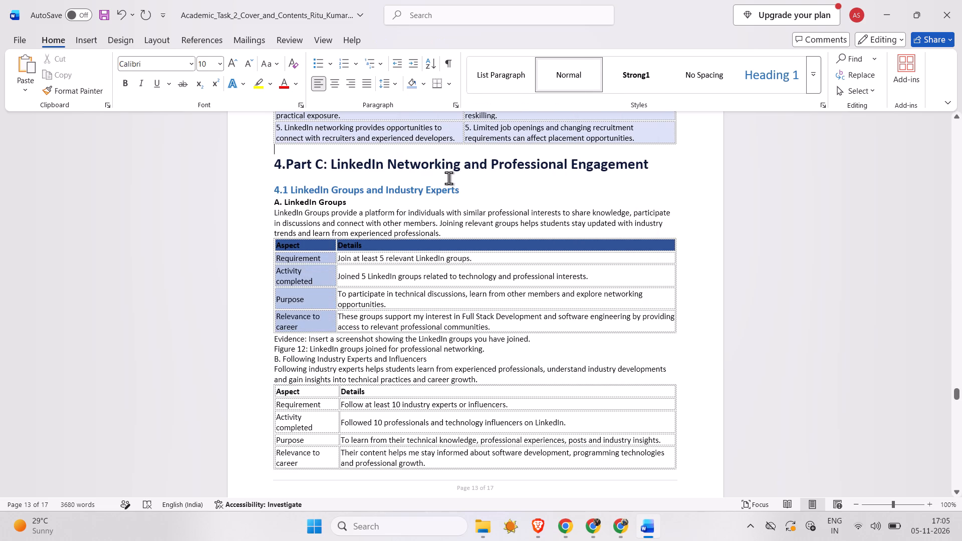
left_click(447, 178)
Delete the "Evidence: Insert a screenshot" line below the LinkedIn Groups table and add two empty lines above the Figure 12 caption.
left_click_drag(533, 340, 305, 345)
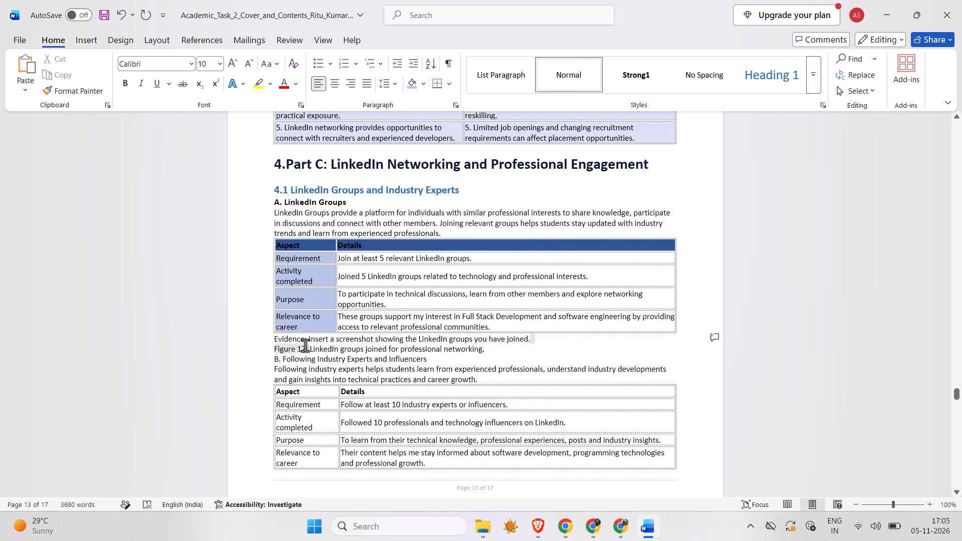
left_click_drag(305, 345, 284, 340)
key("Delete")
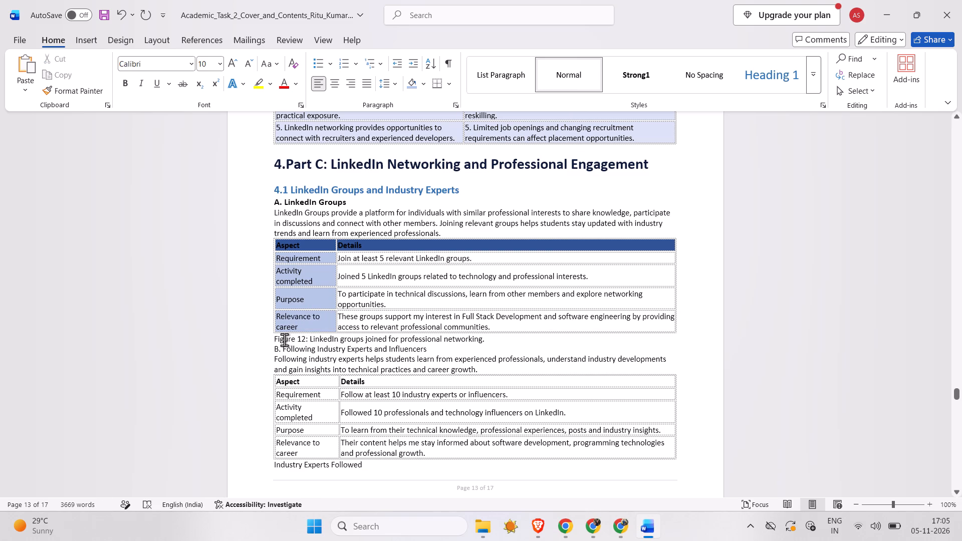
key("Return")
key("Return")
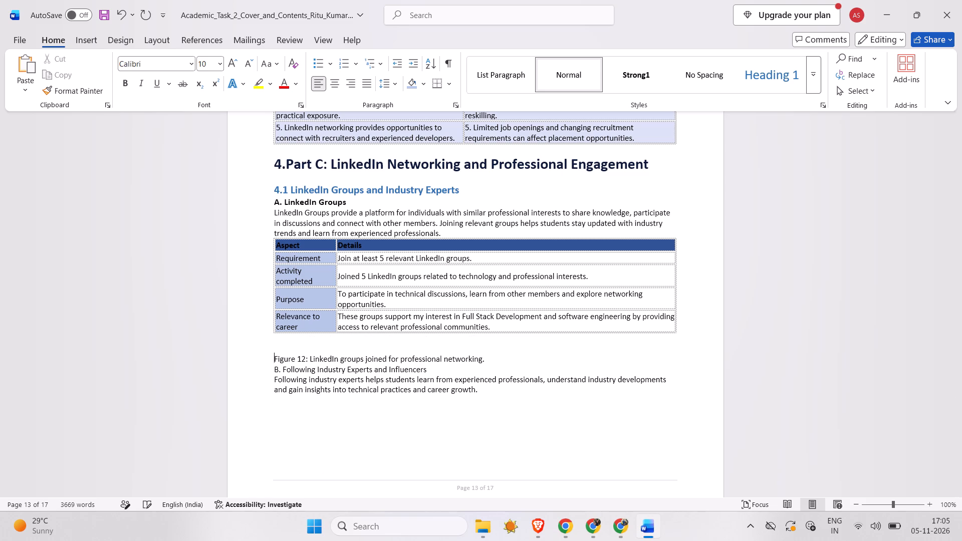
Check the earlier figure captions for the numbering and renumber the LinkedIn groups caption as "Figure 10:".
scroll(368, 292, "up", 1)
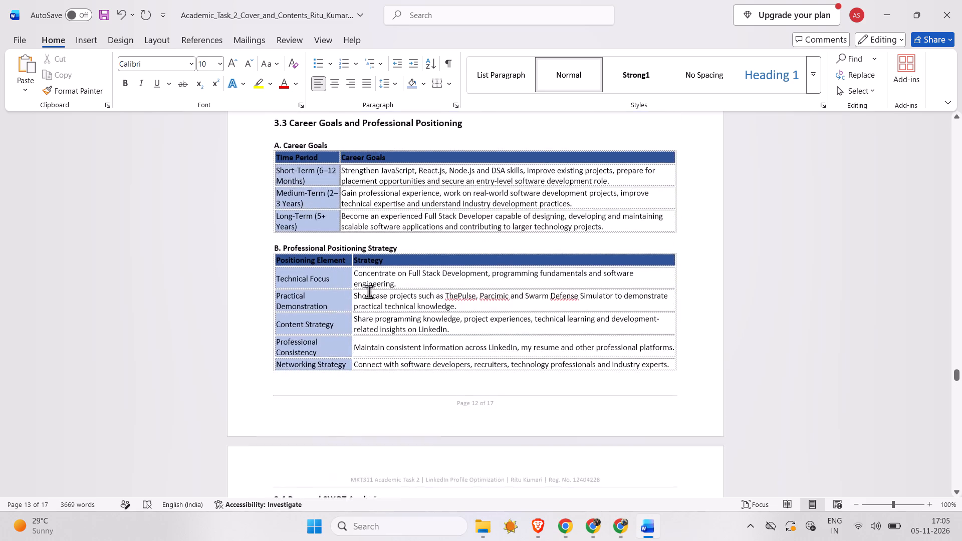
scroll(368, 292, "up", 1)
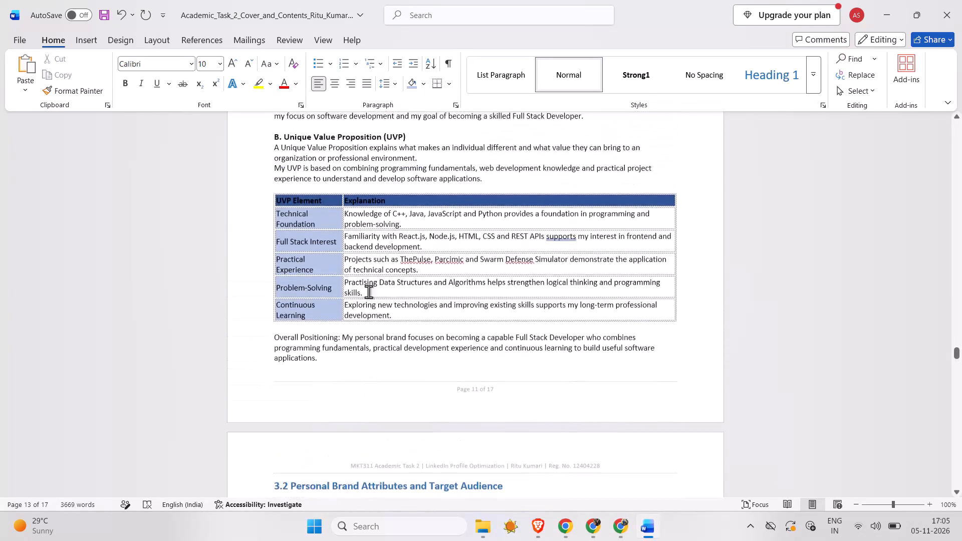
scroll(368, 292, "up", 1)
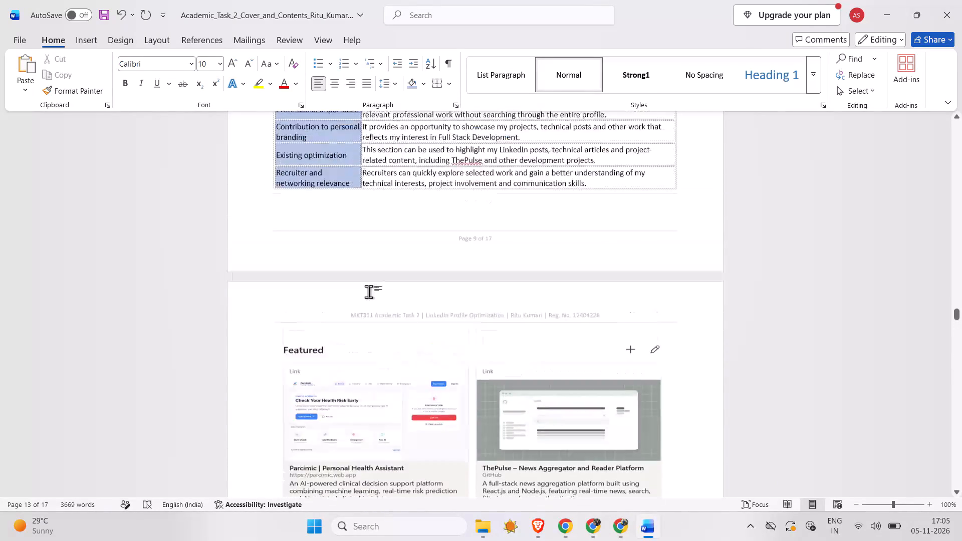
scroll(368, 292, "up", 1)
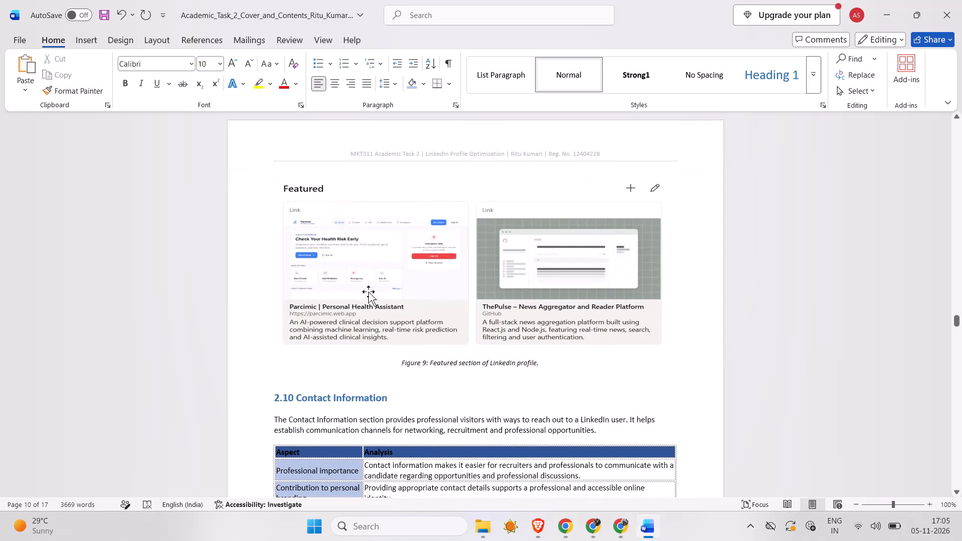
scroll(368, 292, "down", 1)
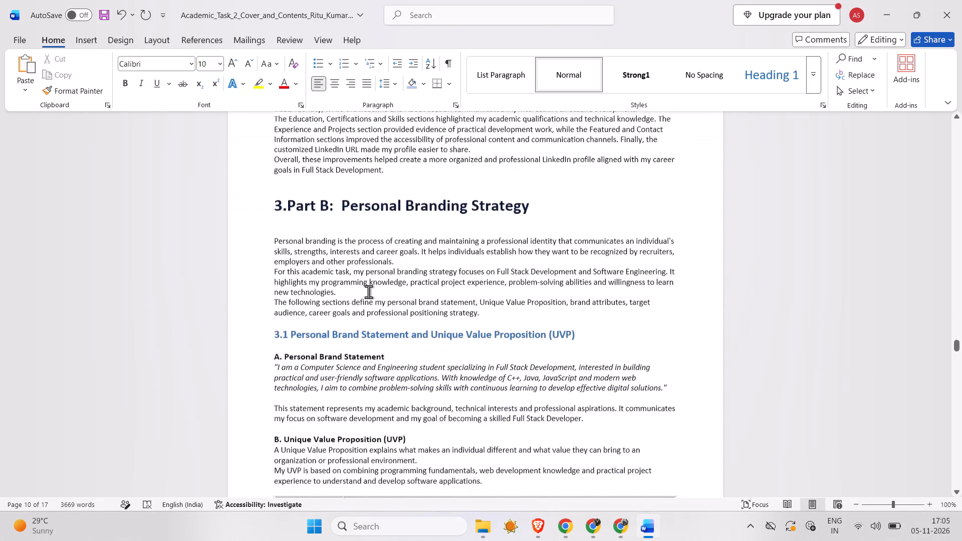
scroll(368, 292, "down", 1)
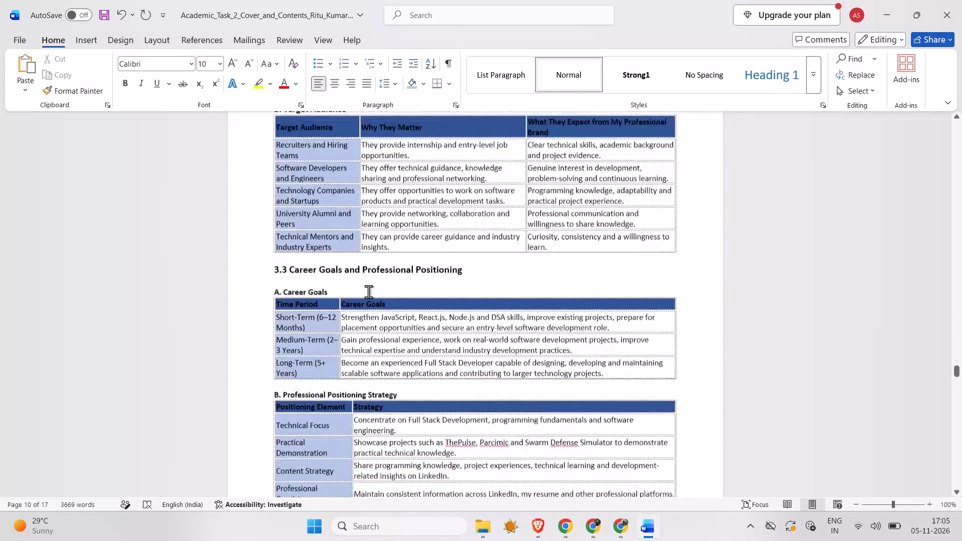
scroll(368, 292, "down", 1)
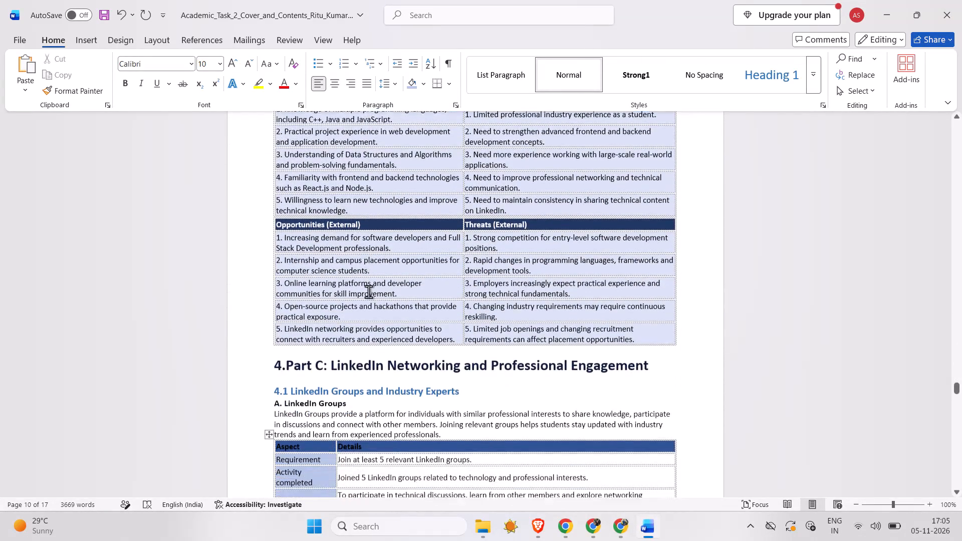
scroll(368, 292, "down", 1)
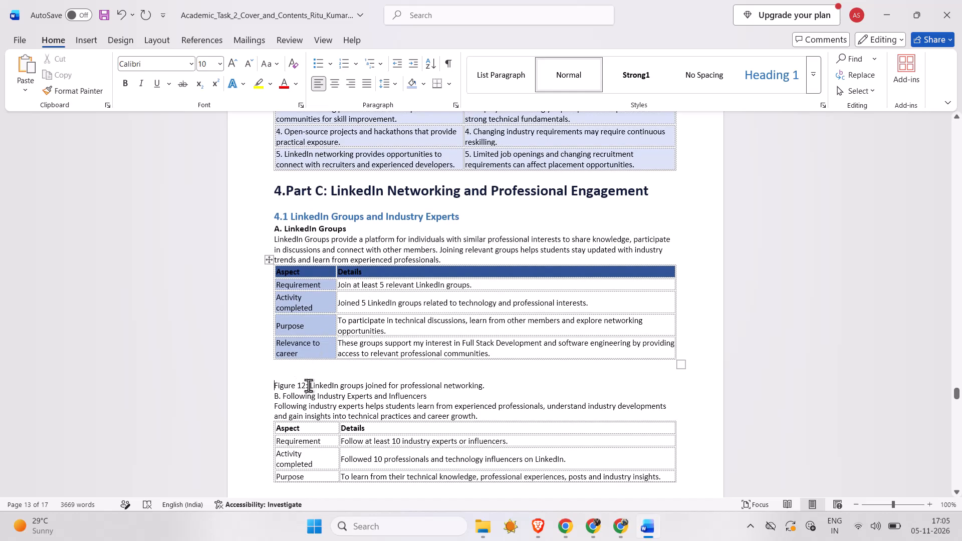
left_click(307, 383)
key("BackSpace")
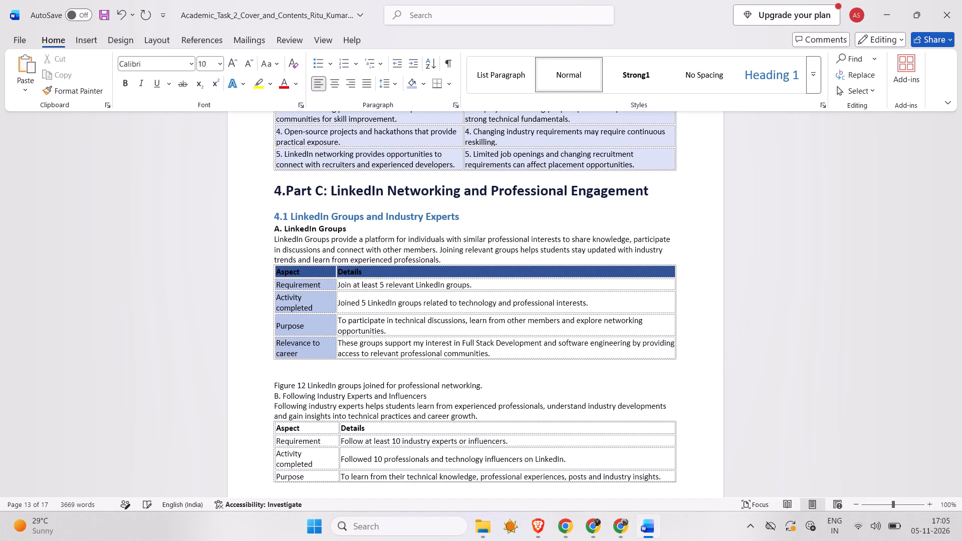
key("BackSpace")
key("0")
key("shift+colon")
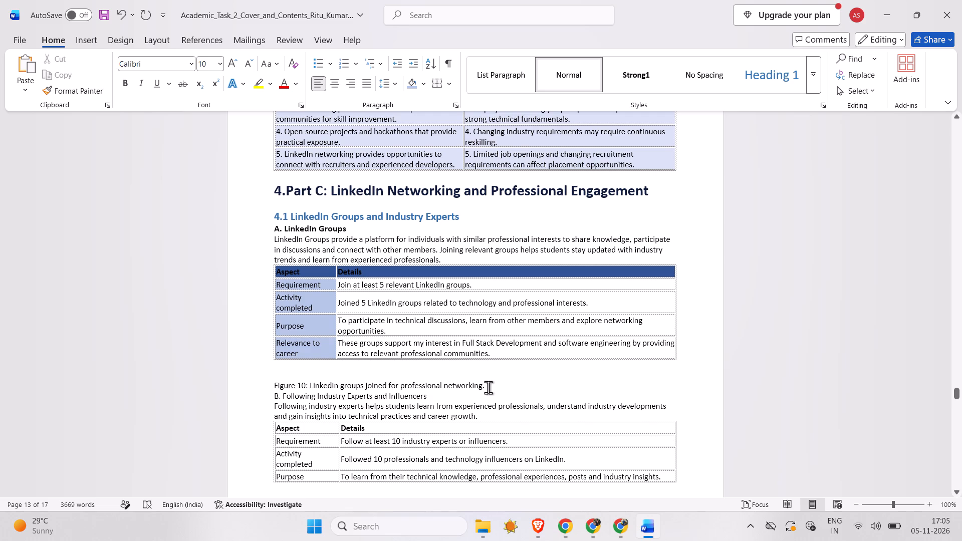
Make the Figure 10 LinkedIn groups caption italic and set its font size to 9.
left_click_drag(488, 386, 263, 380)
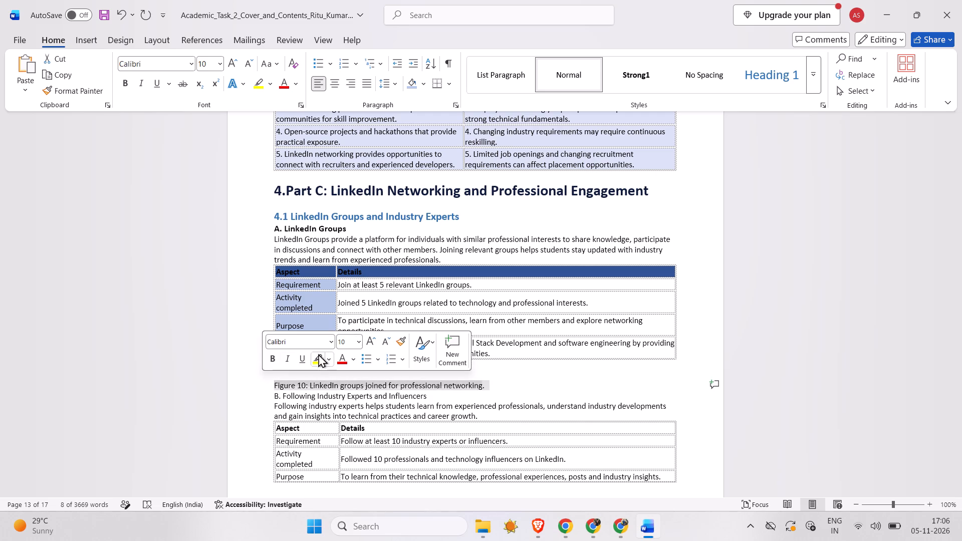
left_click(282, 359)
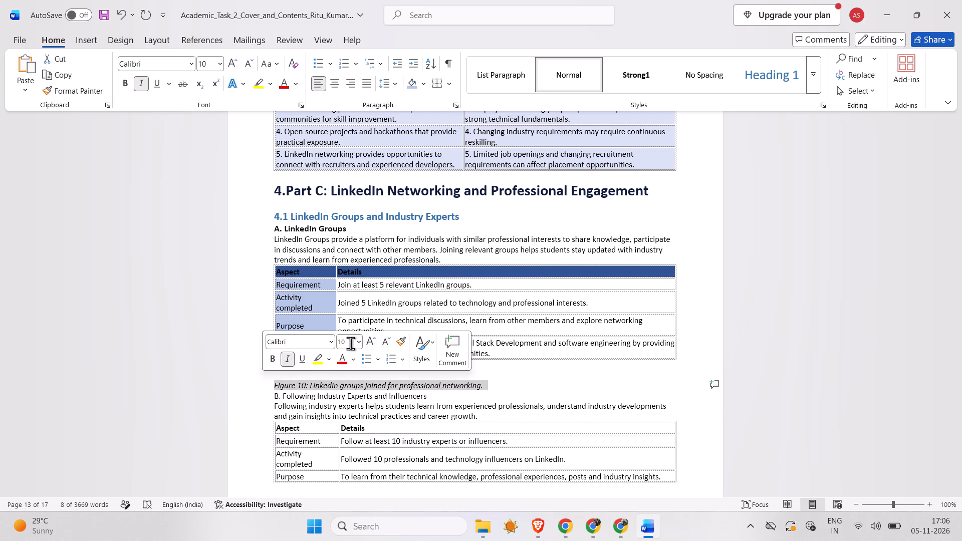
left_click(363, 342)
left_click(357, 342)
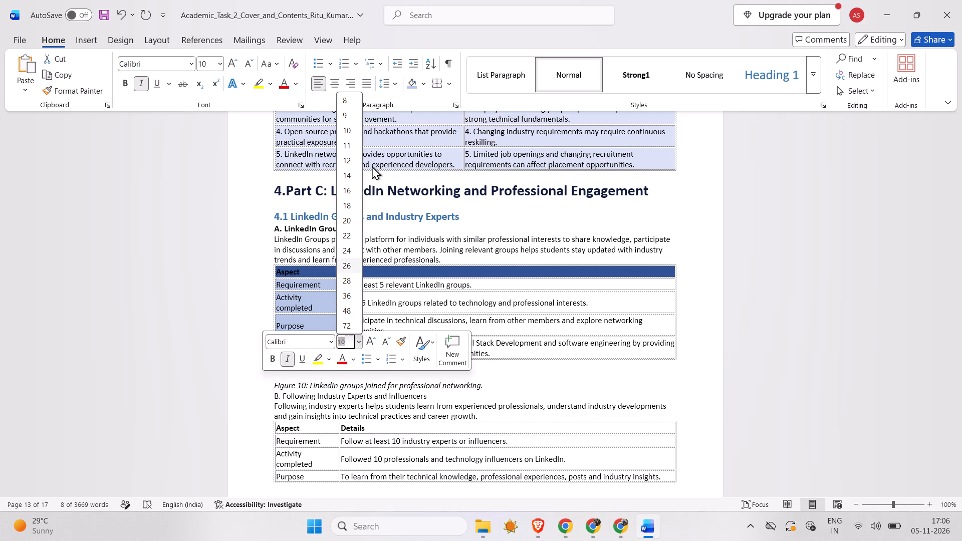
left_click(345, 121)
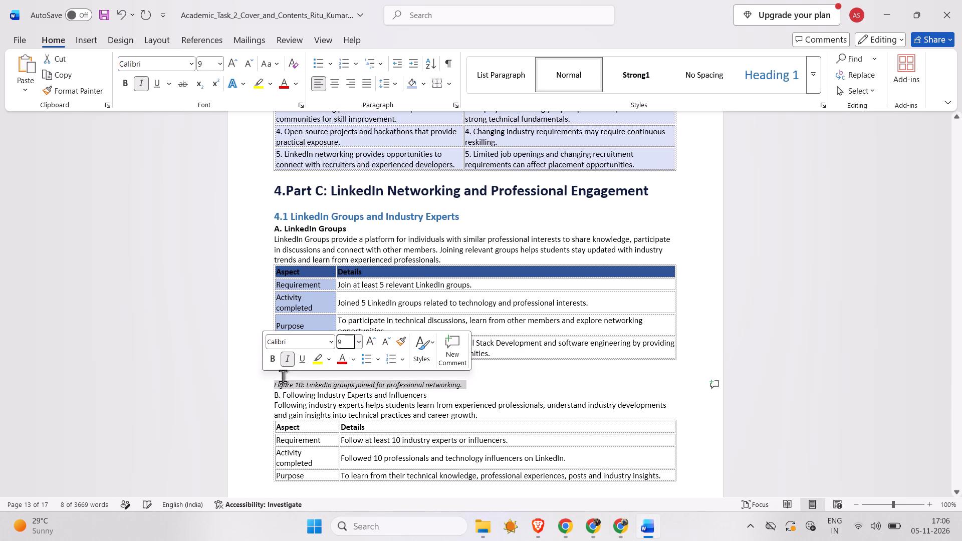
Shift the Figure 10 caption to roughly the centre of the line by inserting leading spaces.
left_click(269, 381)
key("space")
key("space")
key("space")
key("space")
key("space")
key("space")
key("space")
key("space")
key("space")
key("space")
key("space")
key("space")
key("space")
key("space")
key("space")
key("space")
key("space")
key("space")
key("space")
key("space")
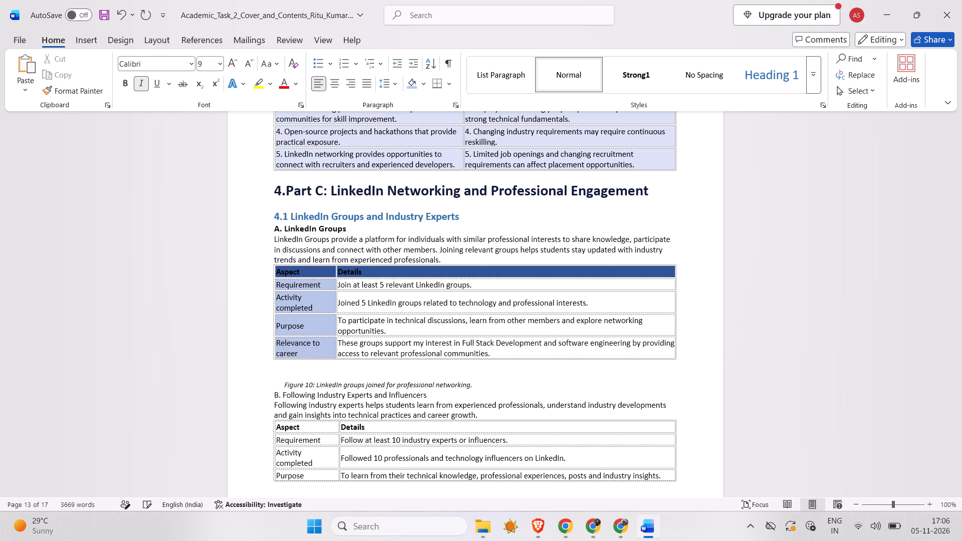
key("space")
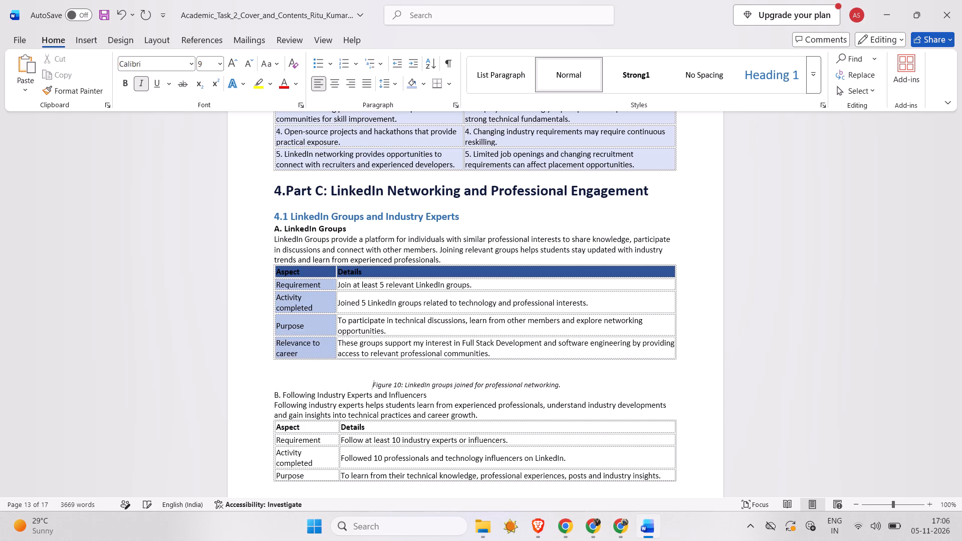
Add three more empty lines between the LinkedIn Groups table and the Figure 10 caption.
left_click(392, 370)
key("Return")
key("Return")
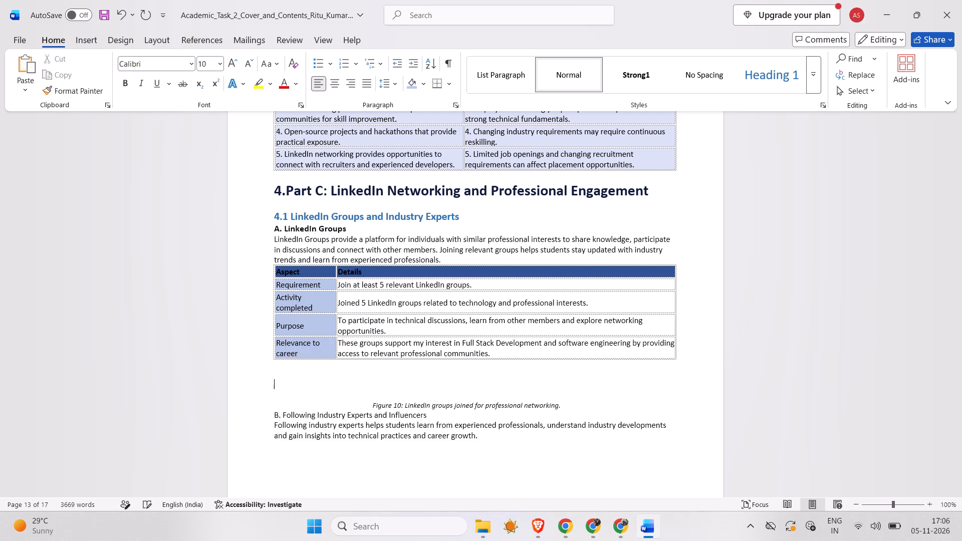
key("Return")
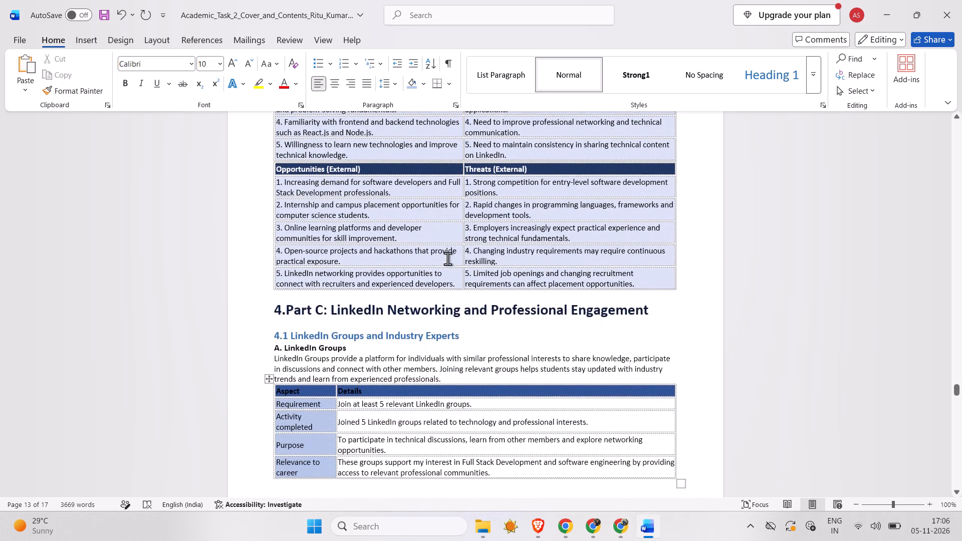
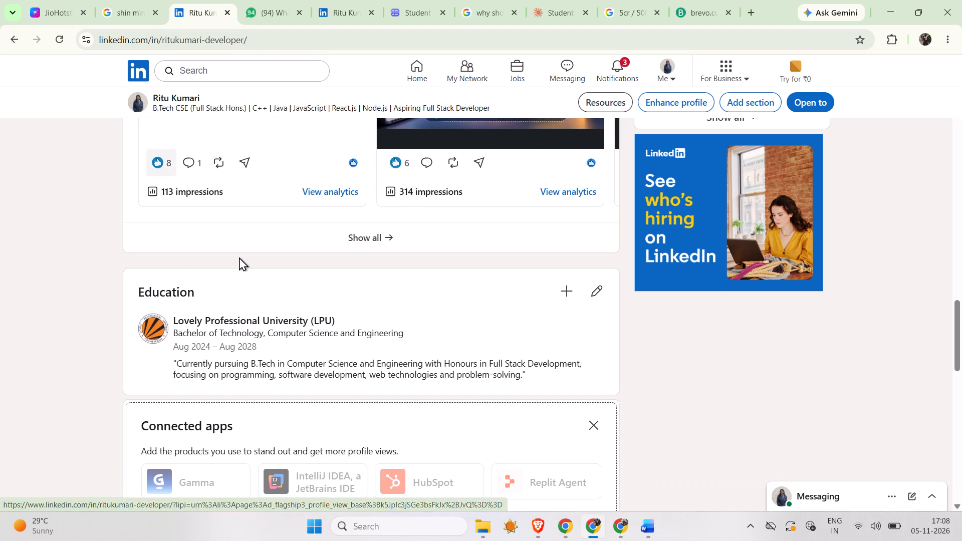
scroll(239, 257, "up", 11)
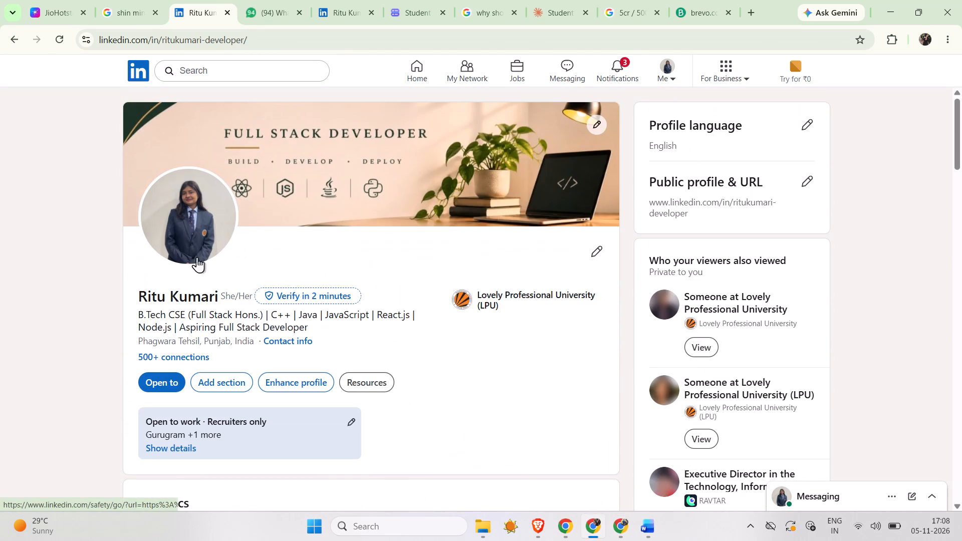
scroll(283, 338, "down", 1)
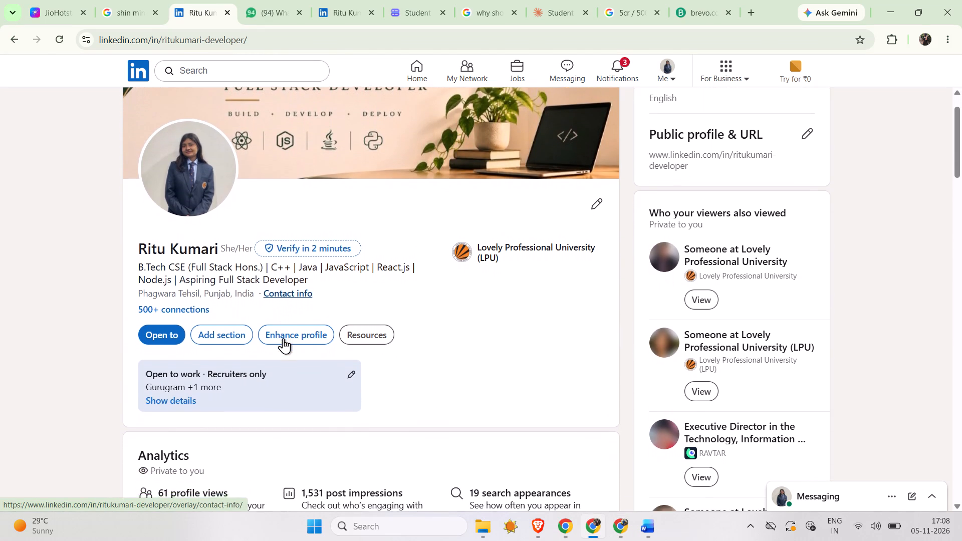
scroll(283, 338, "down", 1)
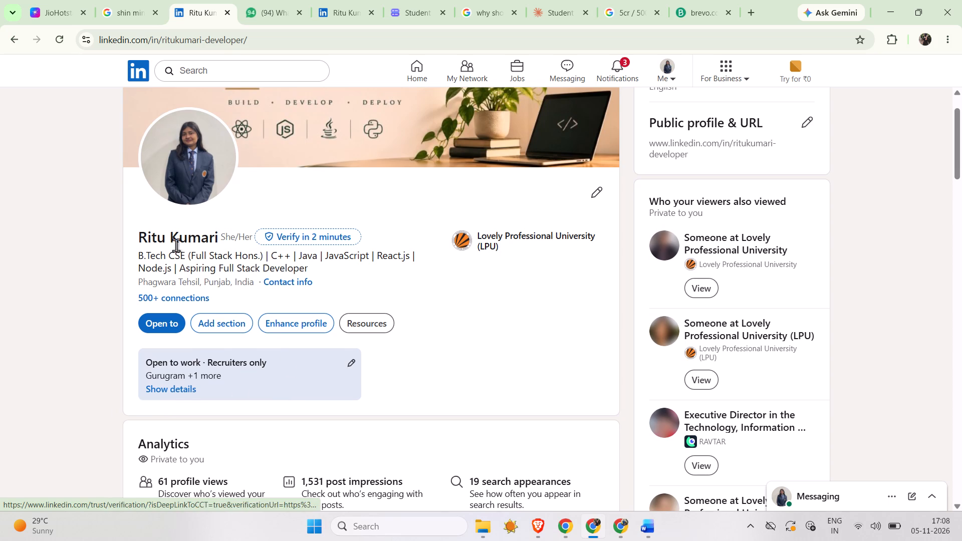
left_click(460, 78)
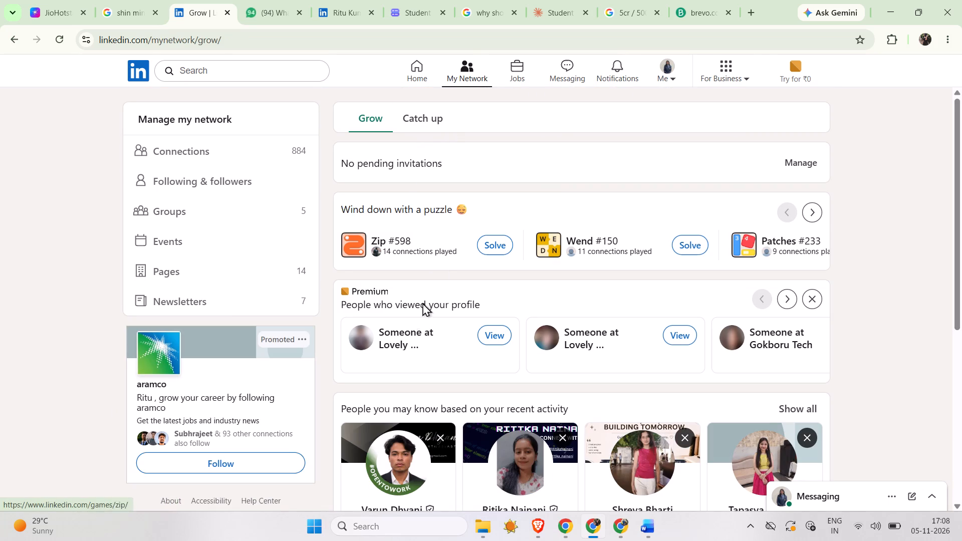
left_click(164, 210)
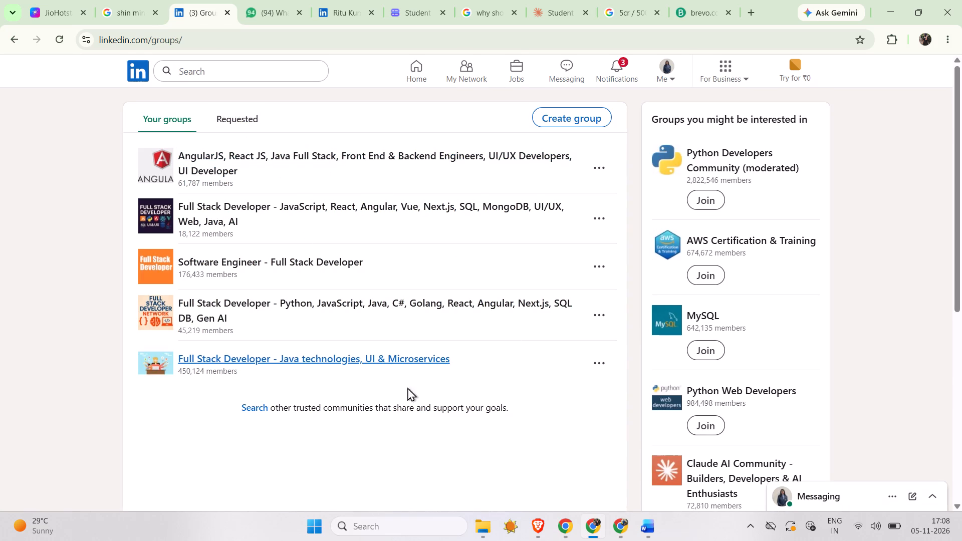
Check the place for the groups screenshot under section 4.1 in the Word report, and return to the LinkedIn groups list.
left_click(620, 530)
left_click(644, 530)
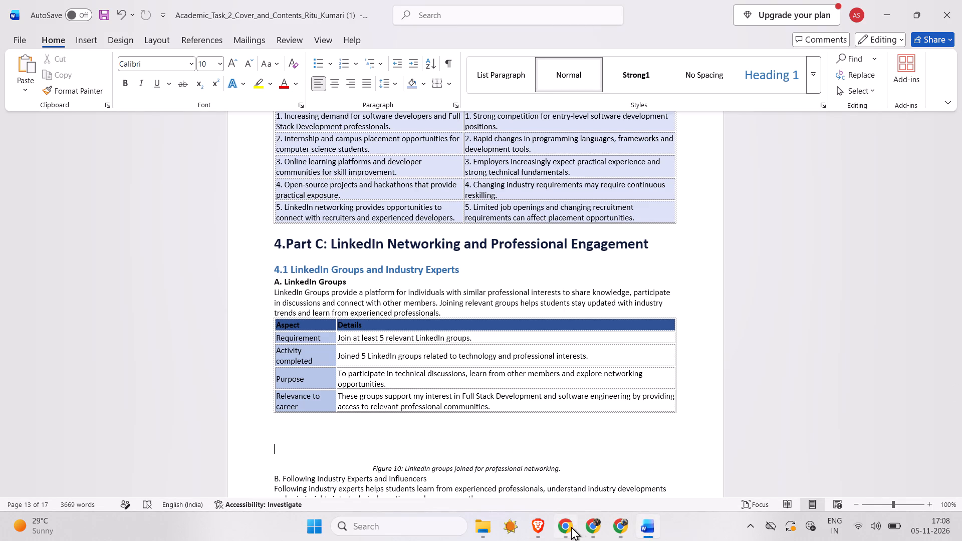
left_click(585, 526)
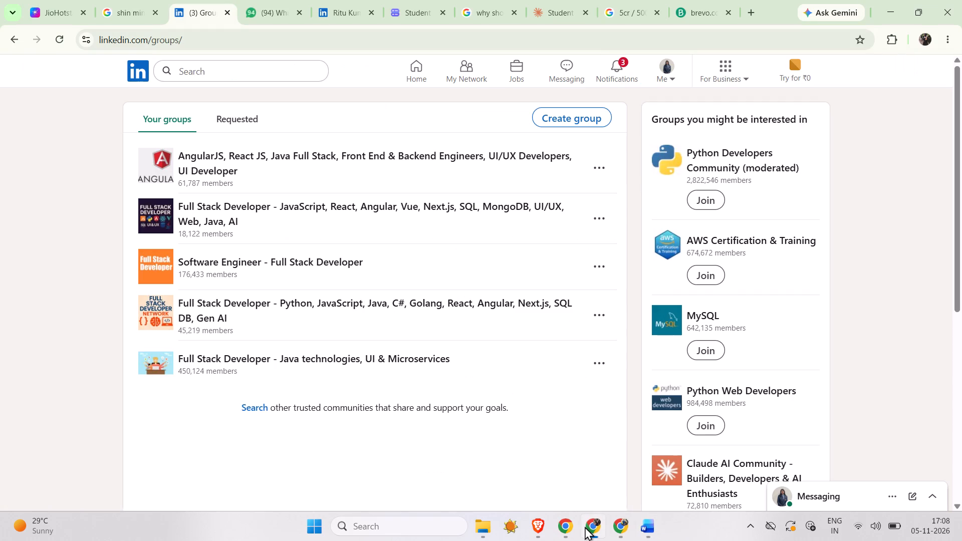
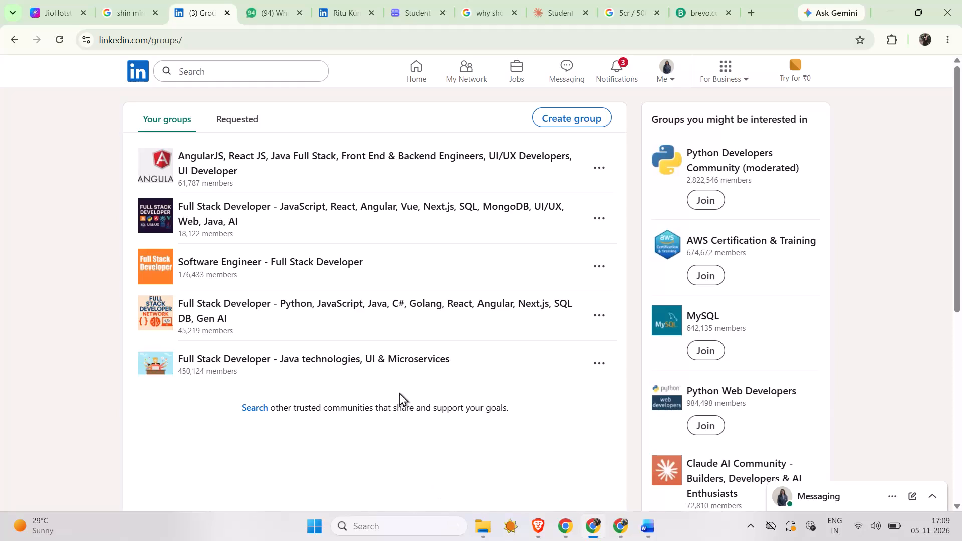
Capture the Your groups list from LinkedIn as a screen snip and paste it above the Figure 10 caption in the Word report.
key("shift+super+s")
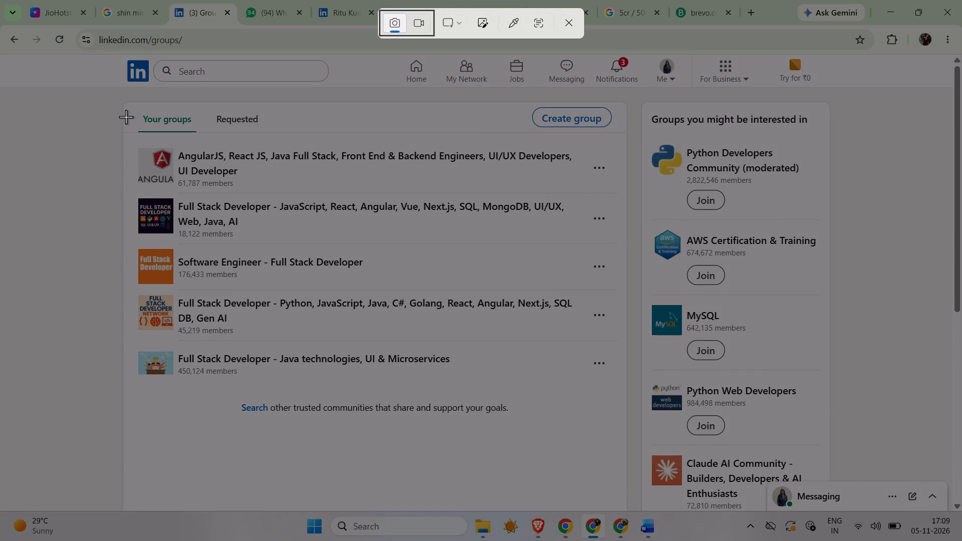
left_click_drag(126, 116, 479, 366)
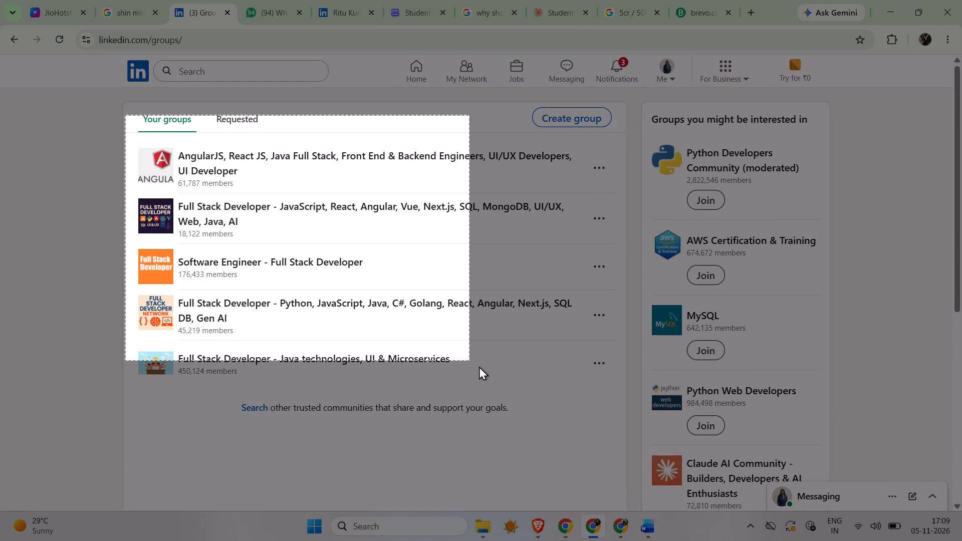
left_click_drag(479, 366, 626, 392)
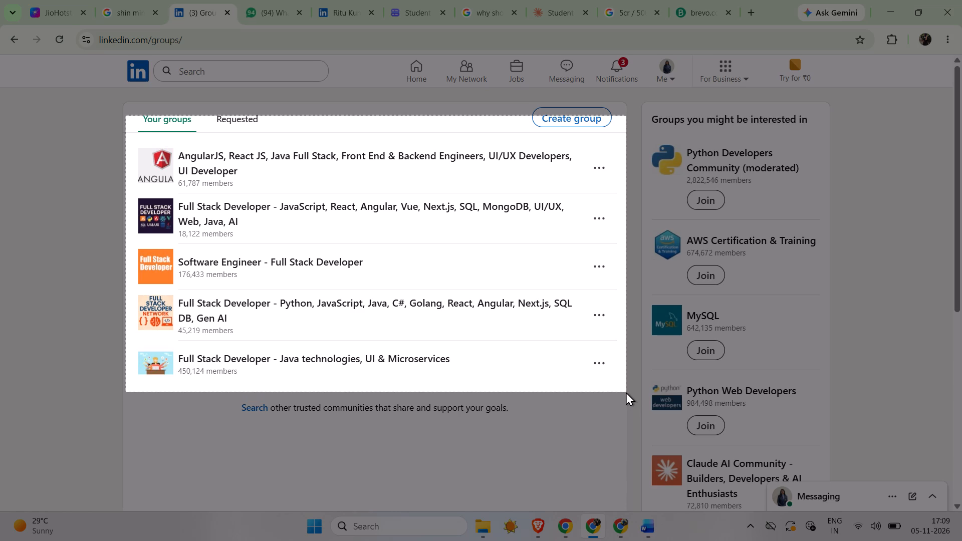
left_click_drag(626, 392, 627, 395)
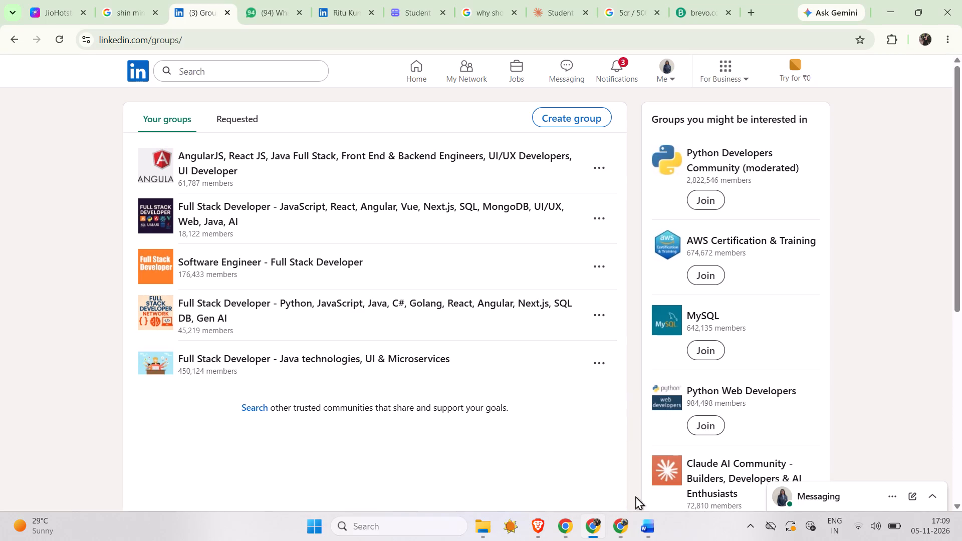
left_click(635, 527)
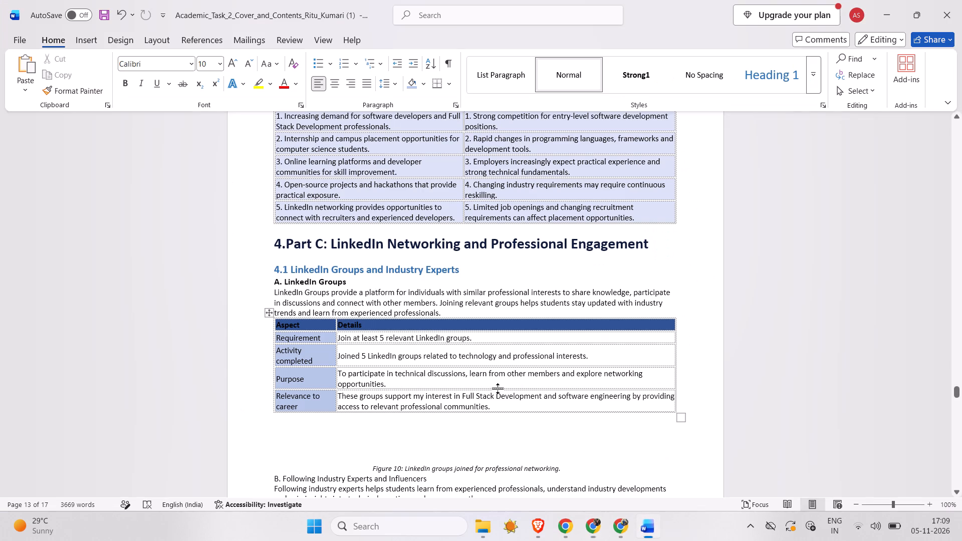
key("ctrl+v")
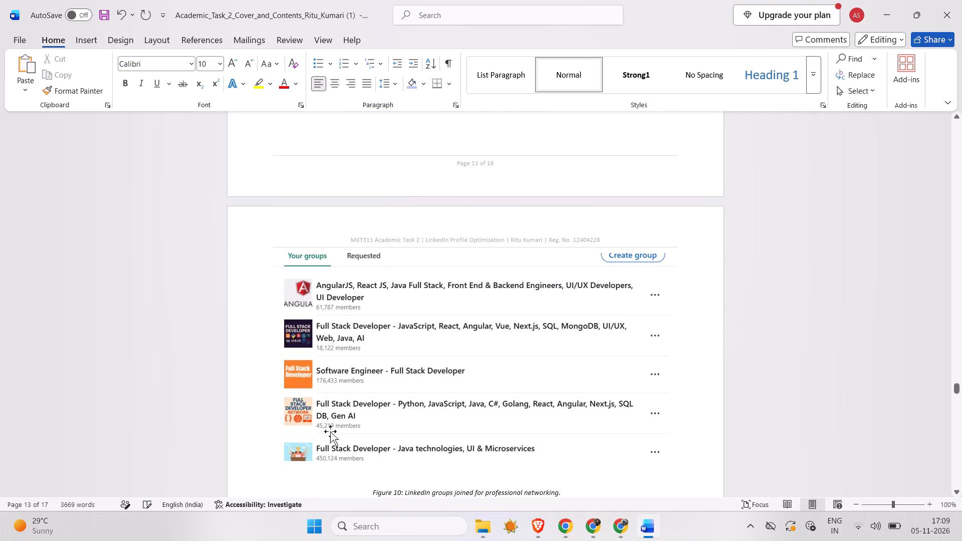
Set the pasted groups picture's text wrapping to Top and Bottom.
left_click(505, 329)
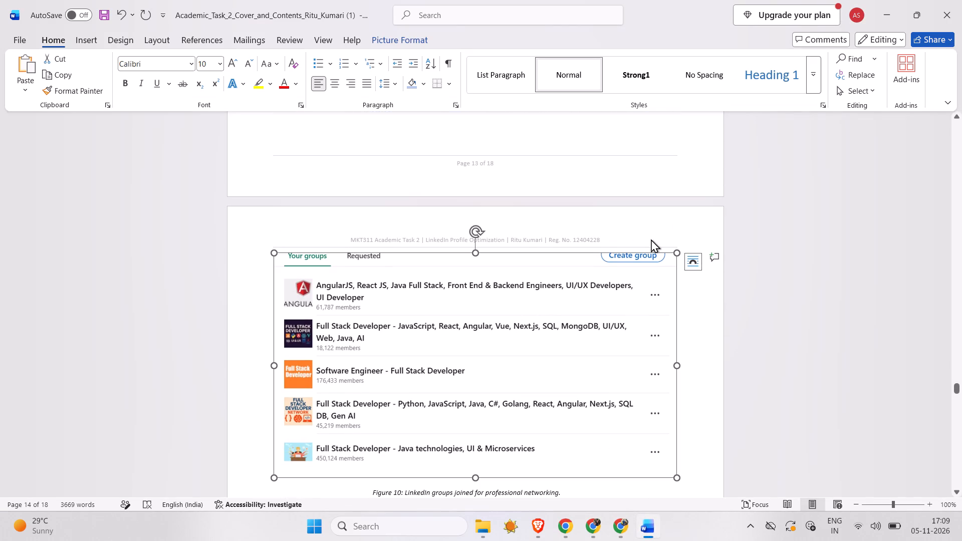
left_click(694, 262)
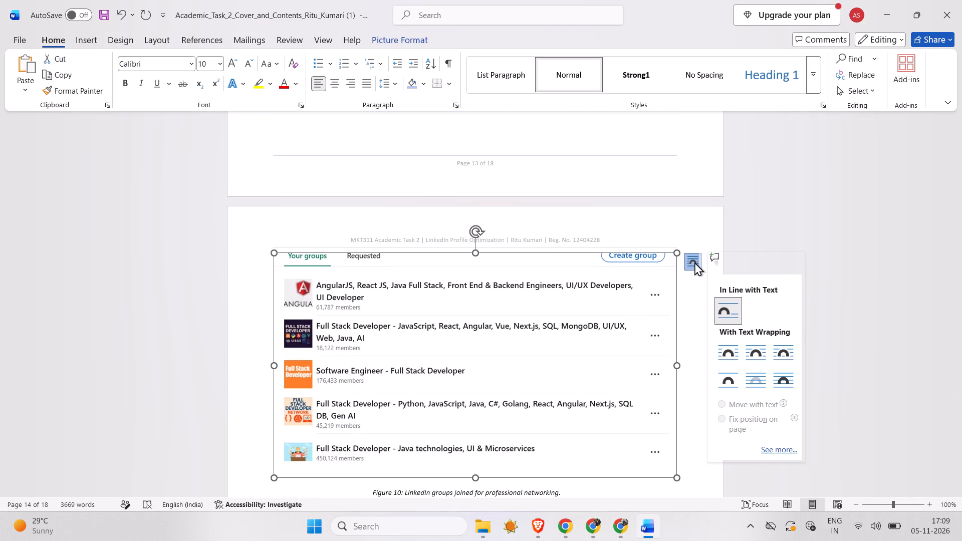
left_click(730, 370)
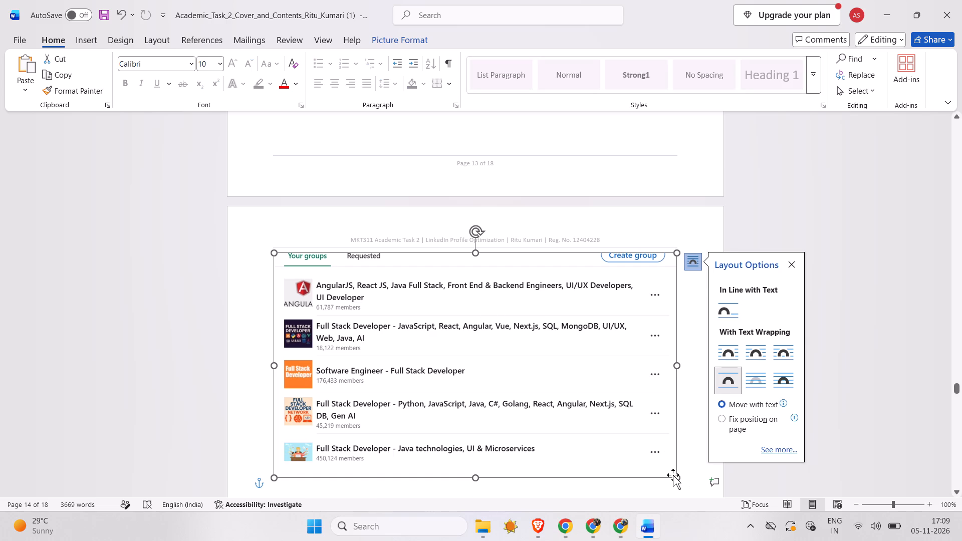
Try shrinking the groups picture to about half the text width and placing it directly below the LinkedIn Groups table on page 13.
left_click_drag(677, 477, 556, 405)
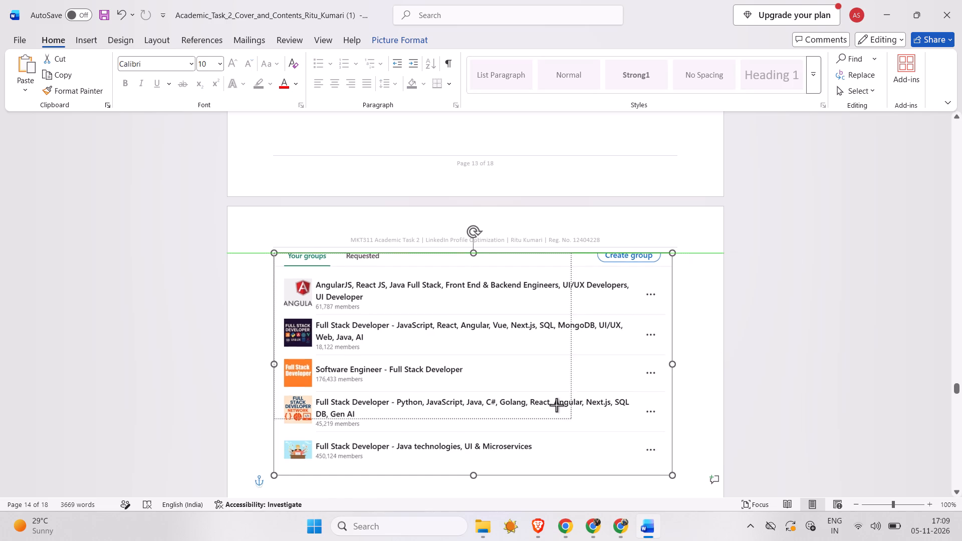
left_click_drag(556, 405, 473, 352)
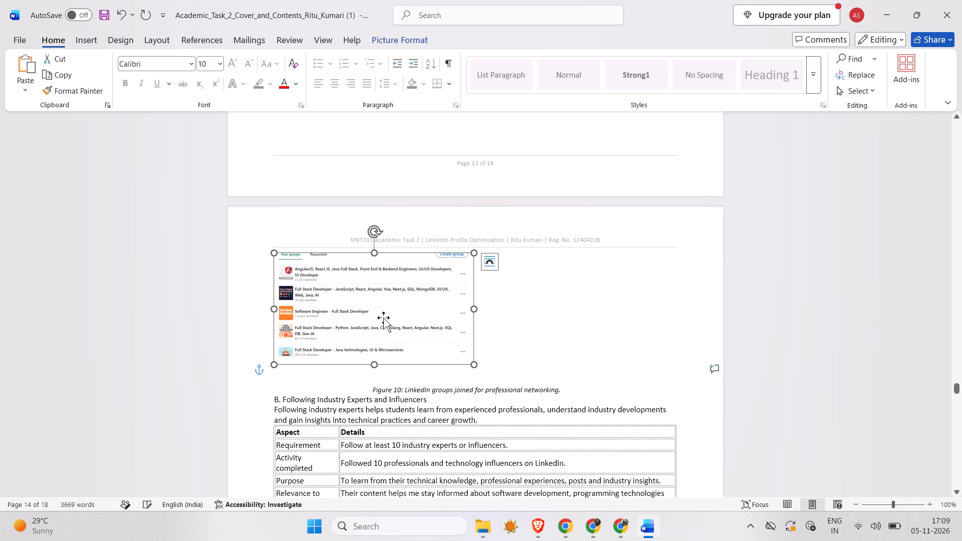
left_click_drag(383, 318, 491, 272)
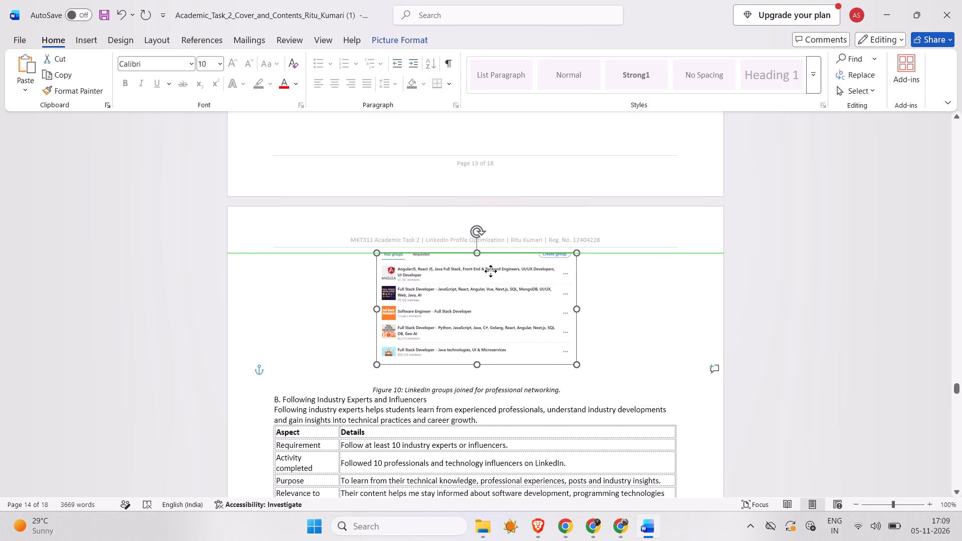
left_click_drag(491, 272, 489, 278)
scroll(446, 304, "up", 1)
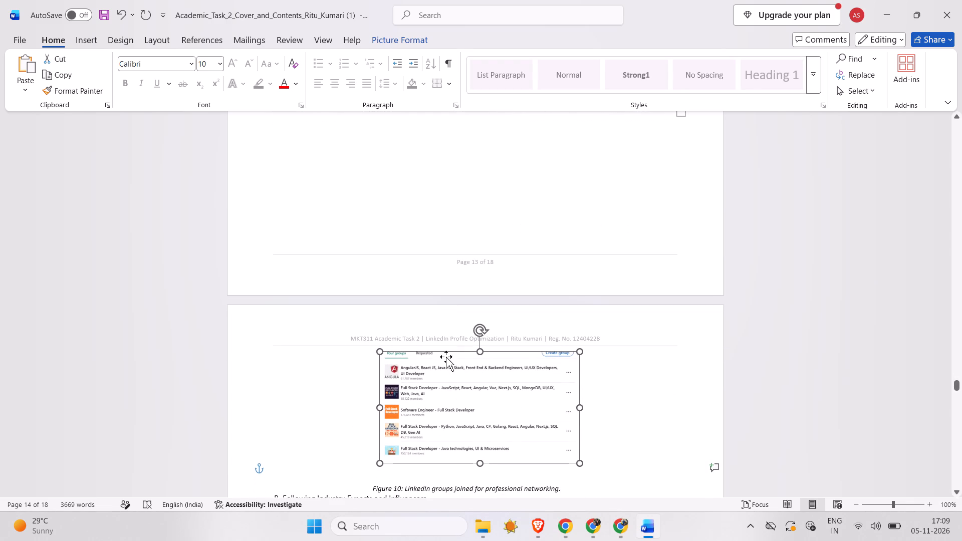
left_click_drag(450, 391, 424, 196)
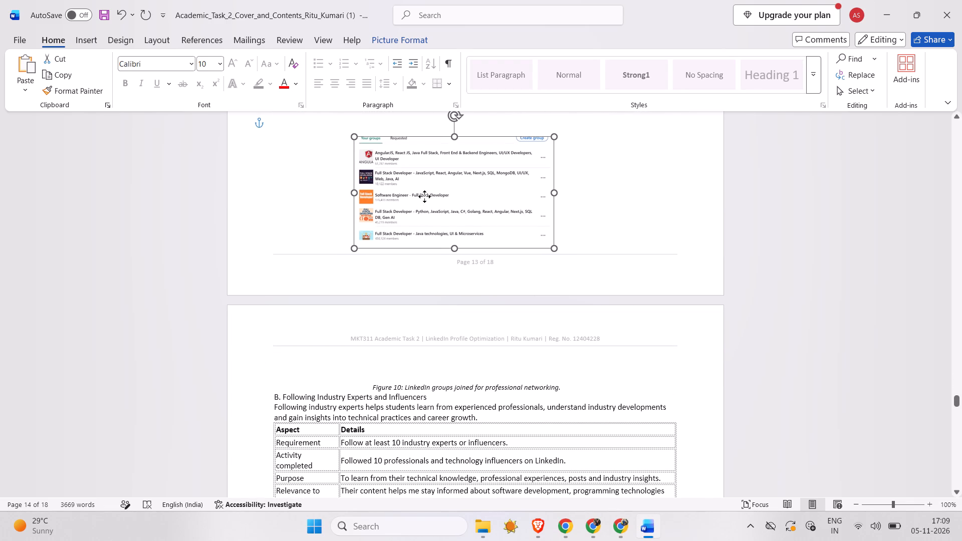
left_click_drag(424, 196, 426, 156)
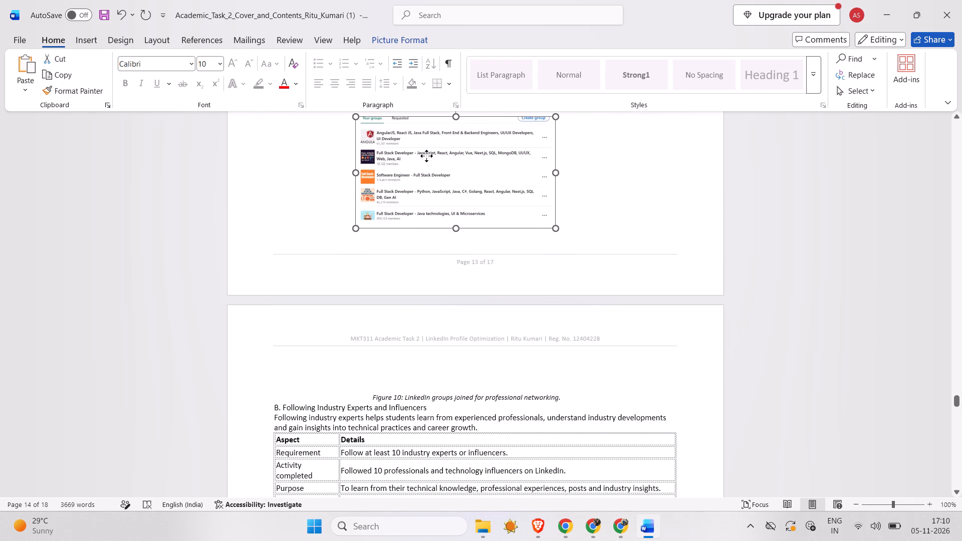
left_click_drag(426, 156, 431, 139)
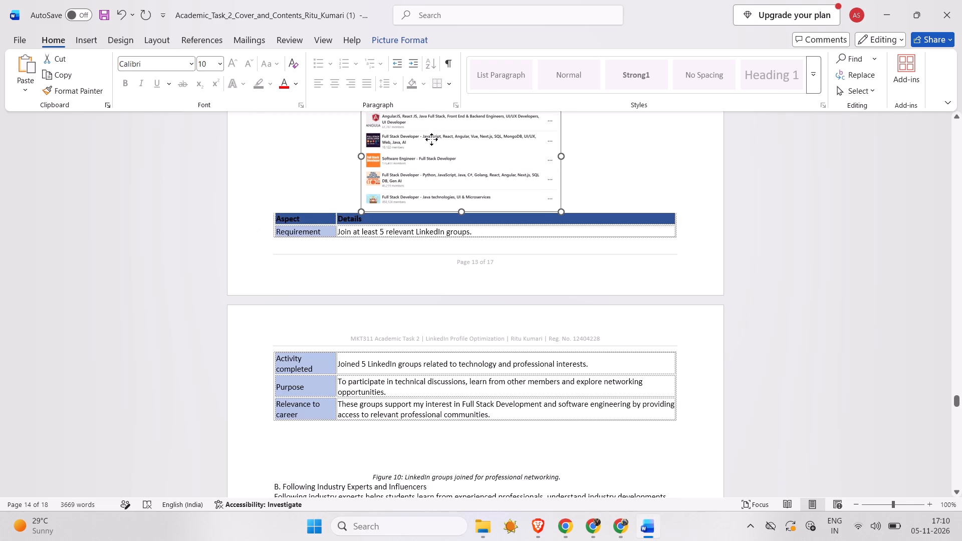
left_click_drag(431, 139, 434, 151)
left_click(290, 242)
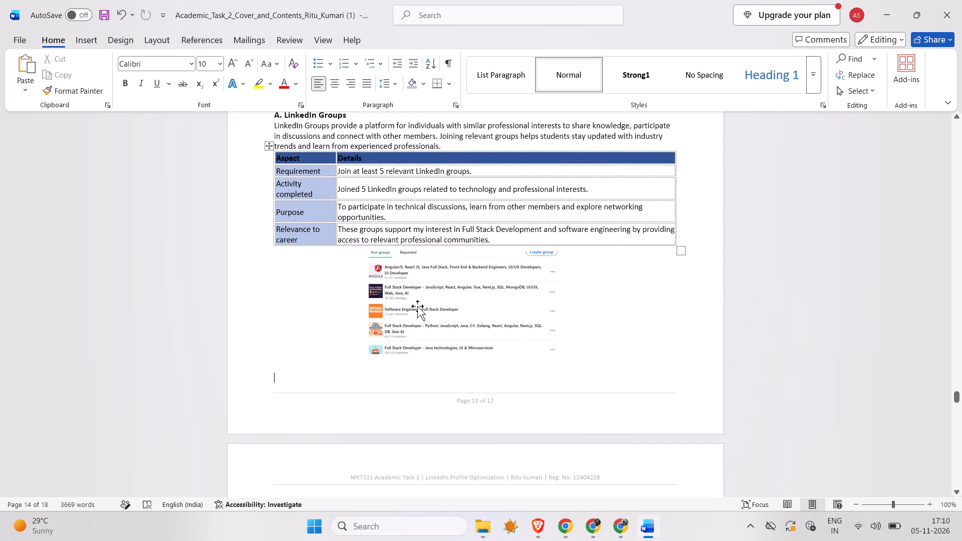
Move the groups picture to the top of page 14, above the Figure 10 caption, and enlarge it.
left_click(417, 306)
scroll(432, 274, "up", 1)
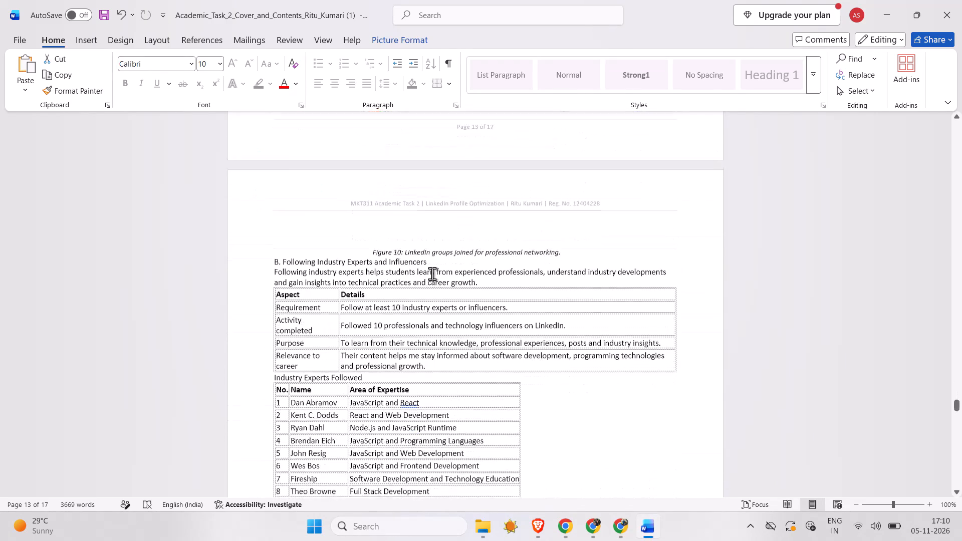
scroll(429, 204, "up", 1)
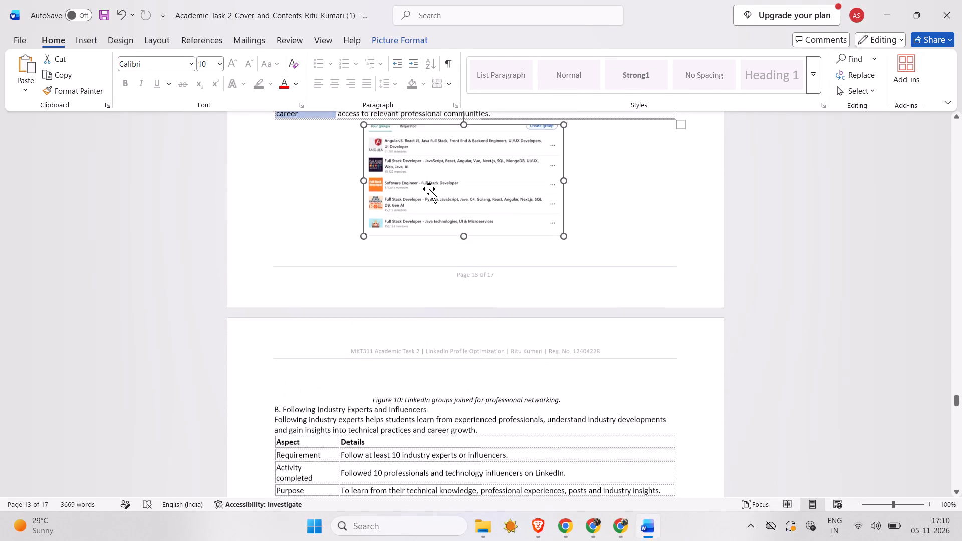
left_click_drag(429, 189, 417, 380)
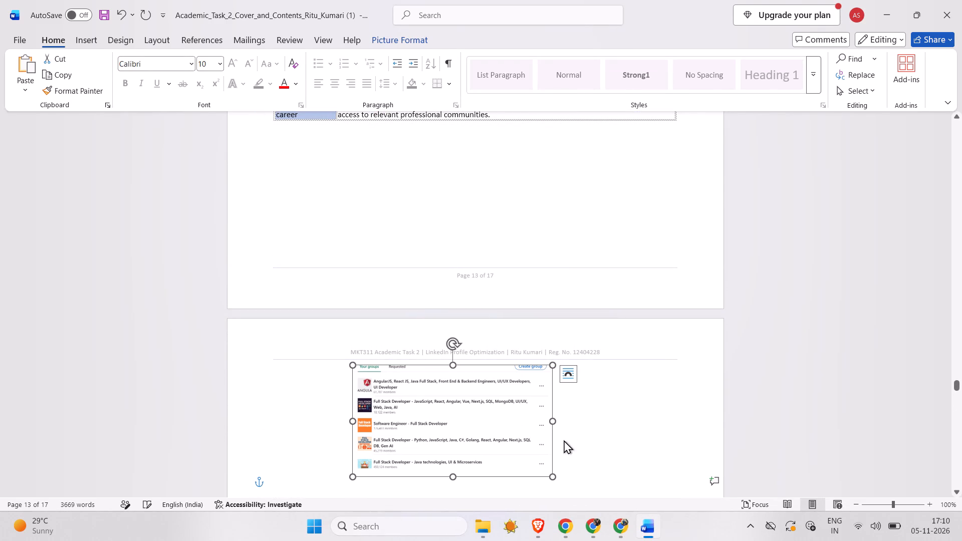
left_click_drag(550, 479, 684, 516)
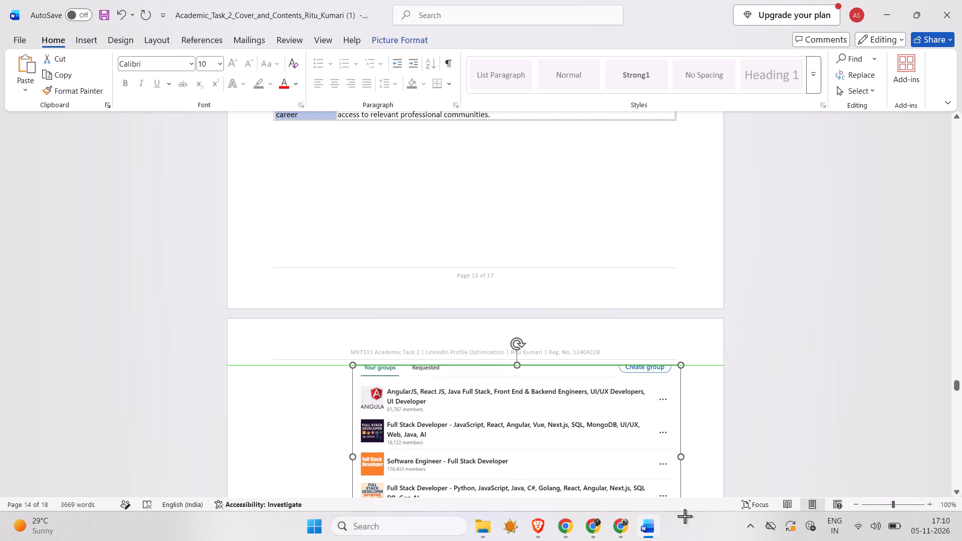
left_click_drag(684, 516, 687, 516)
Widen the groups picture to nearly the full text width and align its right edge with the page's right margin.
left_click_drag(430, 278, 407, 281)
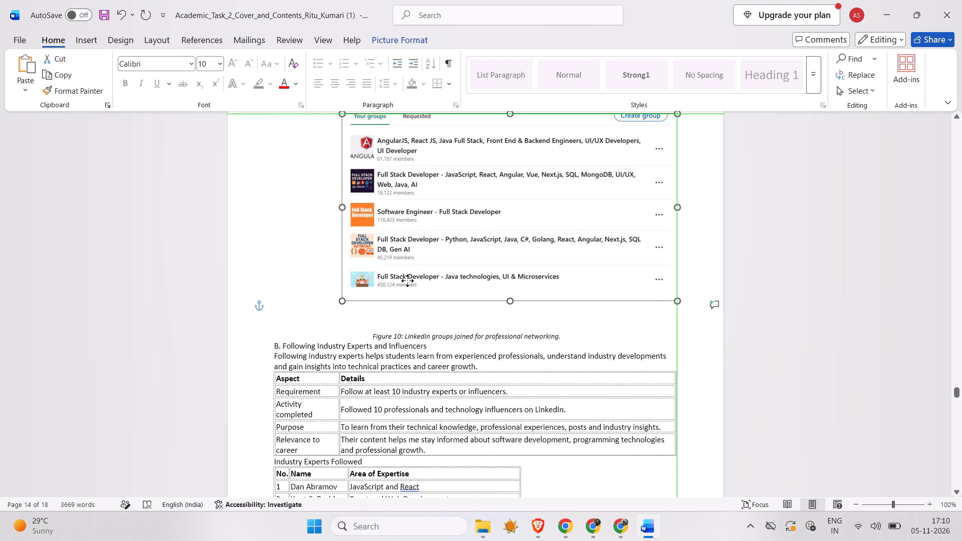
left_click_drag(407, 281, 373, 286)
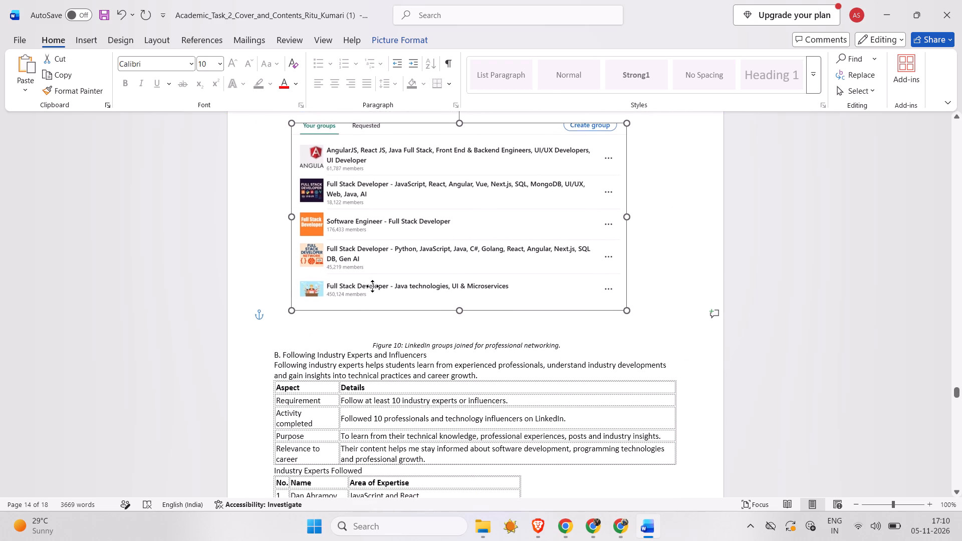
left_click_drag(373, 286, 359, 280)
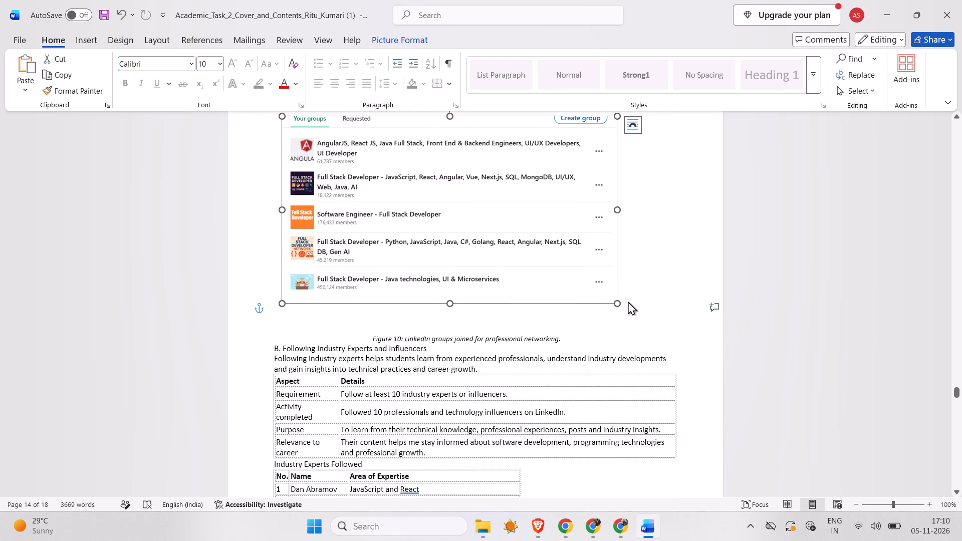
left_click_drag(615, 303, 676, 312)
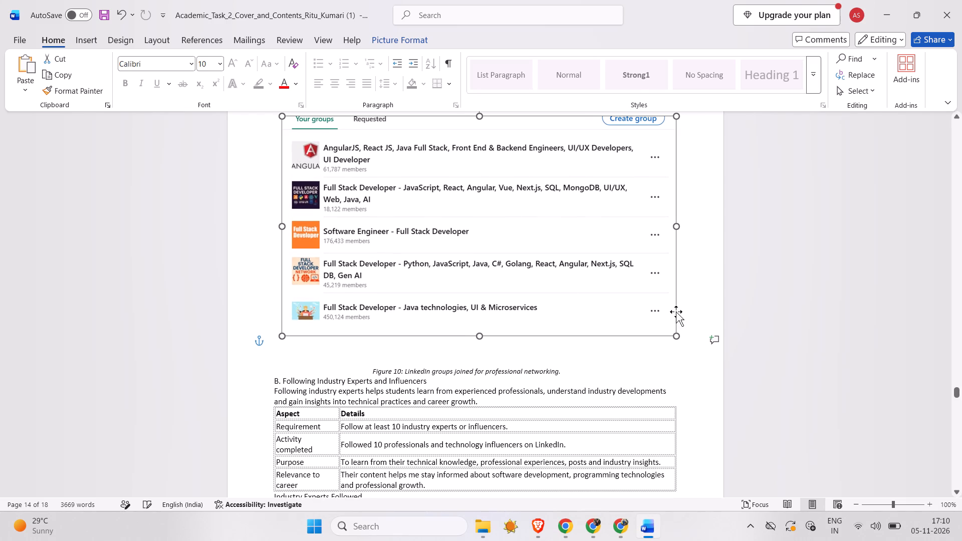
left_click_drag(516, 273, 522, 272)
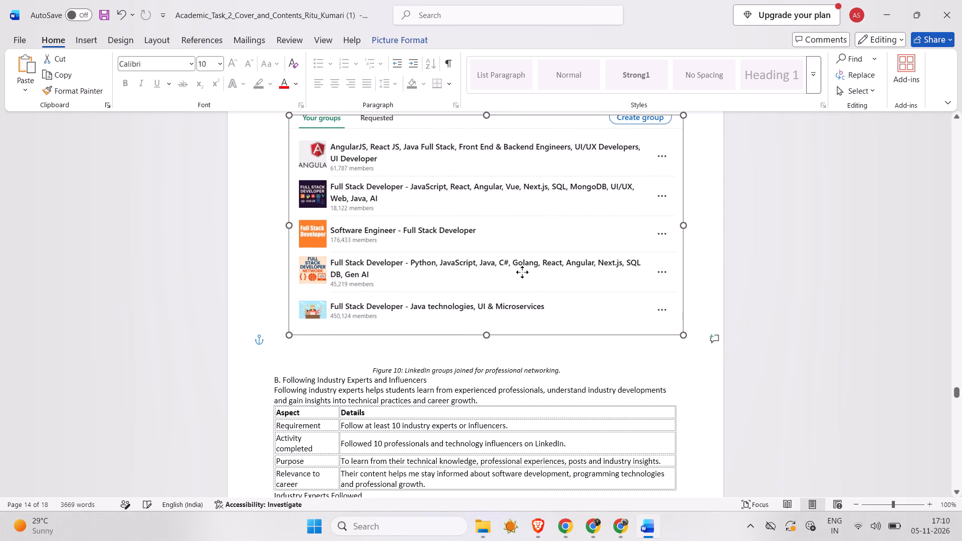
left_click_drag(522, 272, 516, 272)
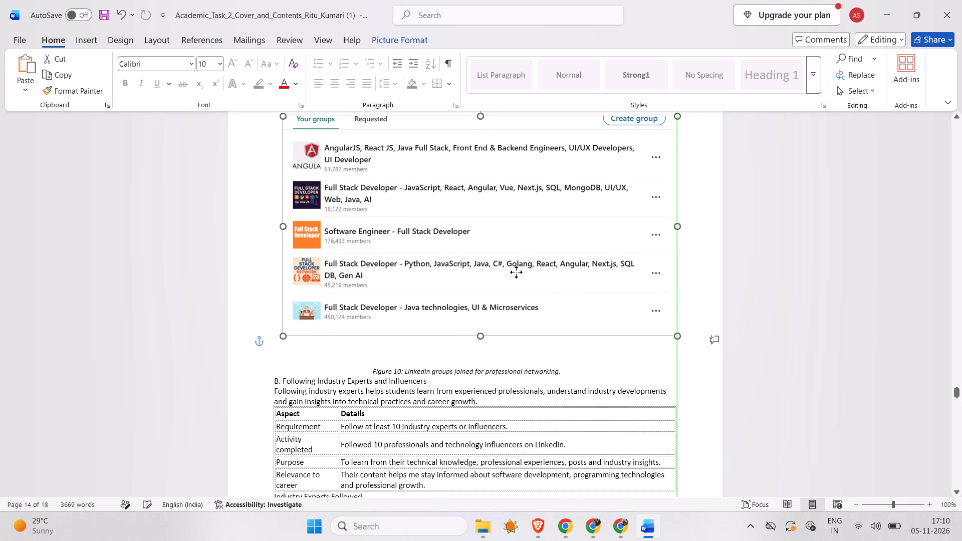
left_click_drag(516, 272, 522, 259)
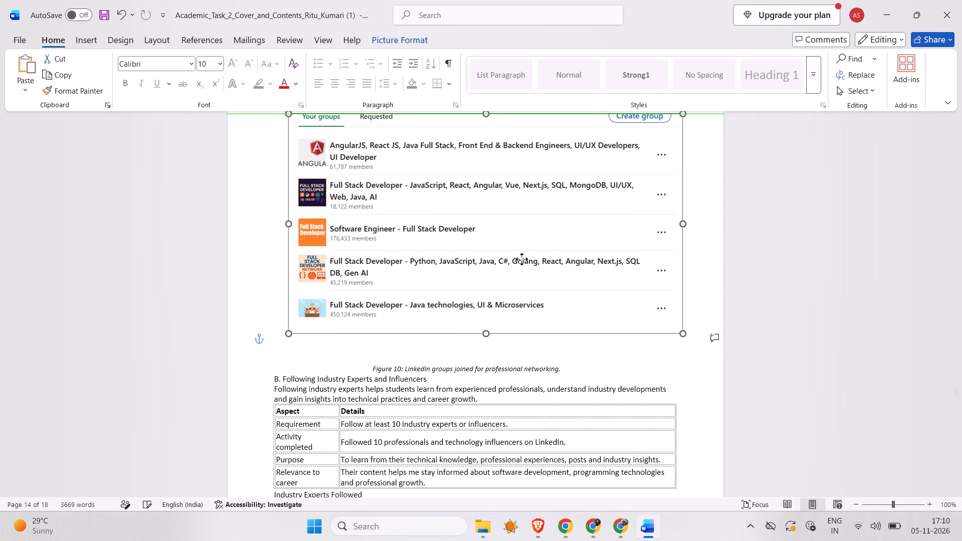
left_click_drag(522, 259, 516, 254)
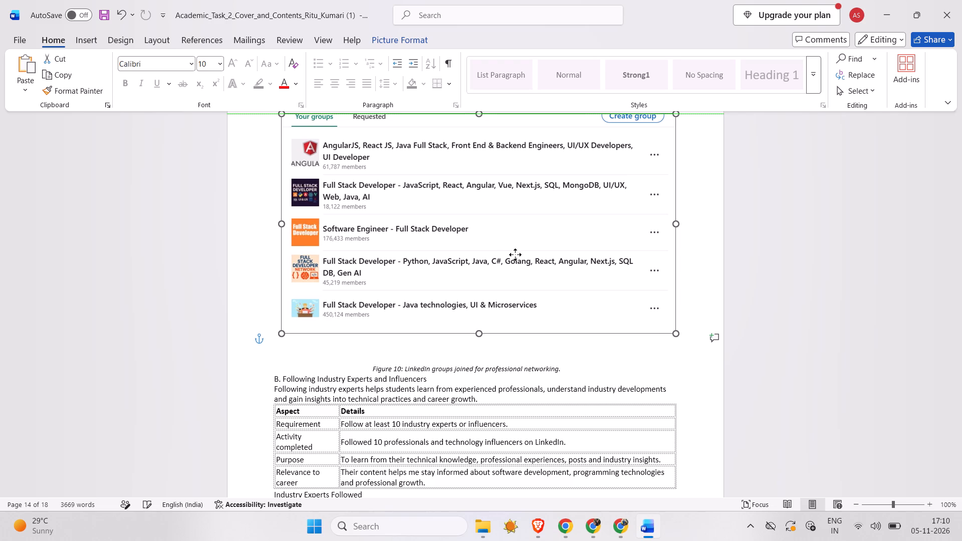
left_click_drag(516, 254, 518, 253)
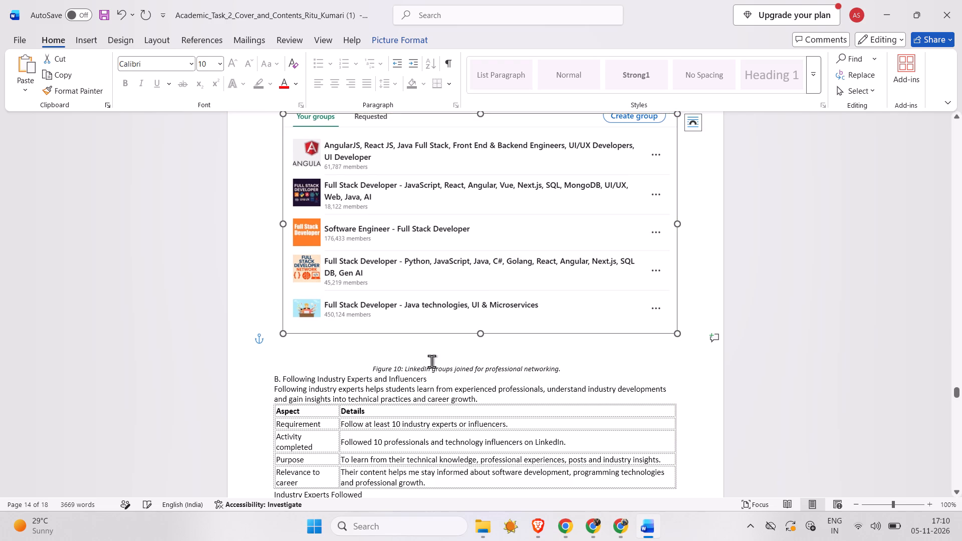
Remove the extra blank space between the groups picture and the Figure 10 caption.
left_click(372, 362)
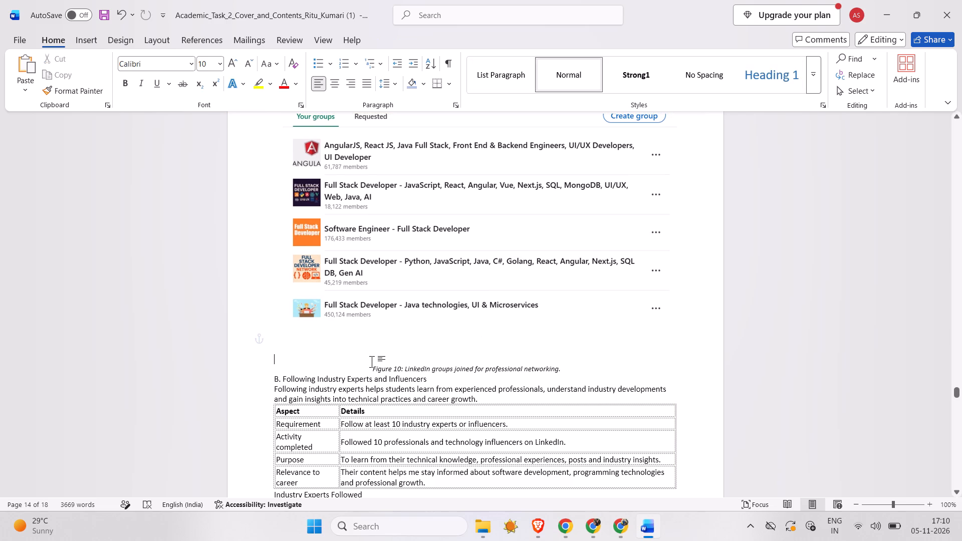
key("BackSpace")
key("BackSpace")
key("BackSpace")
key("BackSpace")
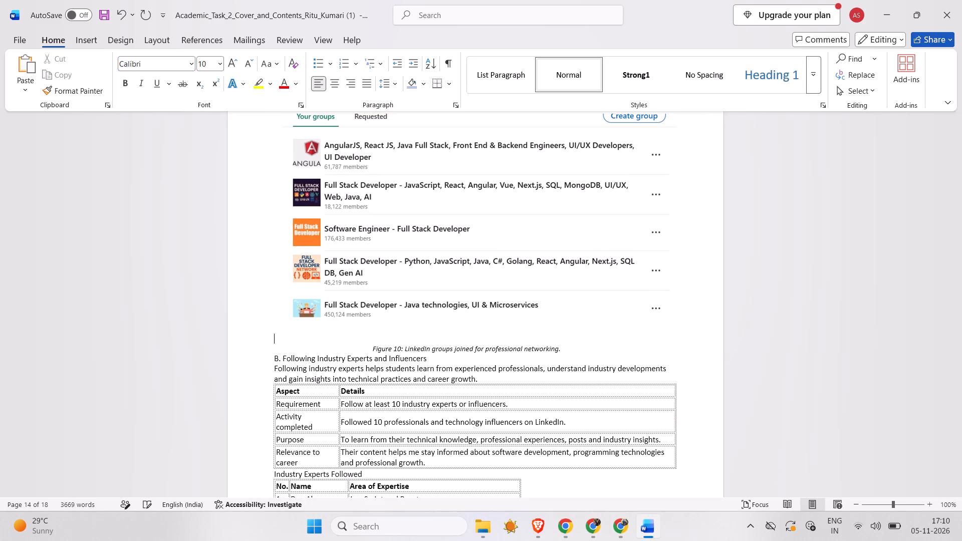
left_click(374, 343)
left_click(387, 303)
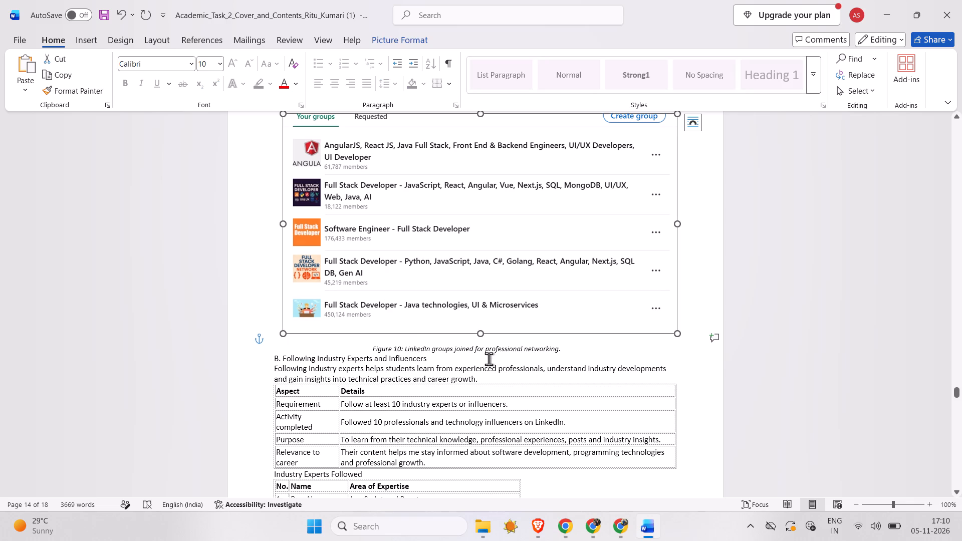
left_click(572, 350)
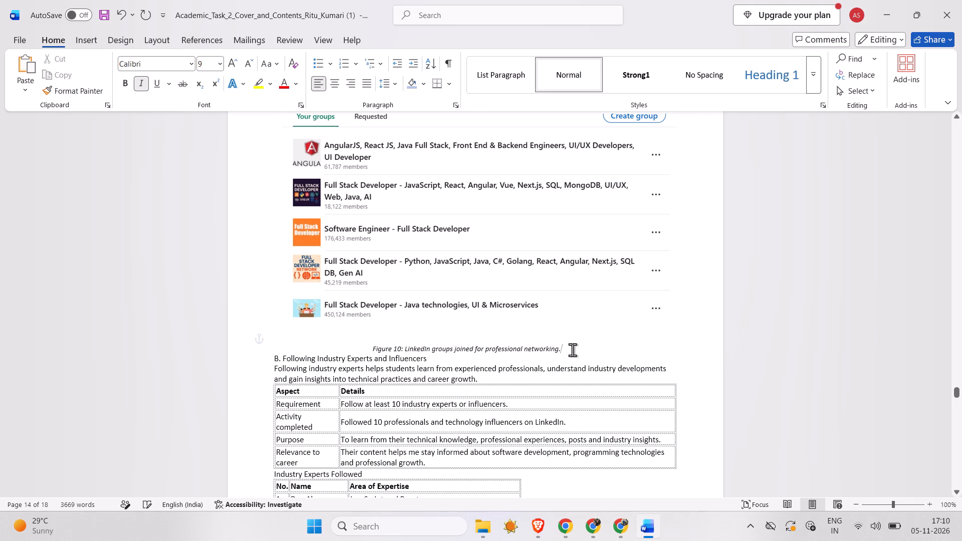
Add a blank line below the Figure 10 caption and format the heading "B. Following Industry Experts and Influencers" as 11 pt bold.
key("Return")
left_click_drag(438, 368, 276, 366)
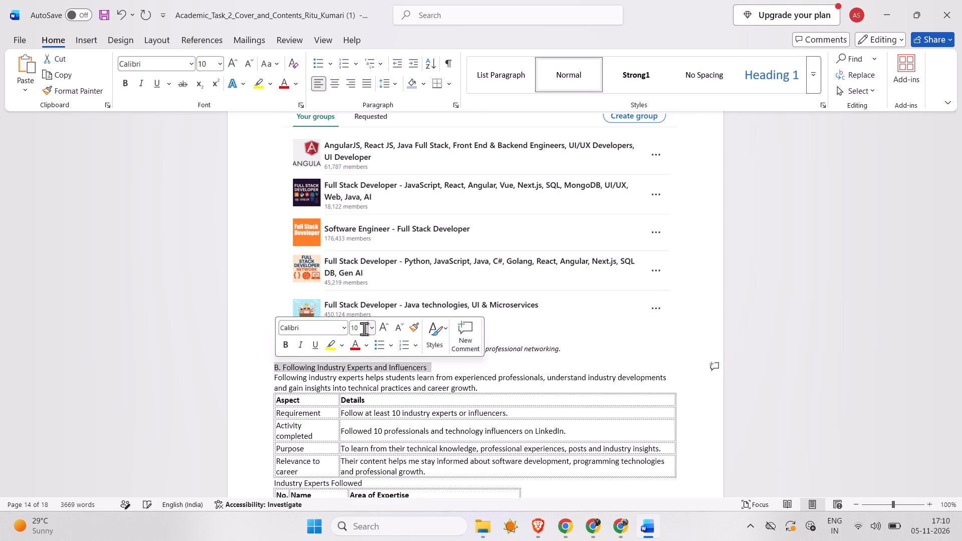
left_click(368, 325)
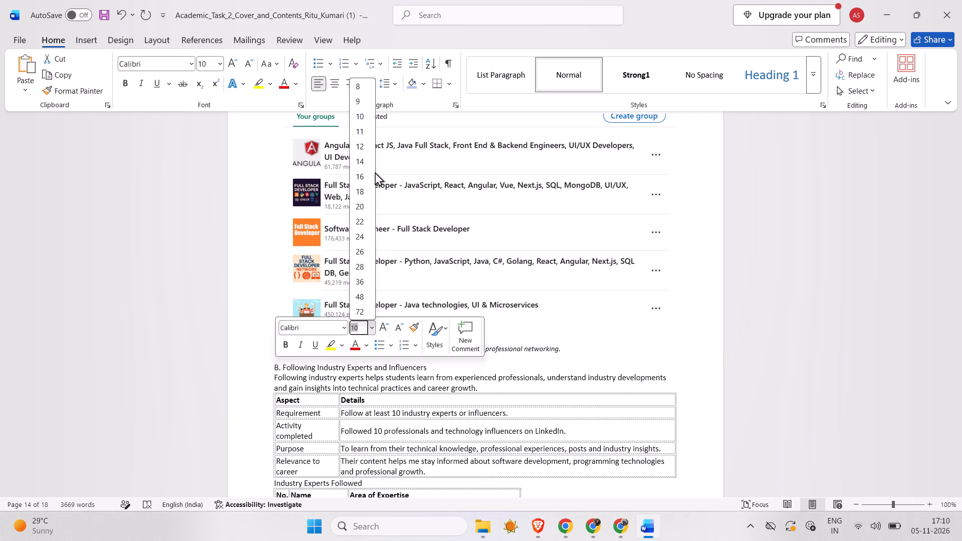
left_click(362, 134)
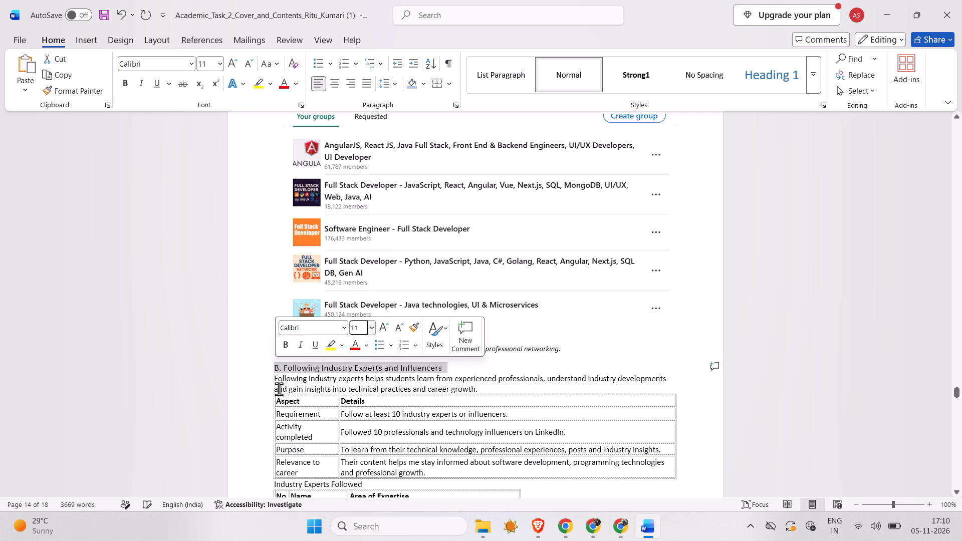
left_click(288, 344)
left_click(241, 408)
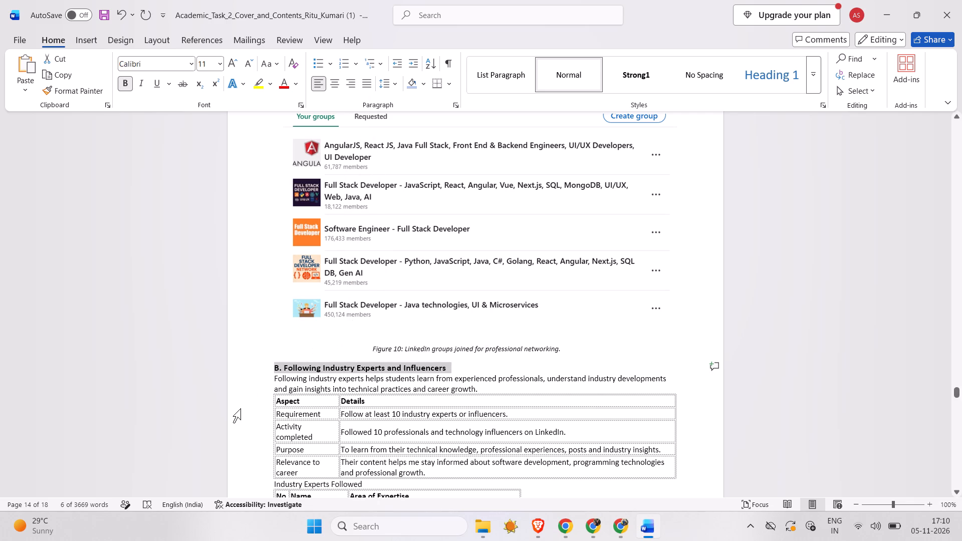
left_click(564, 430)
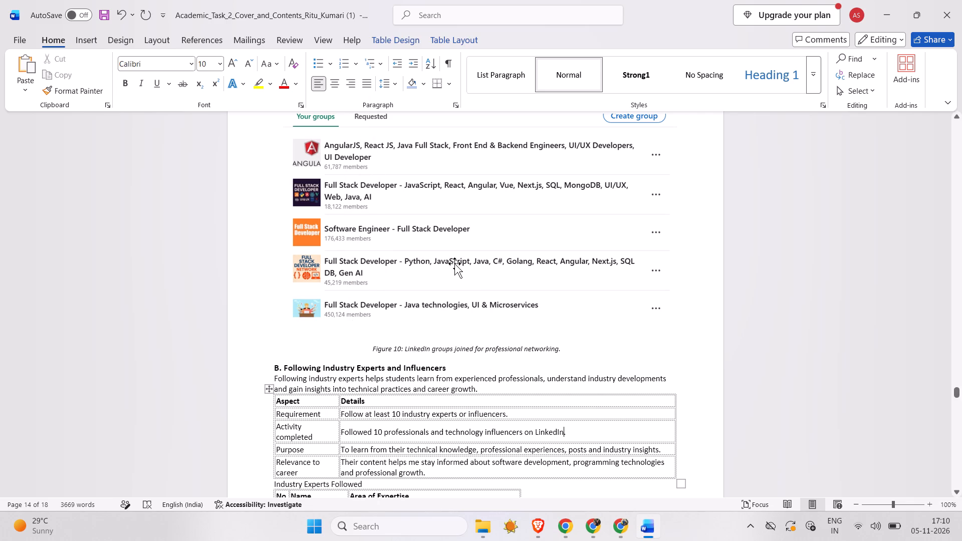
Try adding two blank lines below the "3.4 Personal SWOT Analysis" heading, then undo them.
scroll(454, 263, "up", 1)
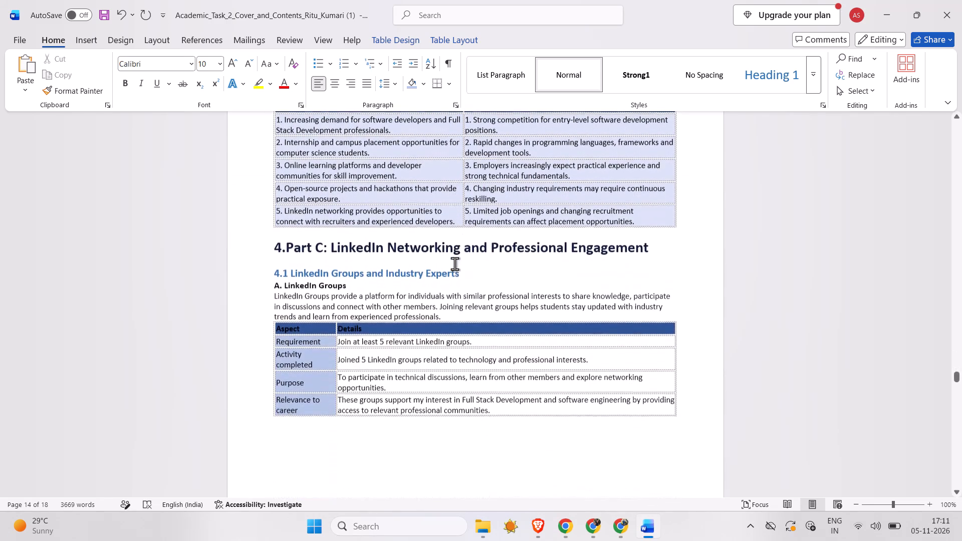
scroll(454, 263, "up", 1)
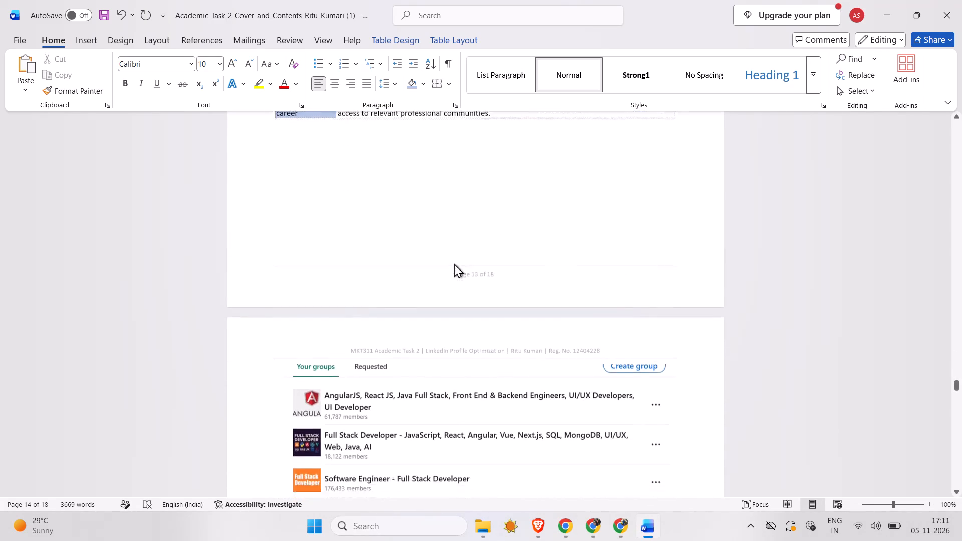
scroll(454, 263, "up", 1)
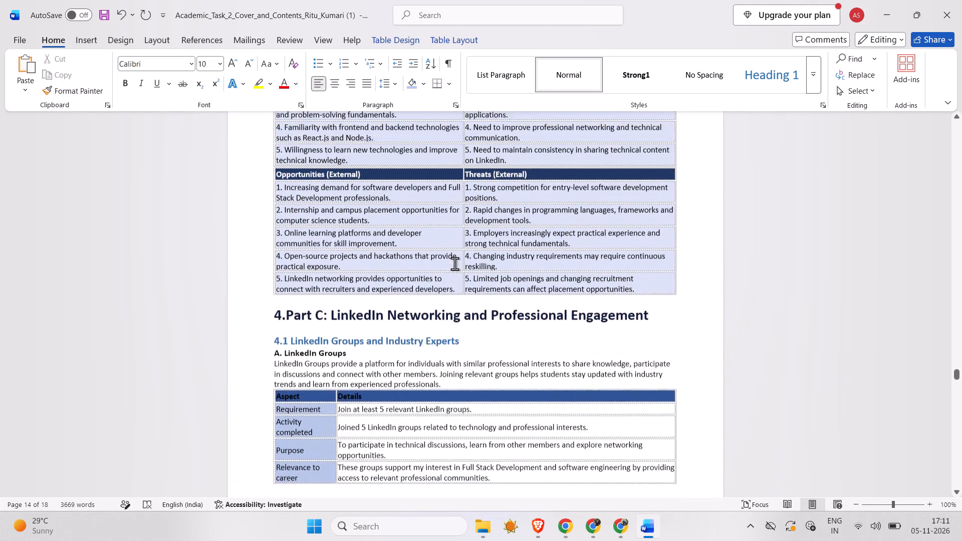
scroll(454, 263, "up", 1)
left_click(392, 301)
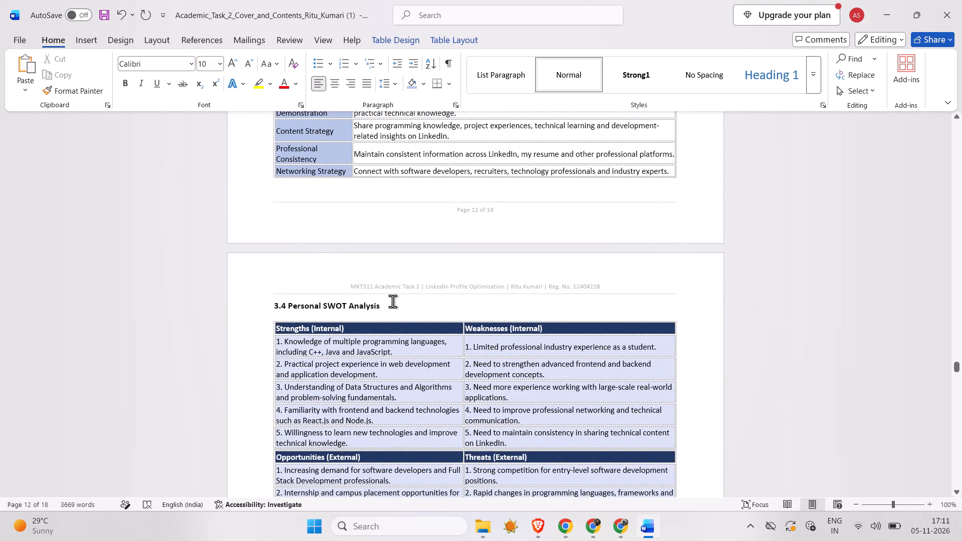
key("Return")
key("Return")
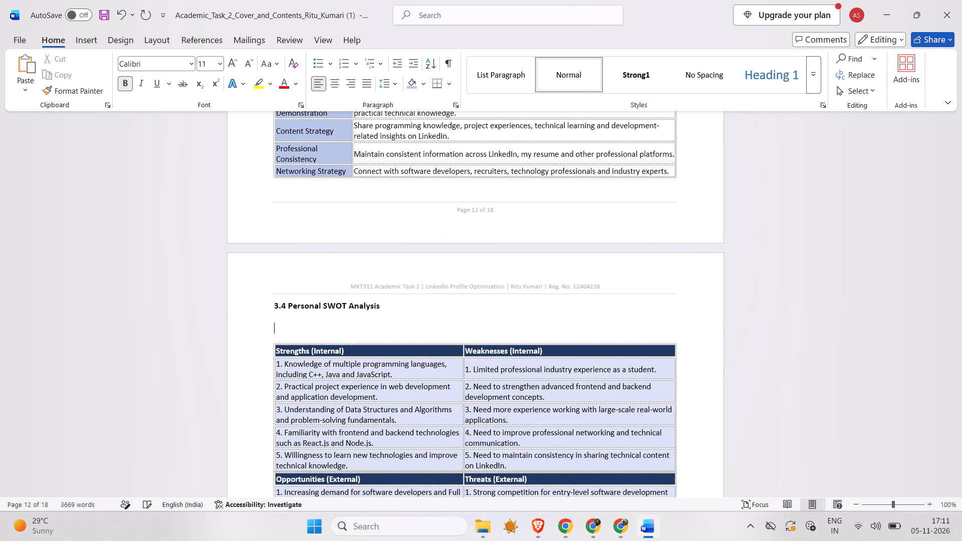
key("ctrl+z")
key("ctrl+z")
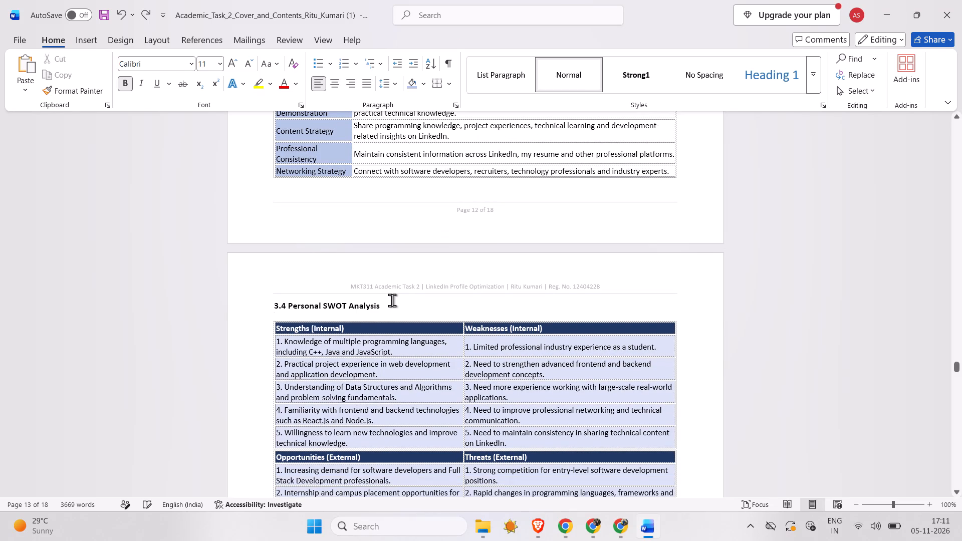
Add two blank lines above the Part C heading and one blank line both before and after the 4.1 heading.
scroll(376, 347, "down", 1)
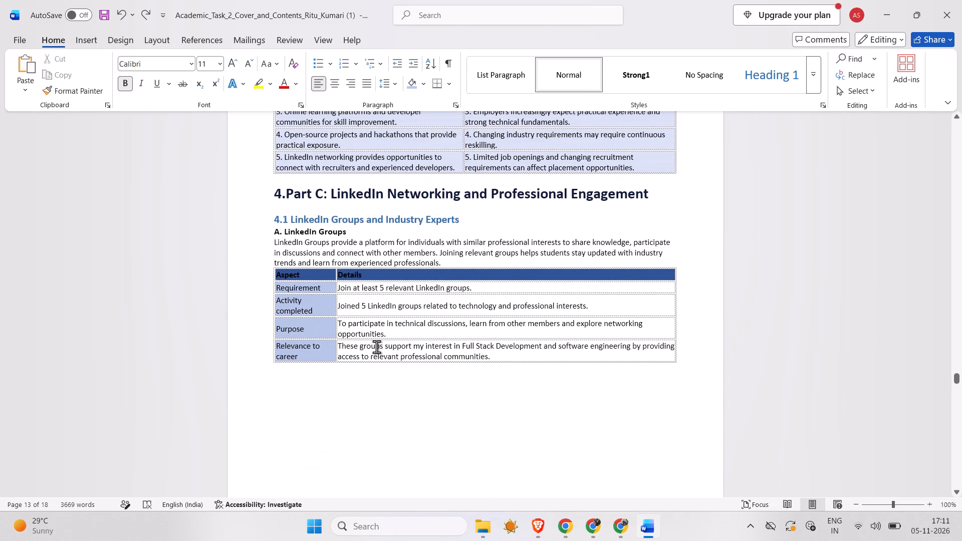
left_click(529, 178)
key("Return")
key("Return")
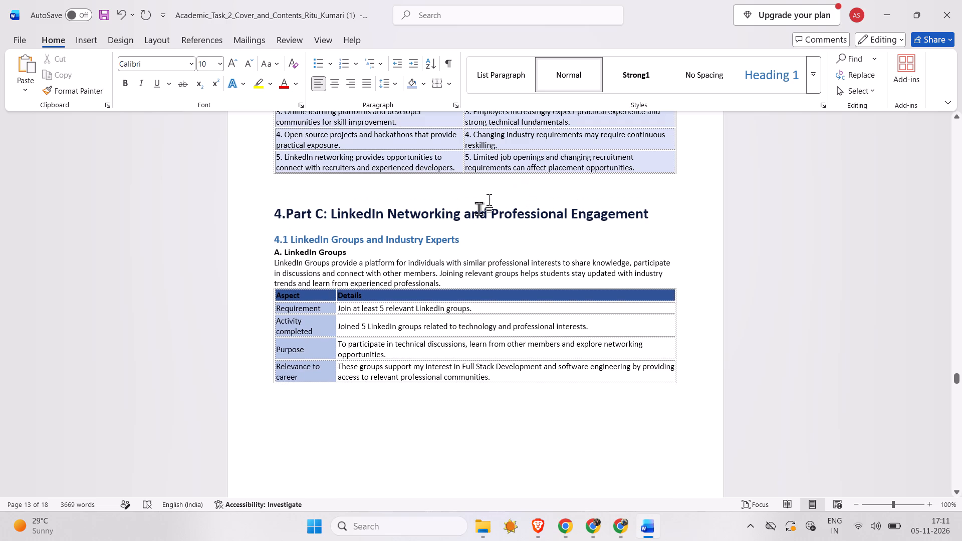
left_click(459, 227)
key("Return")
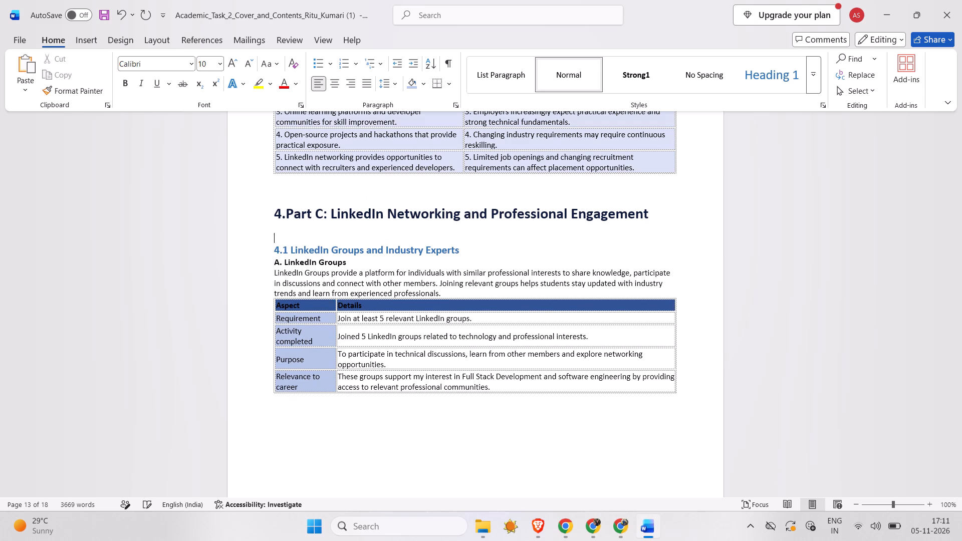
left_click(469, 253)
key("Return")
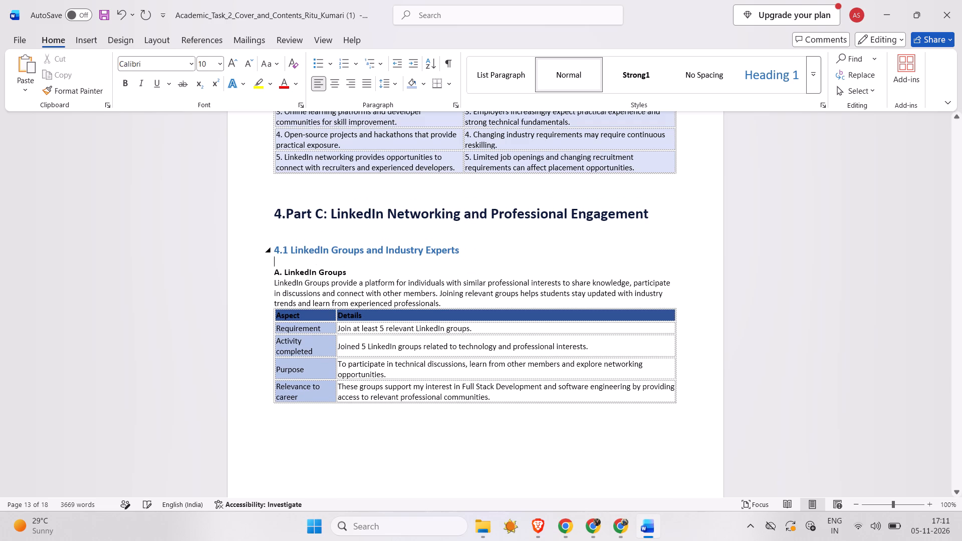
Insert two blank lines below the "A. LinkedIn Groups" heading and two between its introductory paragraph and the table, without list numbering.
left_click(422, 269)
key("Return")
key("Return")
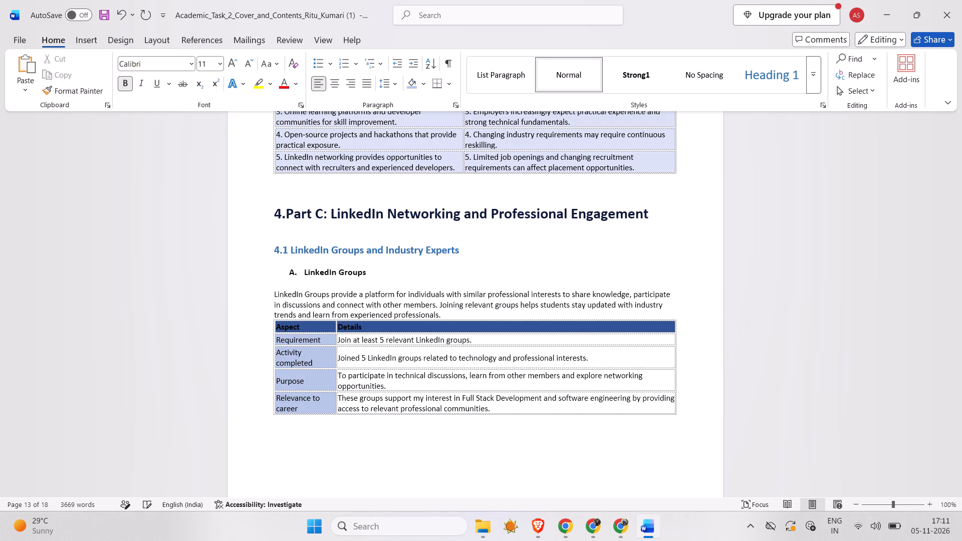
key("ctrl+z")
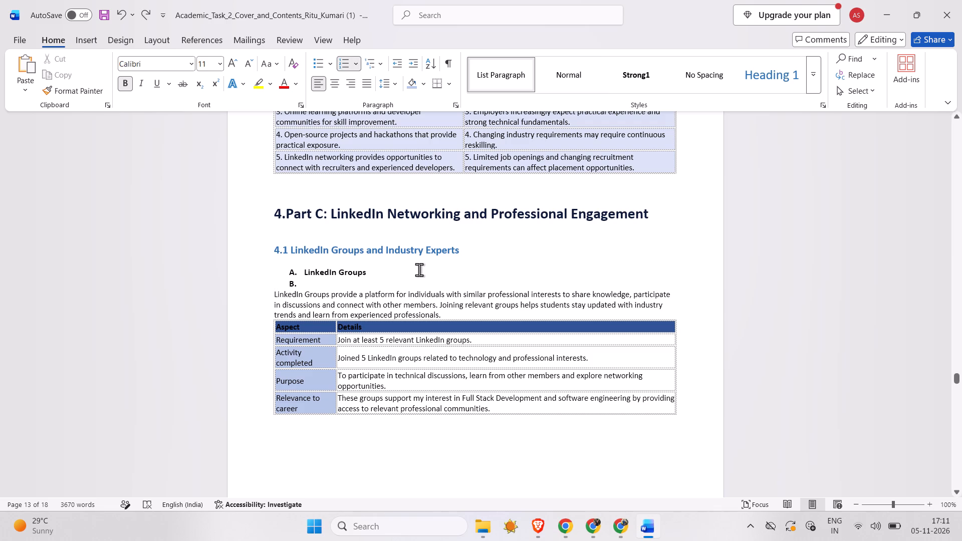
key("ctrl+z")
left_click(376, 284)
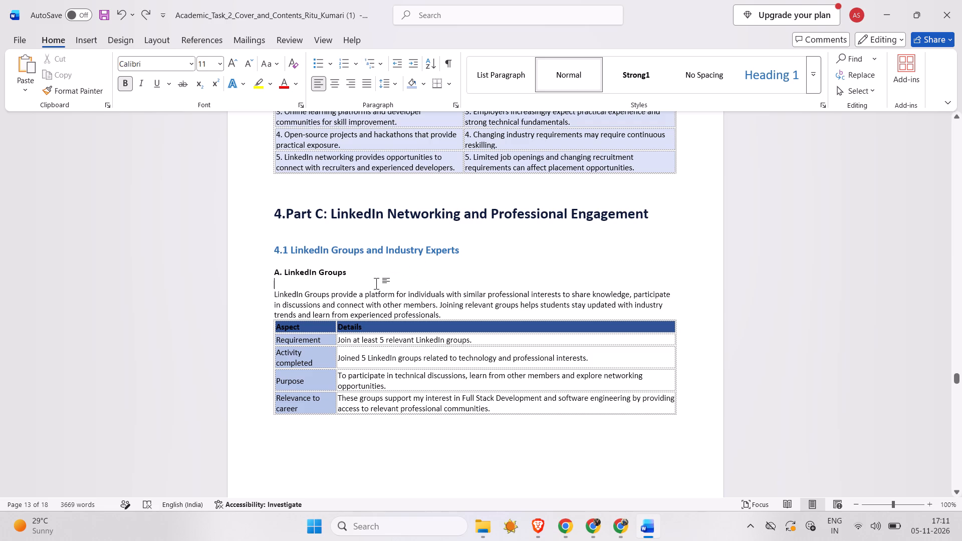
key("Return")
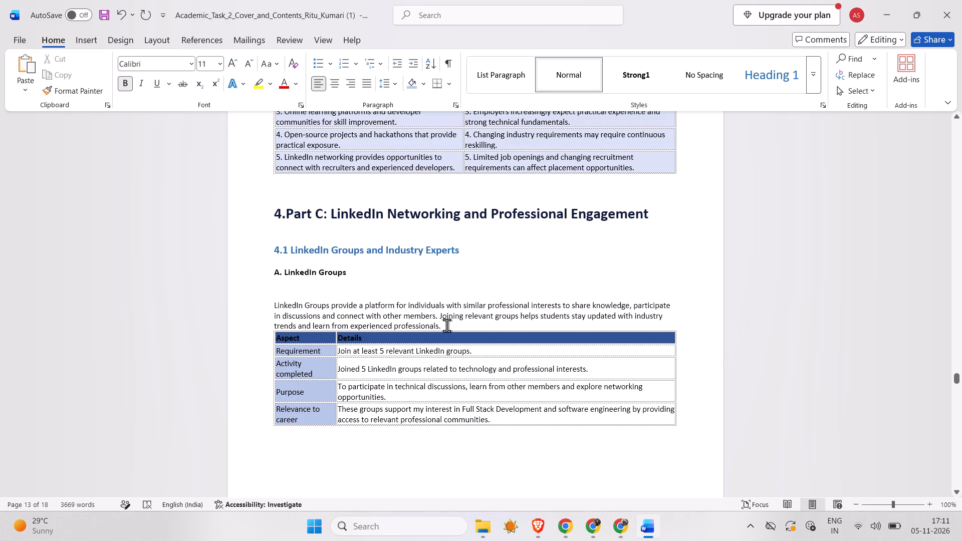
left_click(446, 325)
key("Return")
key("Return")
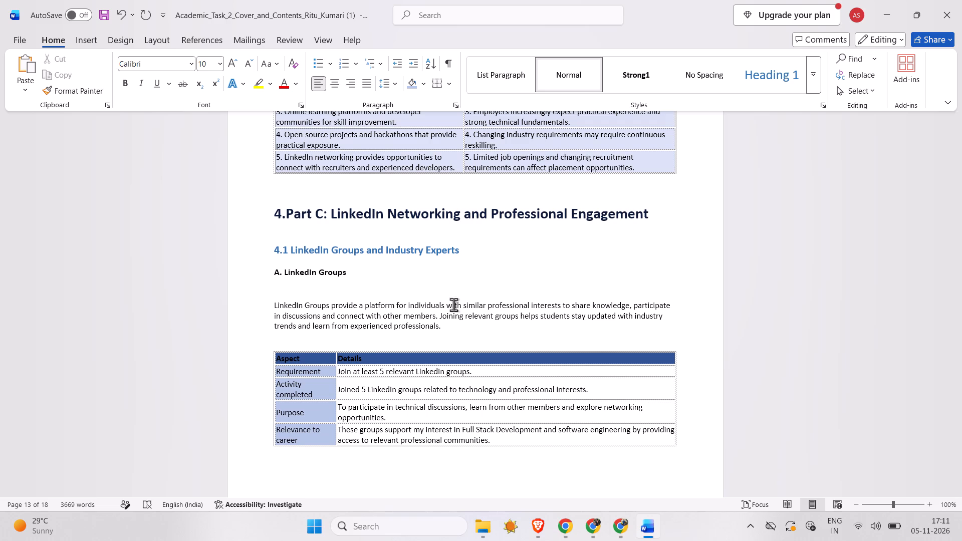
Shade the Aspect/Details header row of the industry experts table on page 14 dark blue.
scroll(459, 297, "down", 1)
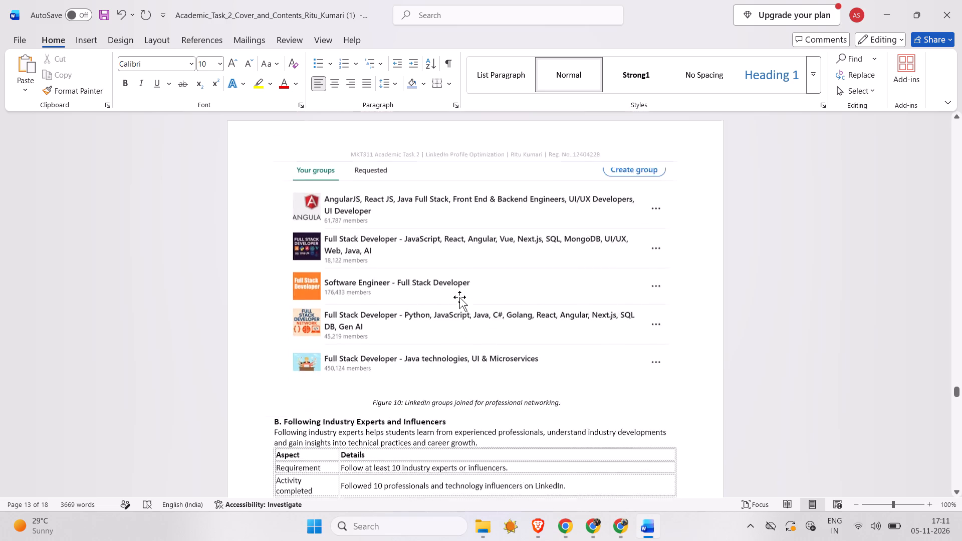
scroll(459, 297, "down", 1)
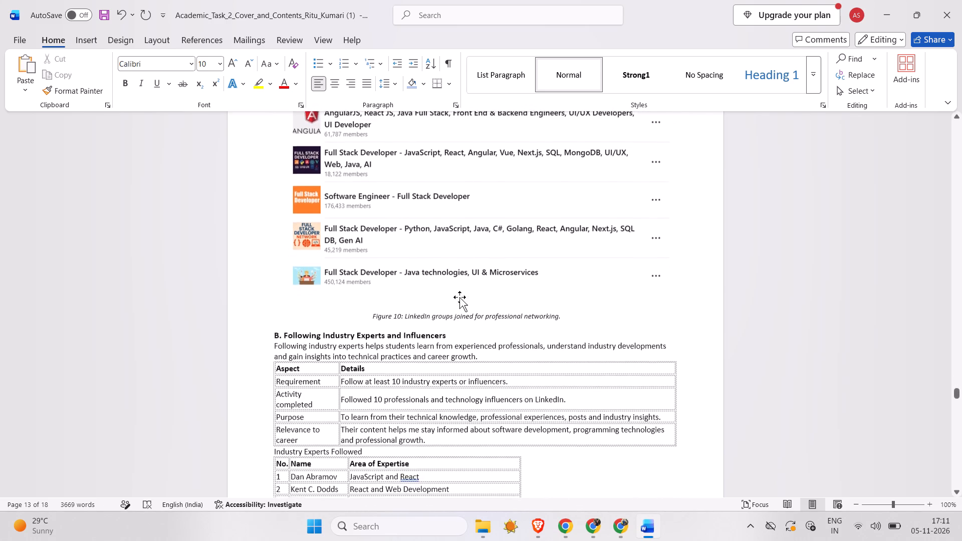
scroll(459, 297, "down", 1)
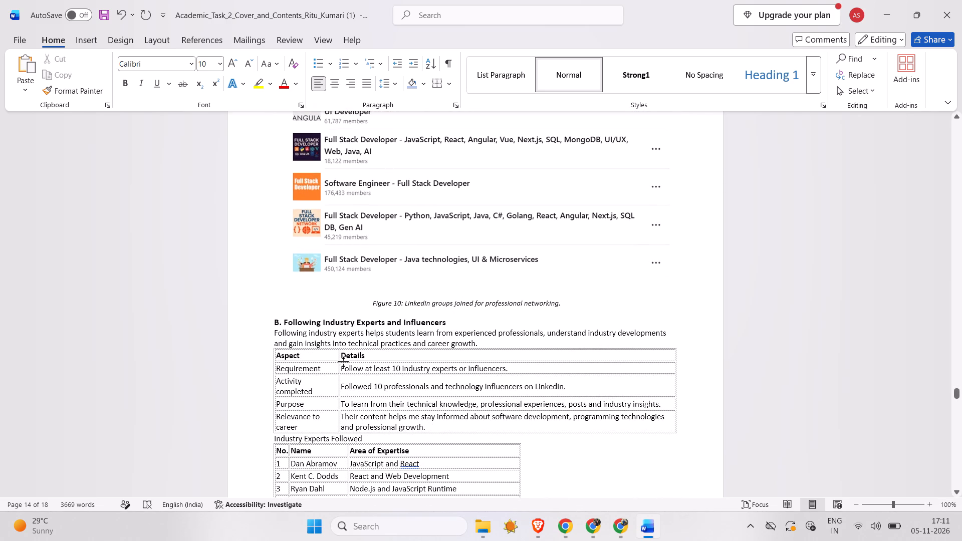
left_click_drag(320, 357, 385, 352)
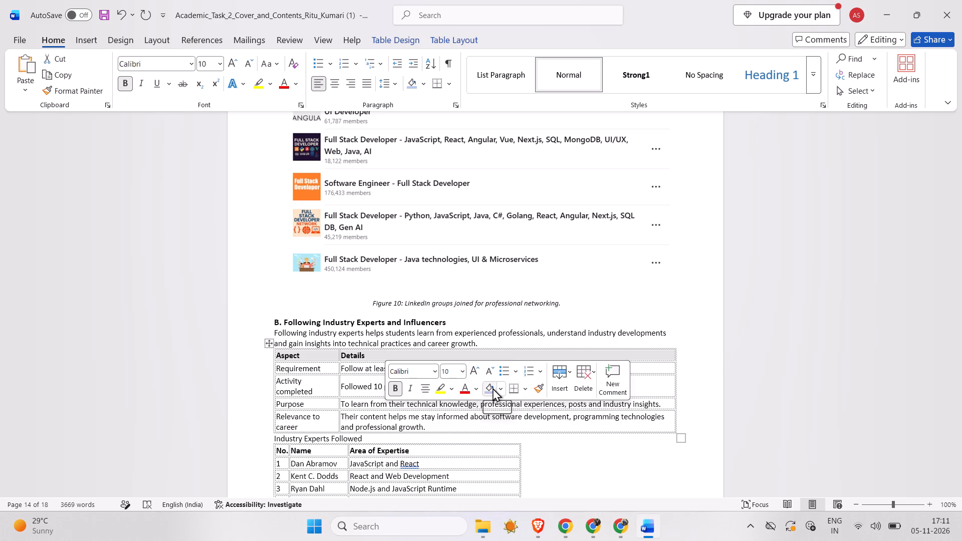
left_click_drag(500, 388, 534, 269)
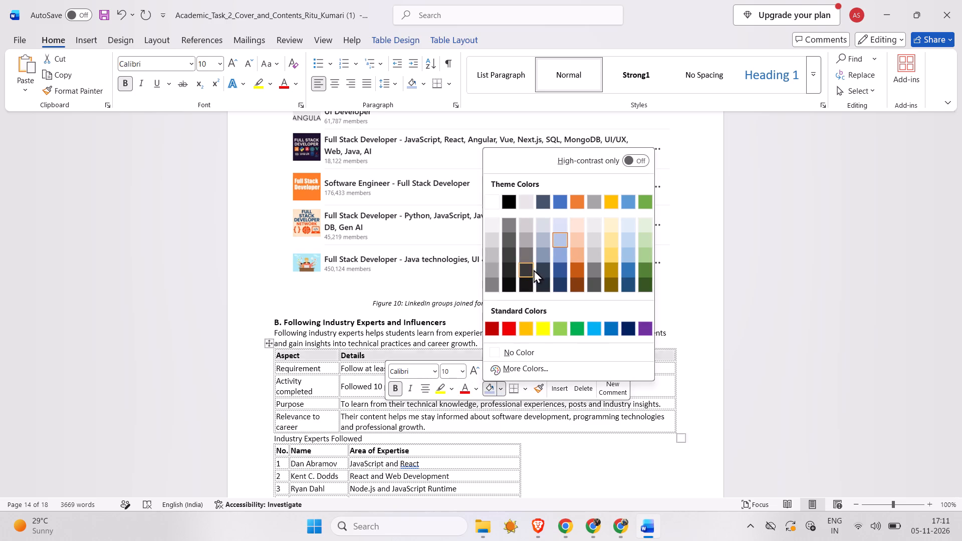
left_click_drag(534, 269, 560, 267)
left_click(560, 267)
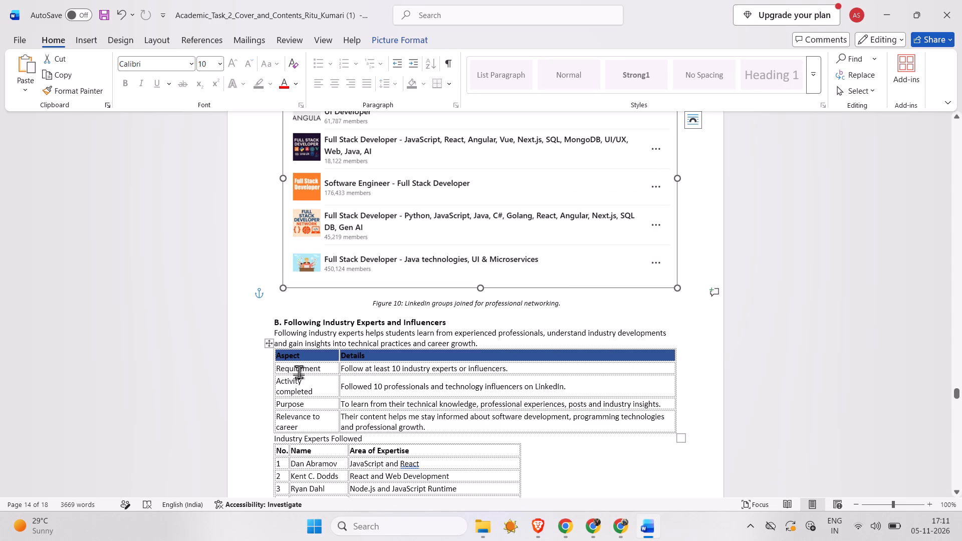
Shade the first-column cells from Requirement to Relevance to career in the industry experts table light blue.
left_click_drag(299, 372, 293, 422)
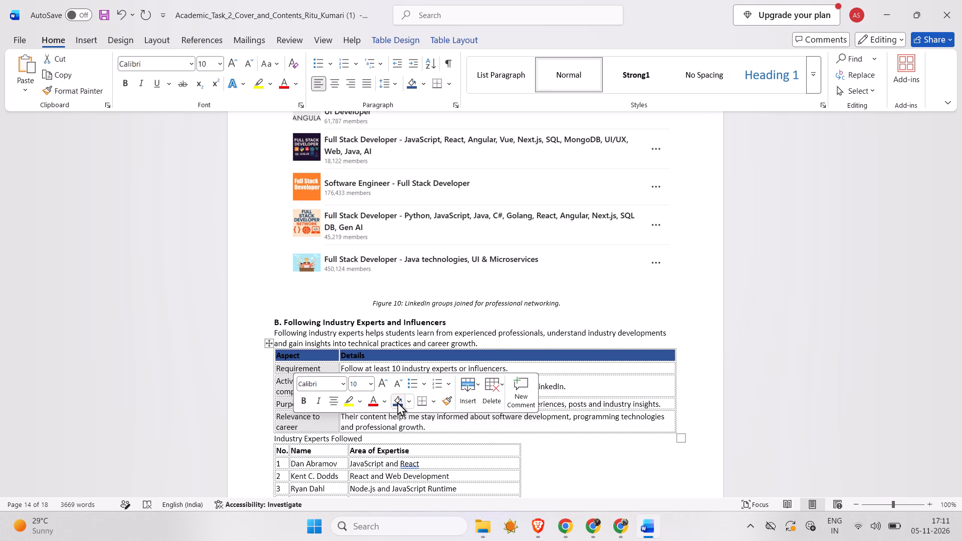
left_click(411, 402)
left_click(463, 254)
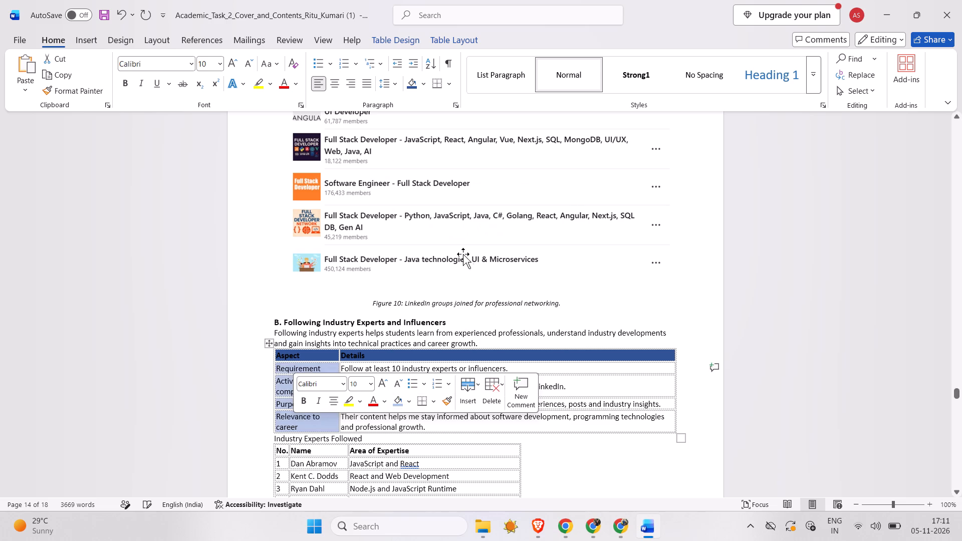
left_click(192, 399)
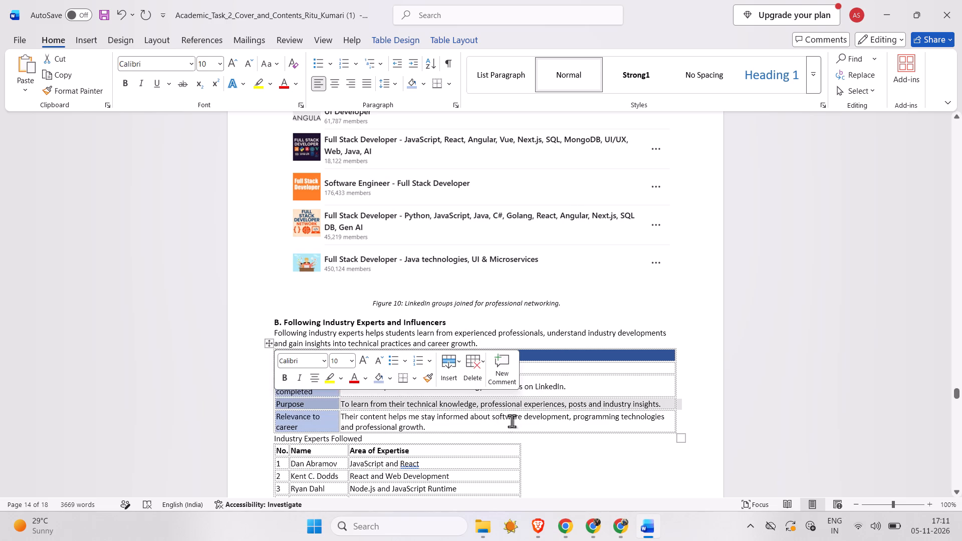
left_click(757, 412)
Insert a blank line between the Aspect/Details table and the "Industry Experts Followed" label, without adding a table row.
scroll(524, 407, "down", 1)
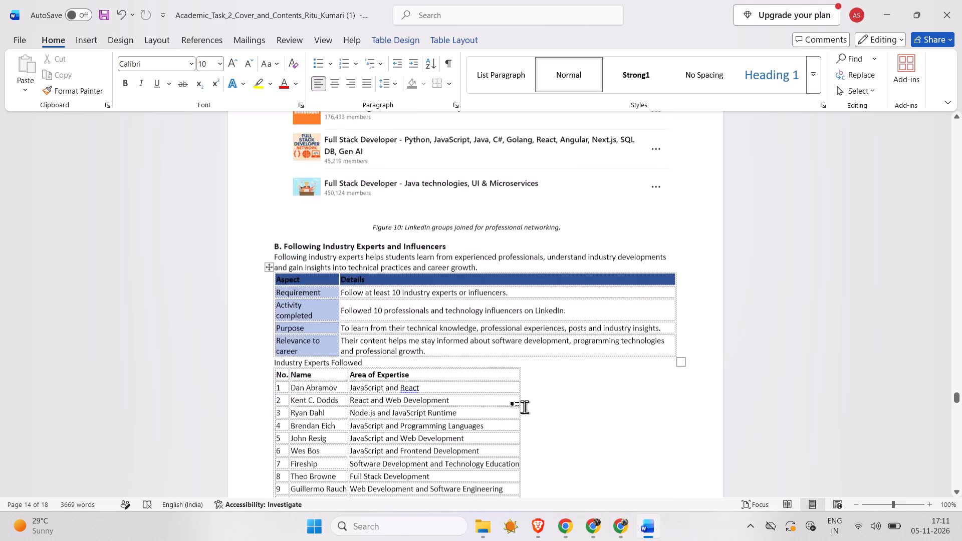
scroll(524, 407, "down", 1)
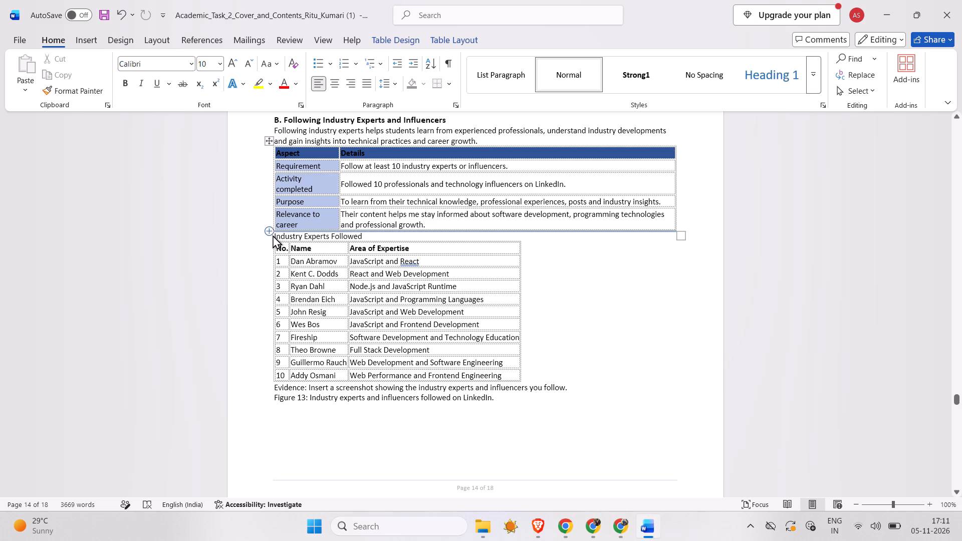
left_click(273, 235)
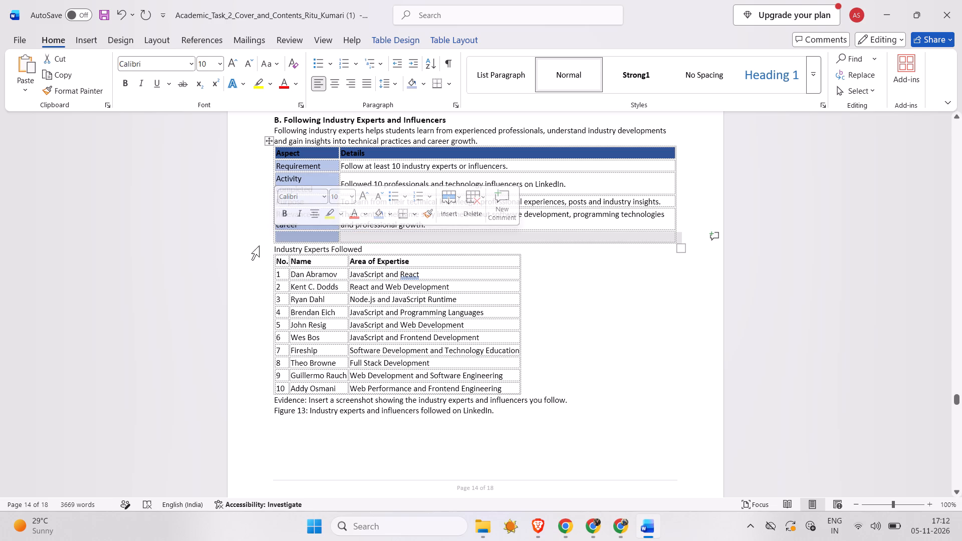
key("ctrl+z")
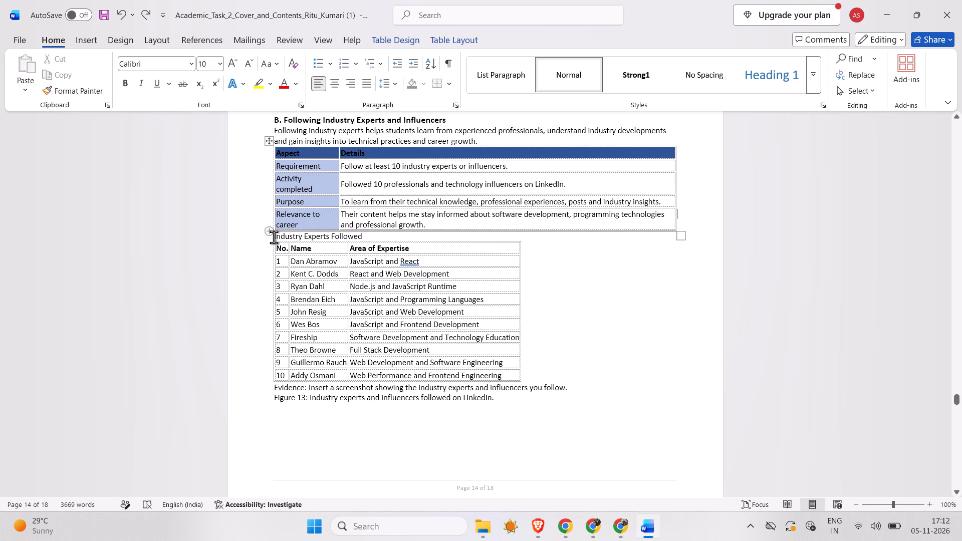
left_click(274, 237)
key("Return")
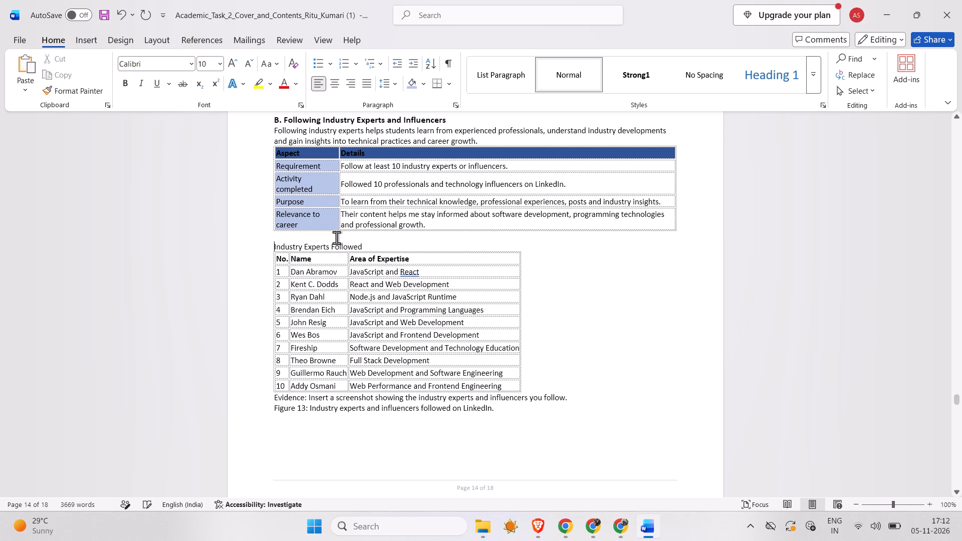
Make the "Industry Experts Followed" label above the experts list bold at font size 11.
left_click_drag(364, 245, 279, 246)
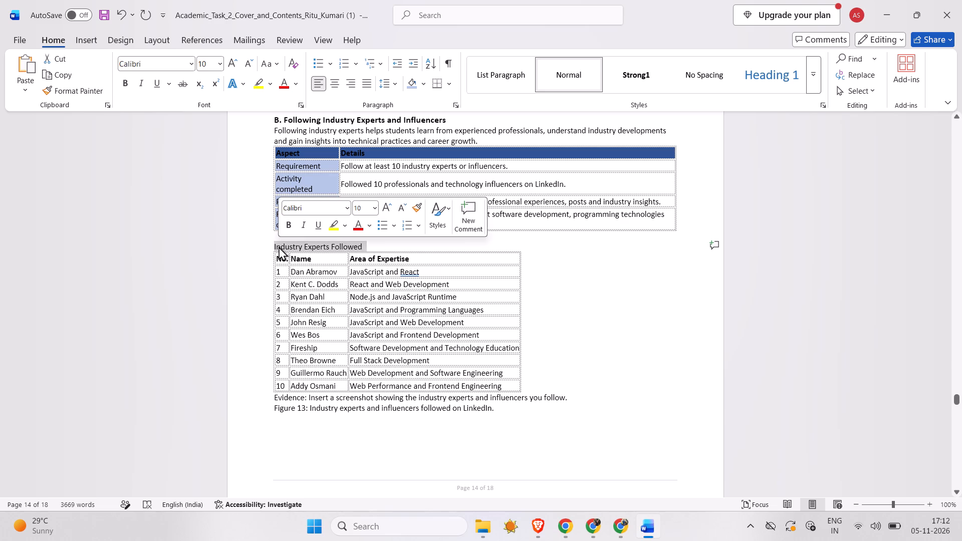
left_click(293, 225)
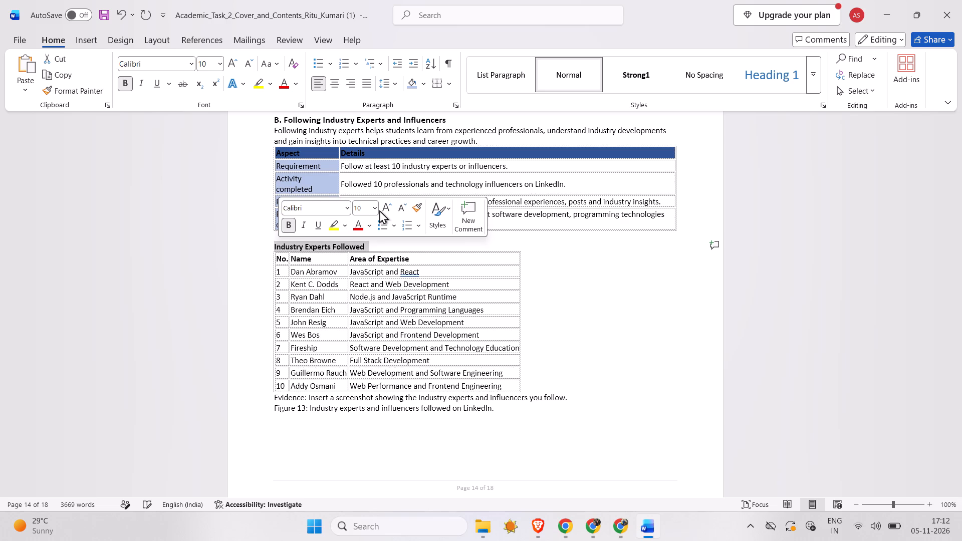
left_click(374, 208)
left_click(365, 270)
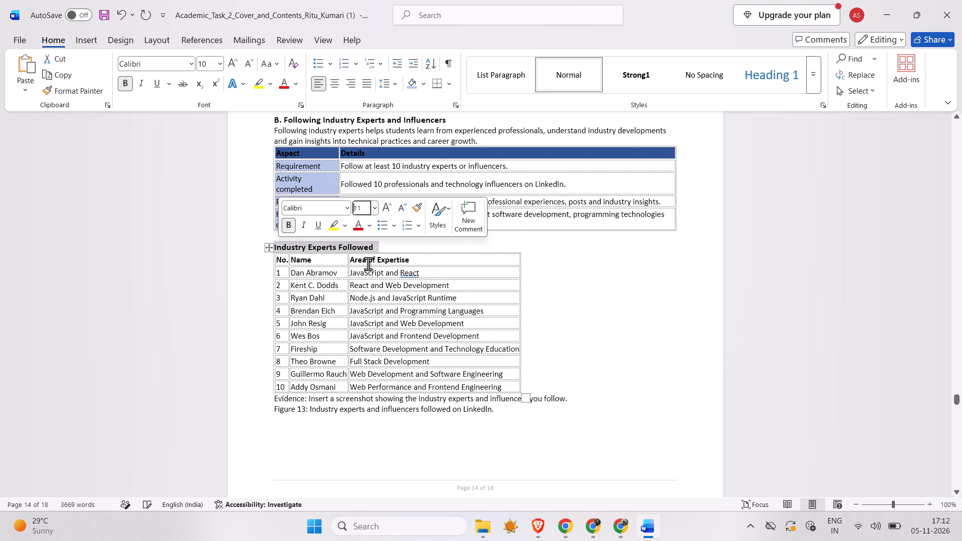
left_click(407, 234)
Widen the Area of Expertise column so the experts list table matches the width of the Aspect/Details table above.
left_click_drag(520, 310, 678, 295)
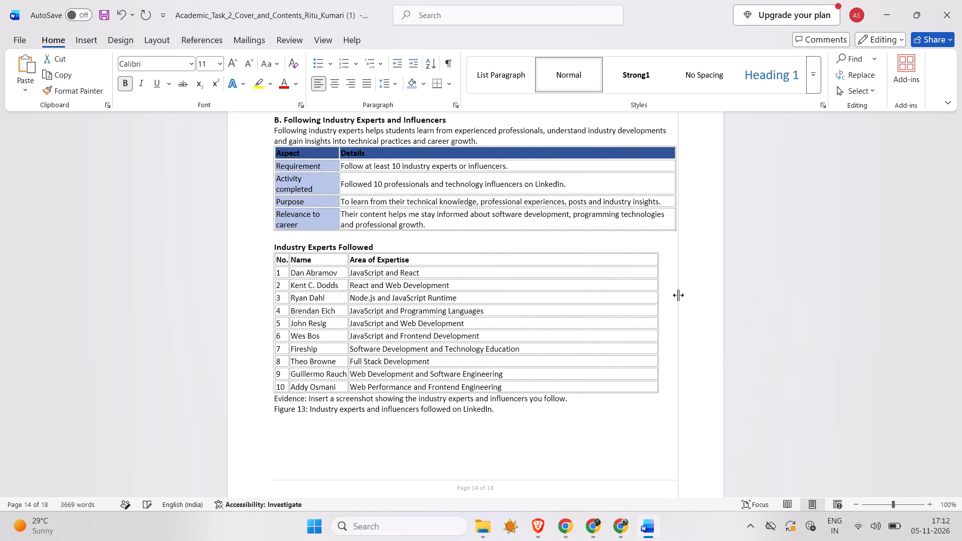
left_click_drag(678, 295, 685, 294)
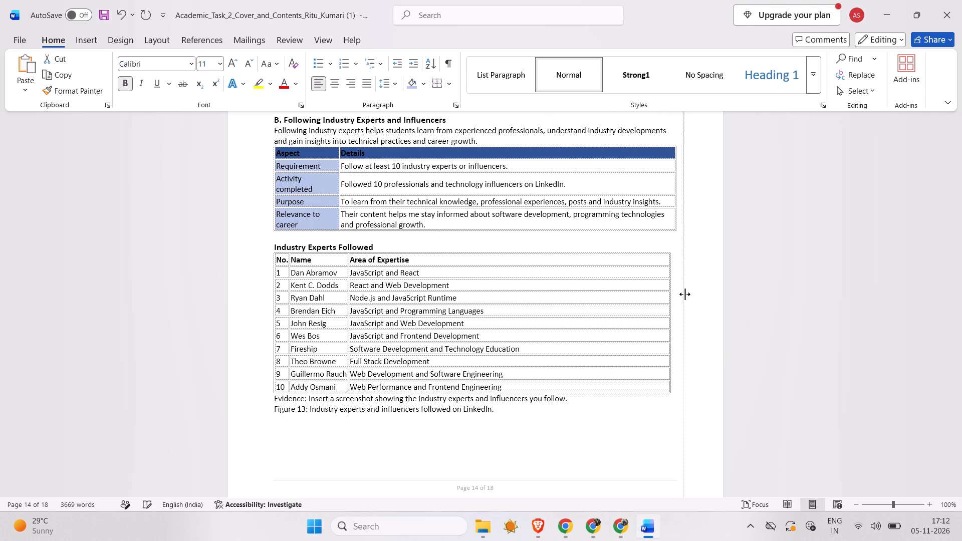
left_click_drag(685, 294, 691, 293)
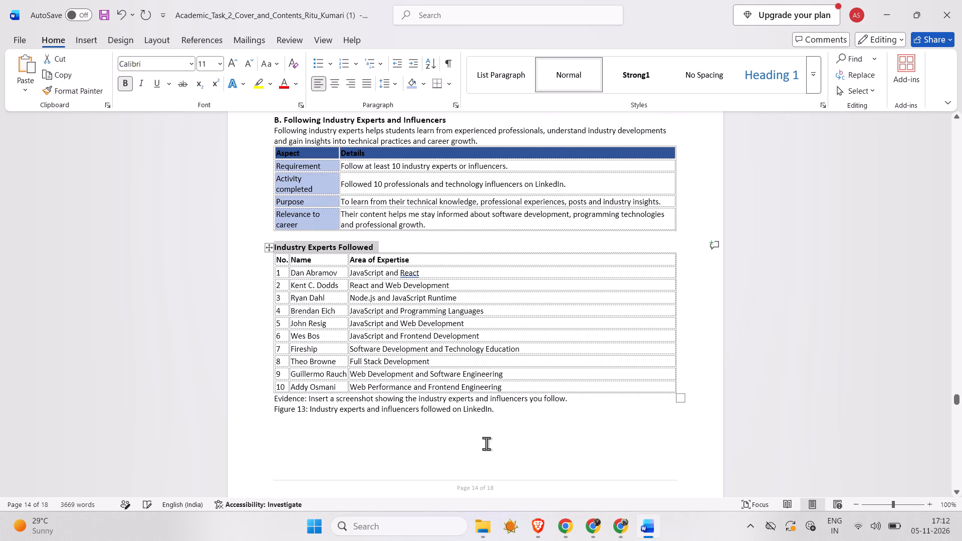
left_click(486, 443)
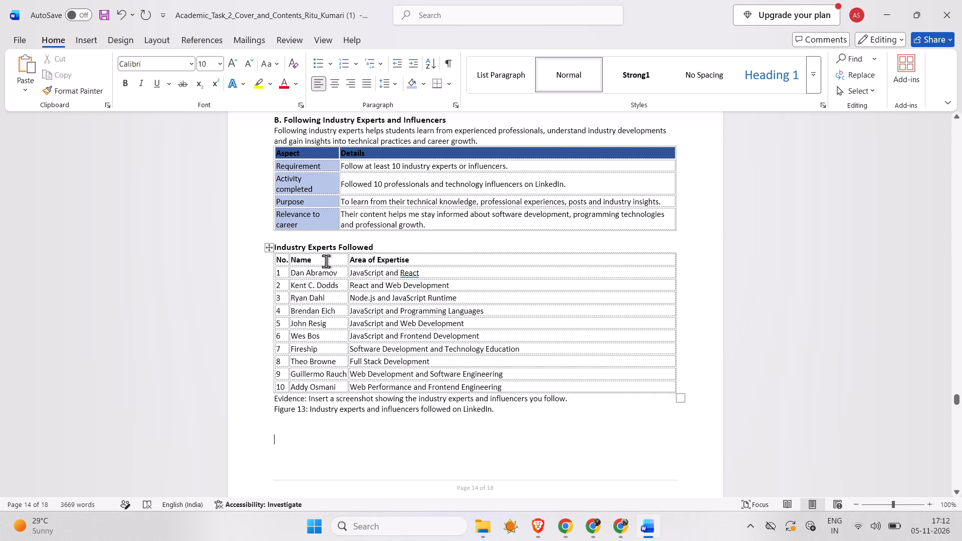
Shade the Name and Area of Expertise header cells of the experts list table dark blue.
left_click_drag(326, 261, 389, 257)
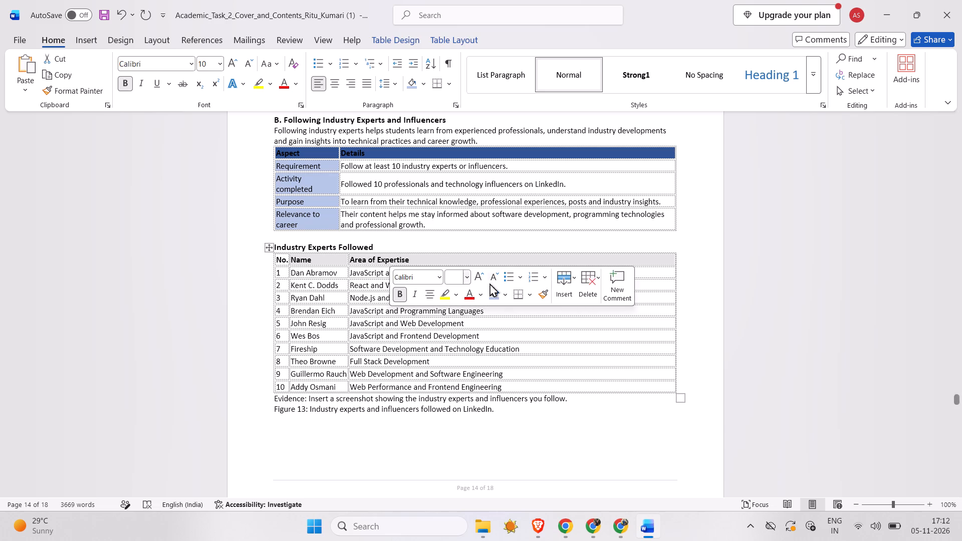
left_click_drag(506, 296, 563, 164)
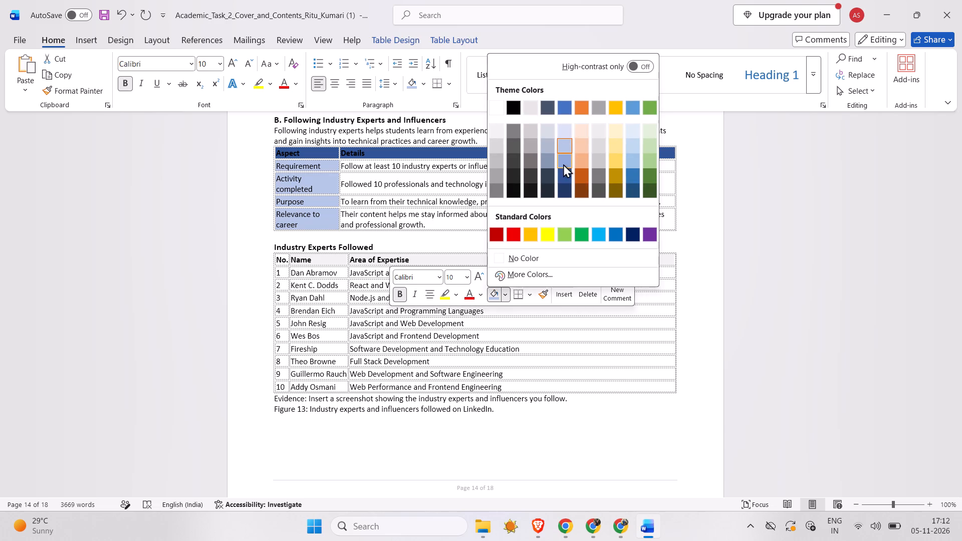
left_click_drag(563, 164, 563, 174)
left_click(563, 174)
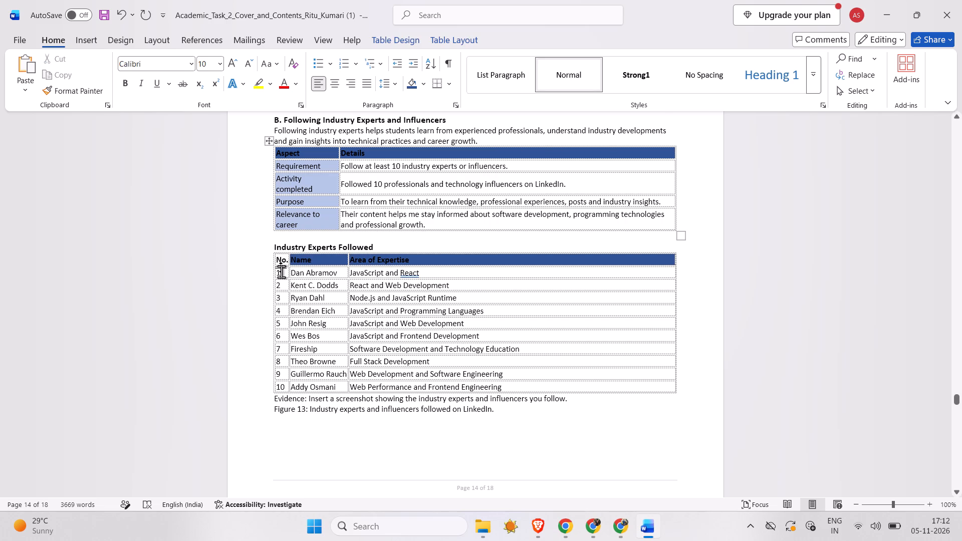
Shade the No. column of the experts list table light blue, from its header through row 10.
left_click_drag(280, 263, 278, 380)
left_click(391, 358)
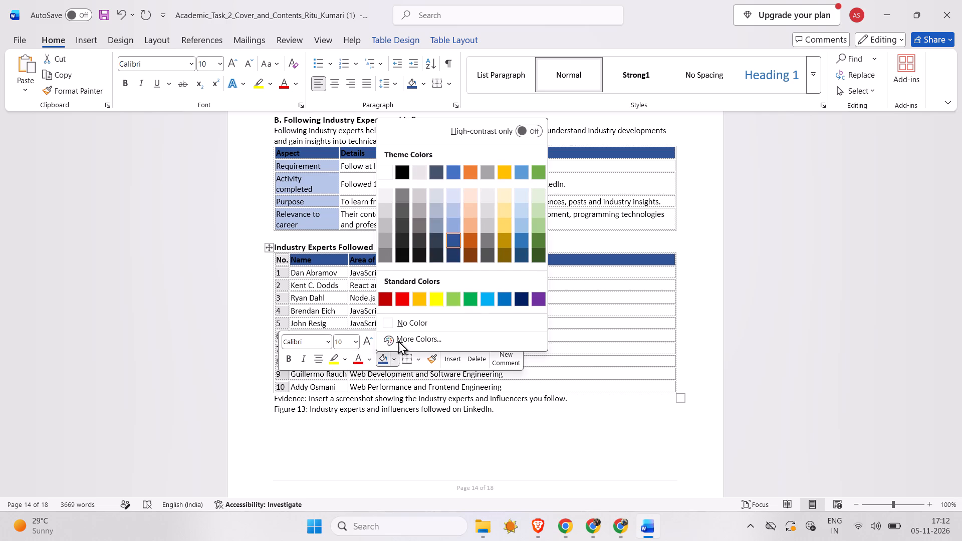
left_click(456, 211)
left_click(195, 383)
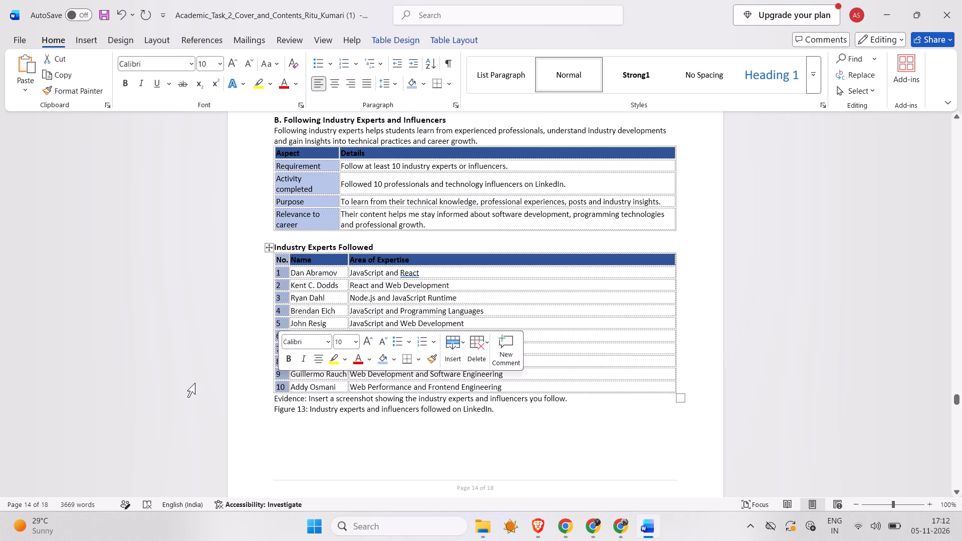
left_click(317, 472)
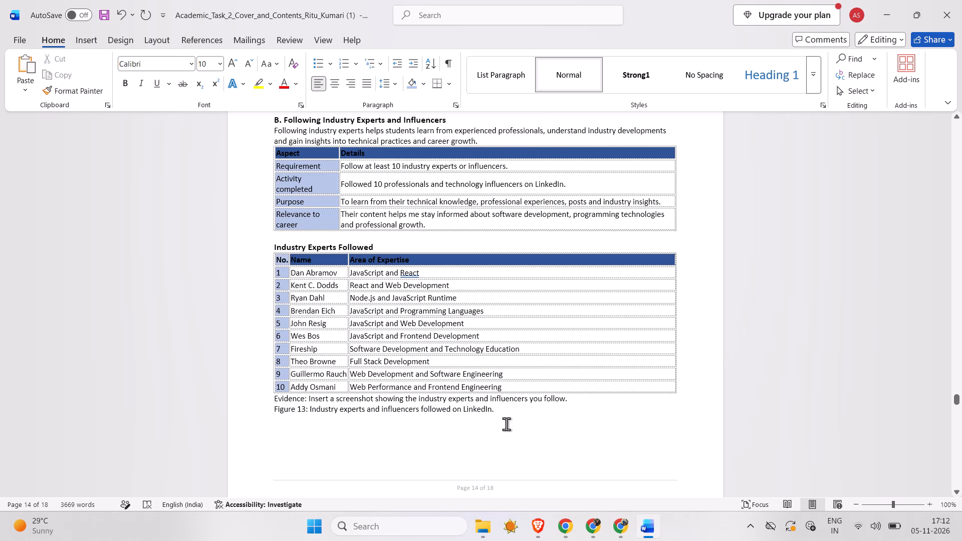
Delete the "Evidence: Insert a screenshot…" placeholder text above the Figure 13 caption.
left_click_drag(587, 403, 263, 414)
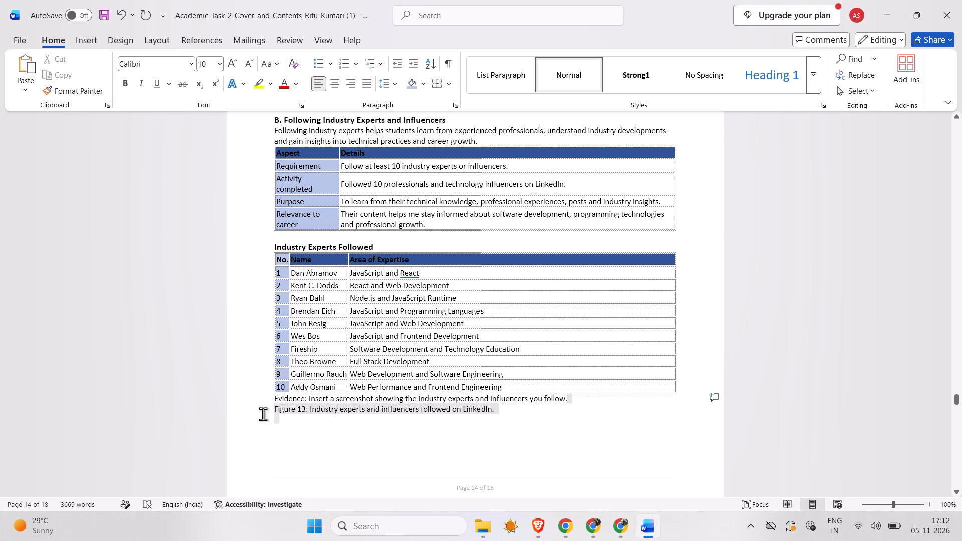
left_click_drag(263, 414, 270, 400)
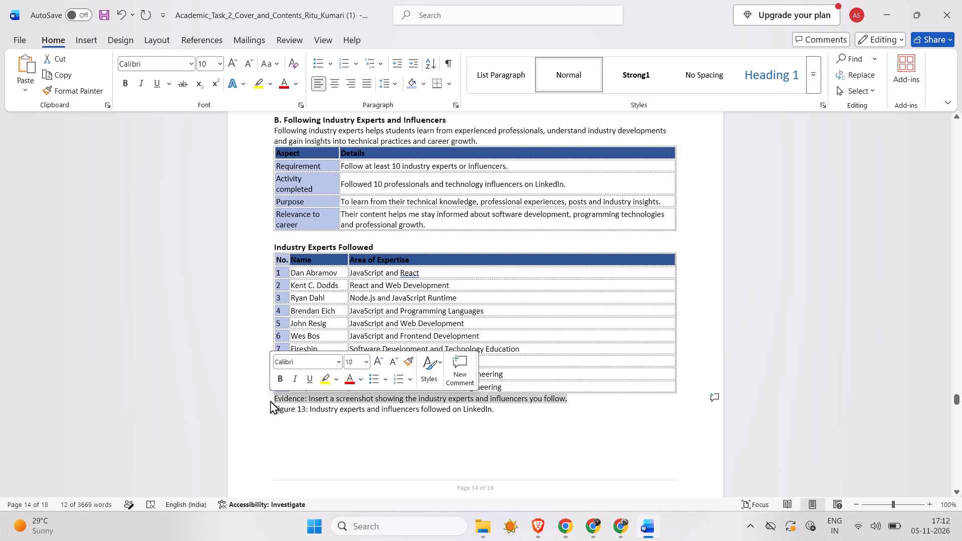
key("Delete")
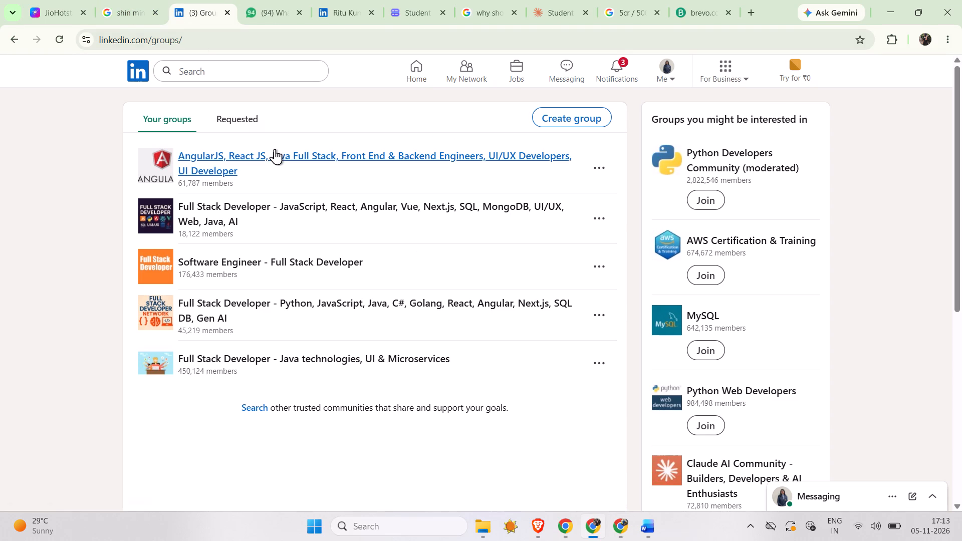
left_click(467, 77)
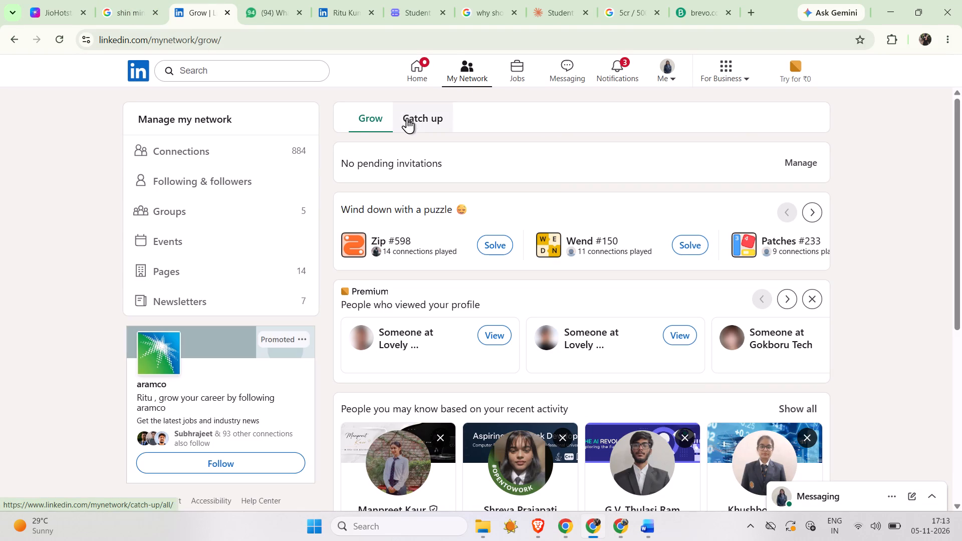
left_click(211, 175)
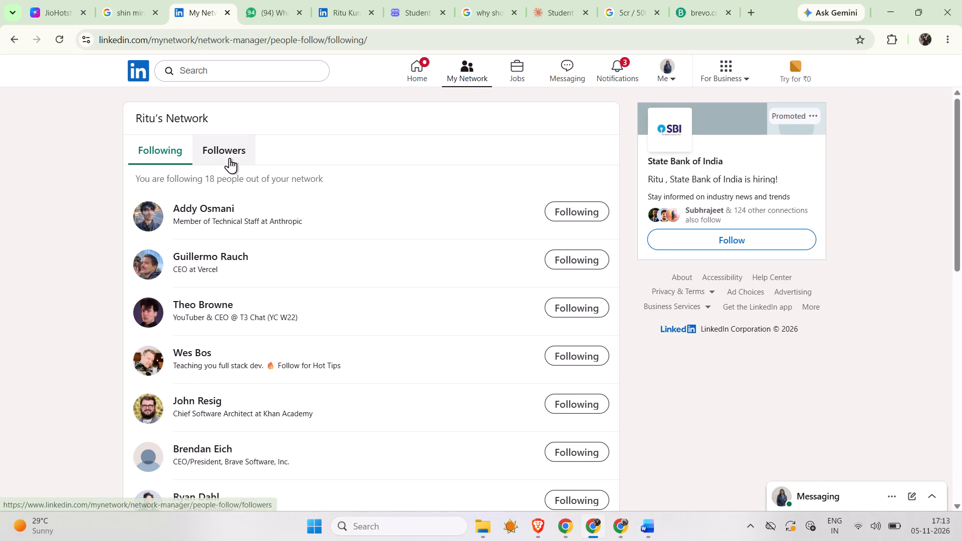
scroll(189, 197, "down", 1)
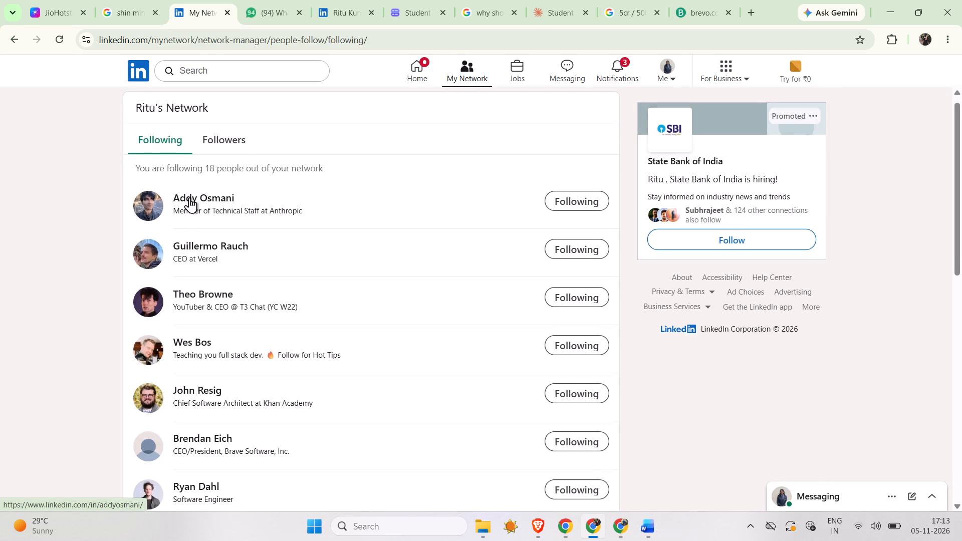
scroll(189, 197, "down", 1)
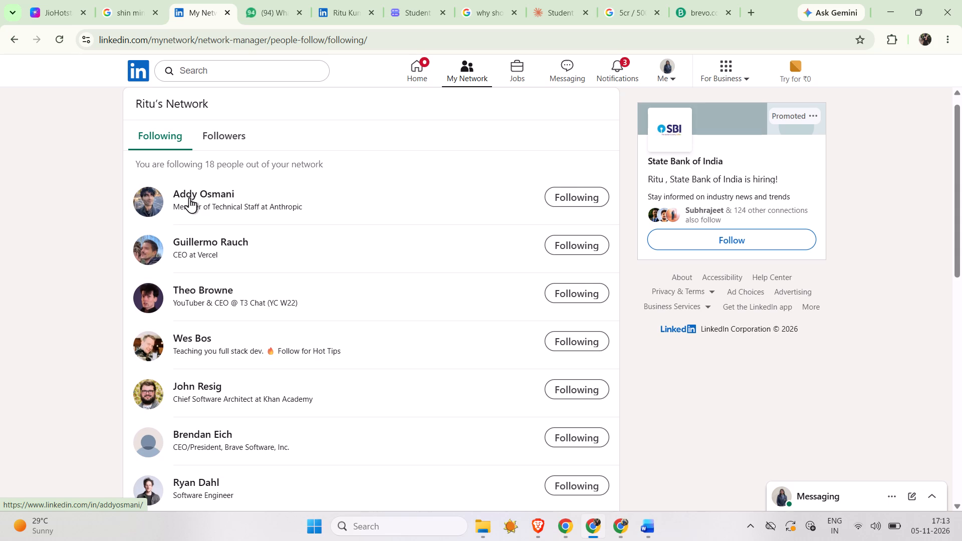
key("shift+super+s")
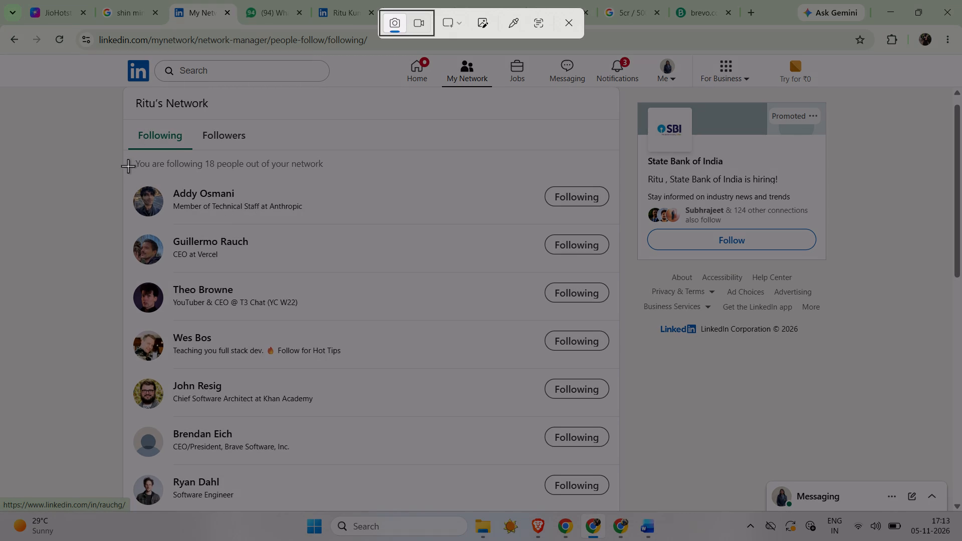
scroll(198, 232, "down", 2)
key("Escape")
Capture a screen snip of the LinkedIn Following list covering the entries from Guillermo Rauch through Dan Abramov.
scroll(198, 232, "down", 1)
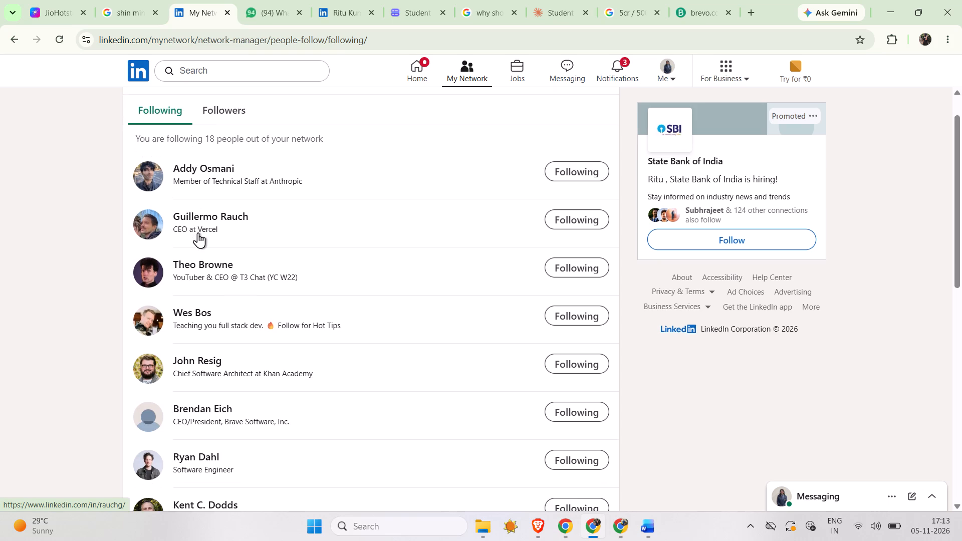
scroll(198, 232, "down", 1)
scroll(198, 232, "up", 1)
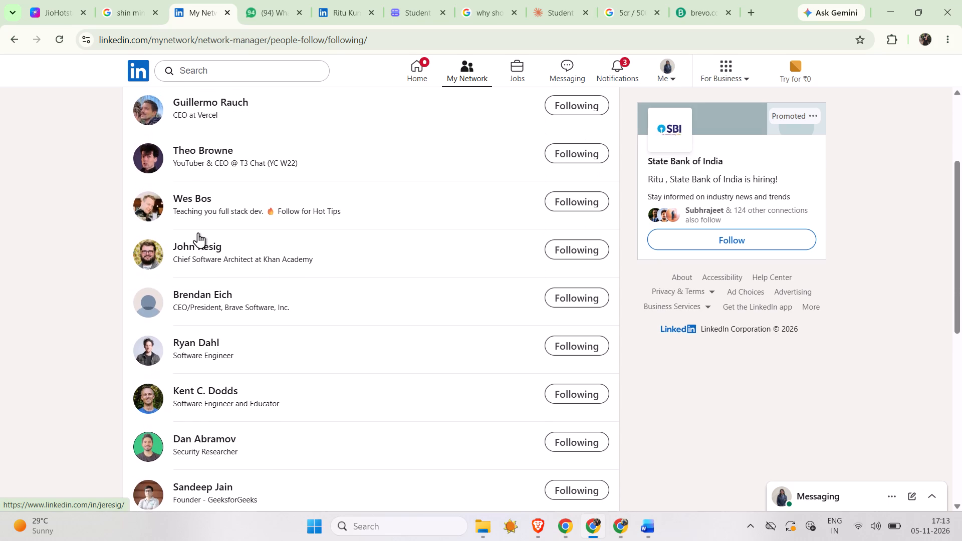
scroll(198, 232, "up", 1)
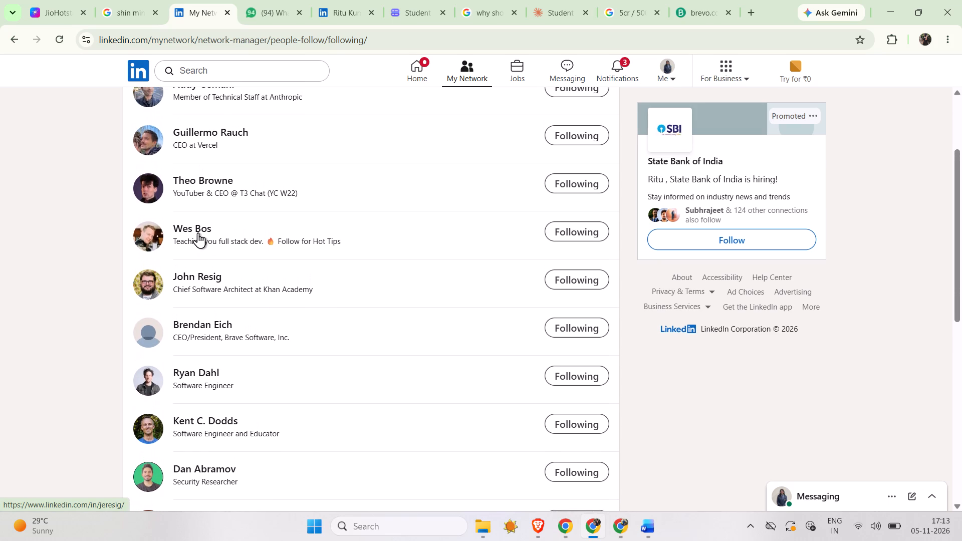
scroll(198, 232, "up", 1)
key("shift+super+s")
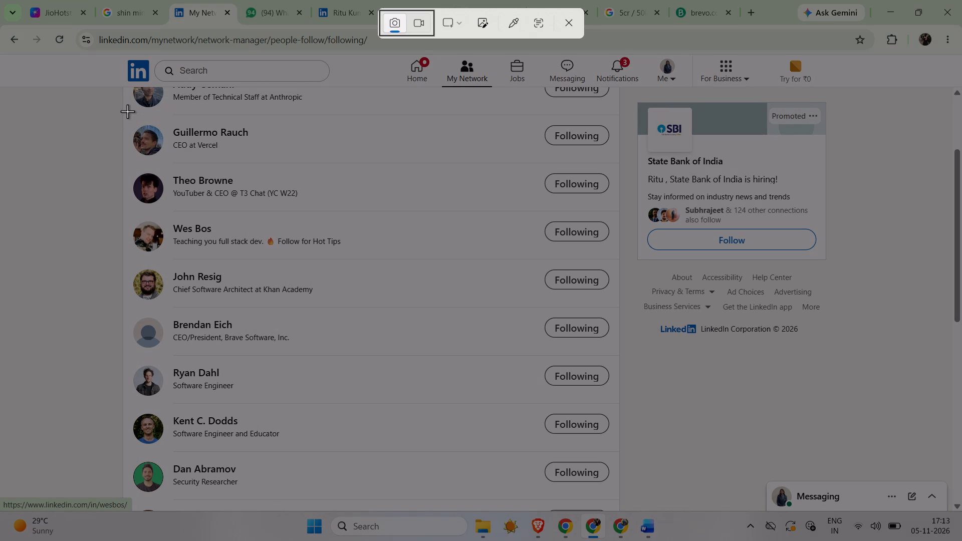
left_click_drag(127, 118, 523, 487)
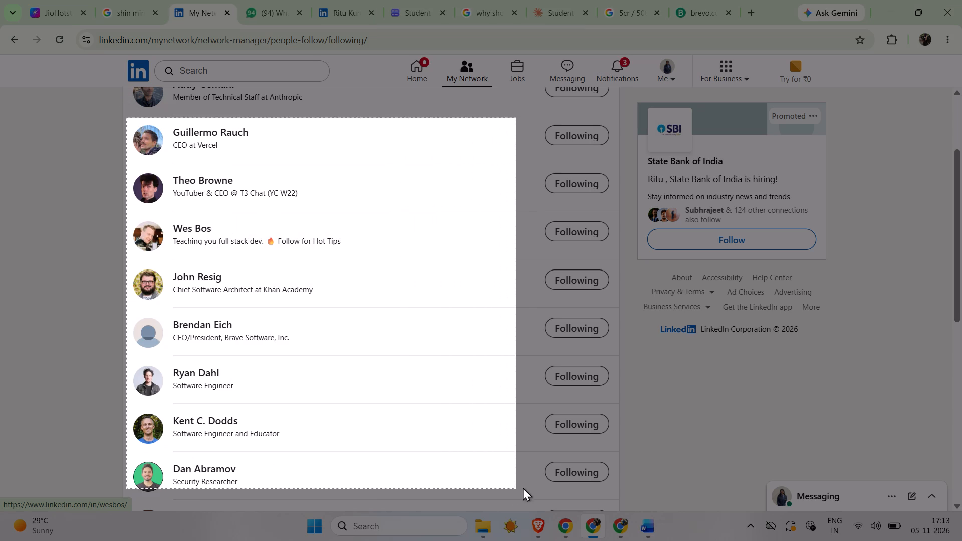
Extend the snip area to include the Following buttons beside the entries from Guillermo Rauch through Dan Abramov.
left_click_drag(523, 487, 615, 500)
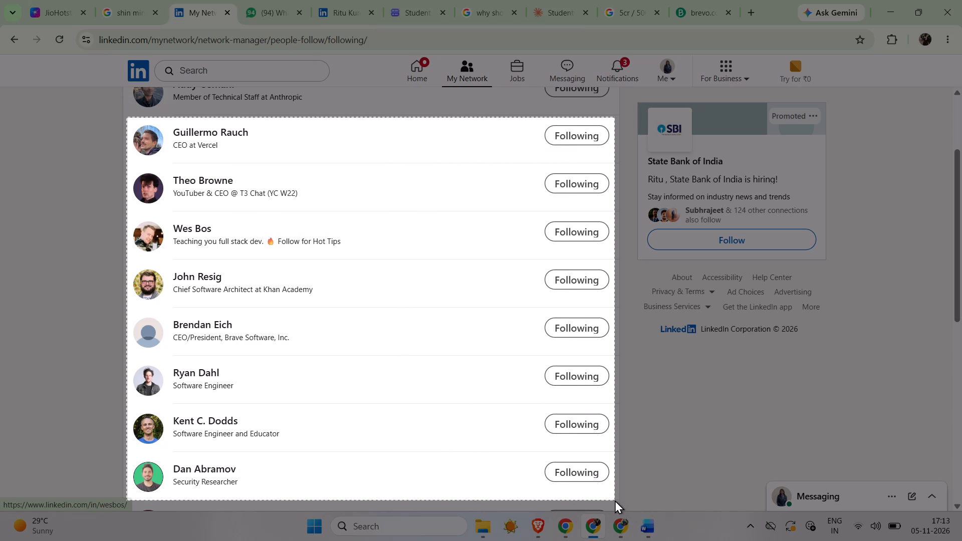
left_click_drag(615, 500, 617, 500)
Switch to the Word report and paste the Following-list snip above the Figure 13 caption.
left_click(651, 530)
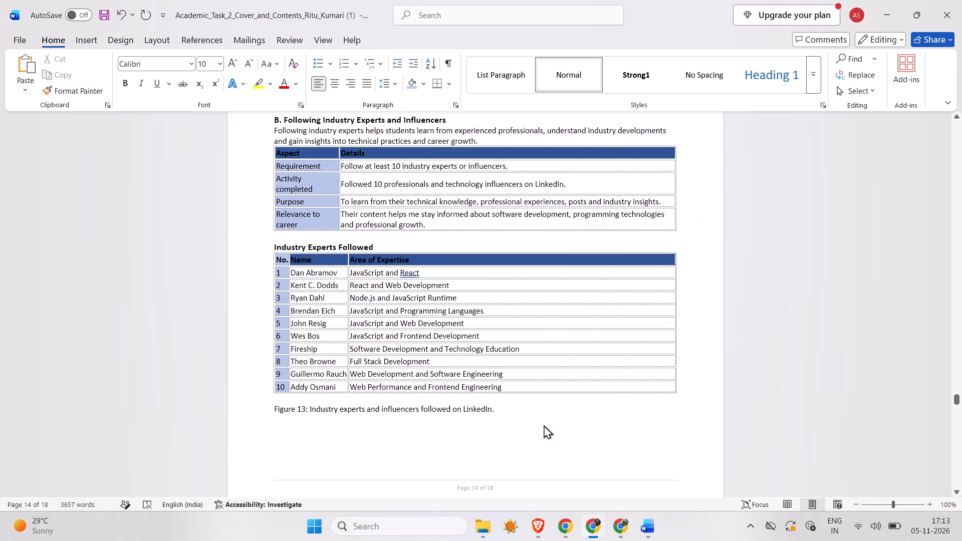
key("ctrl+v")
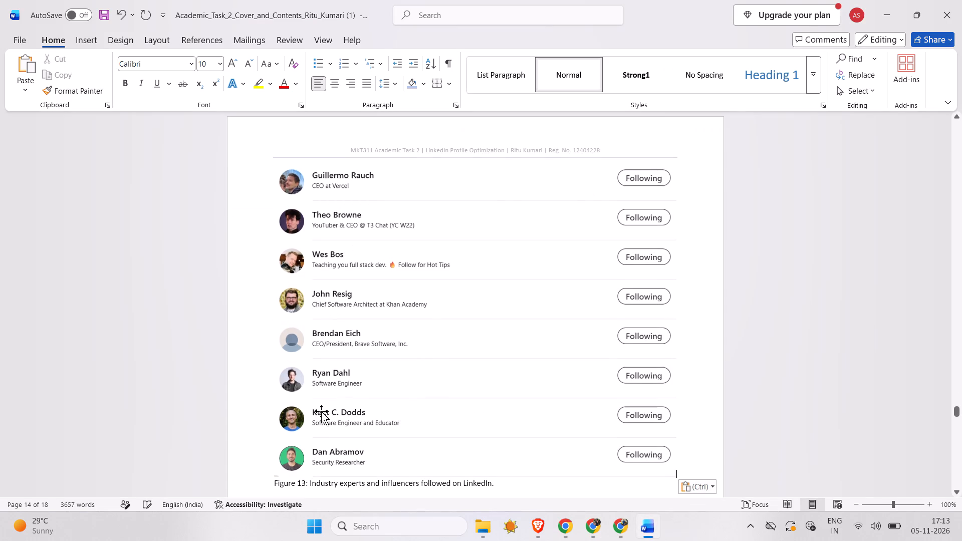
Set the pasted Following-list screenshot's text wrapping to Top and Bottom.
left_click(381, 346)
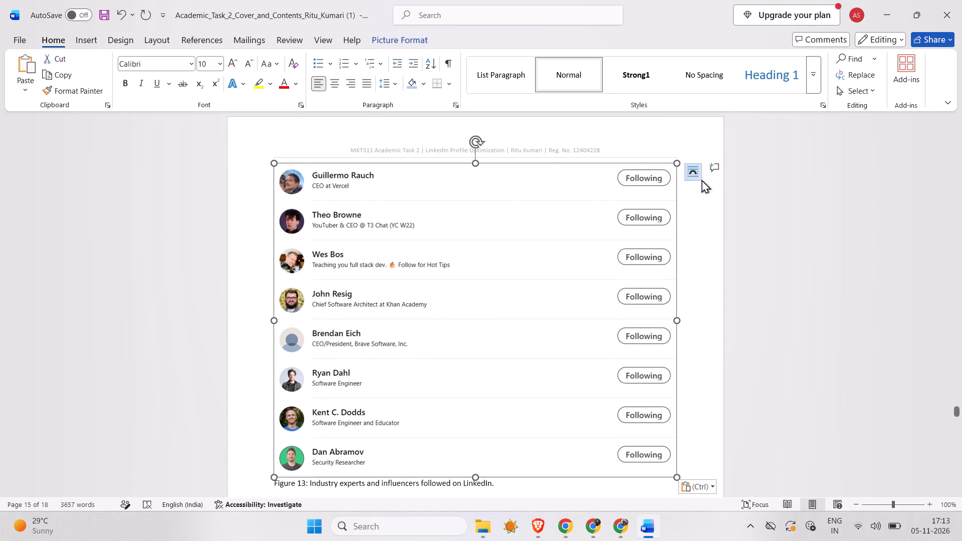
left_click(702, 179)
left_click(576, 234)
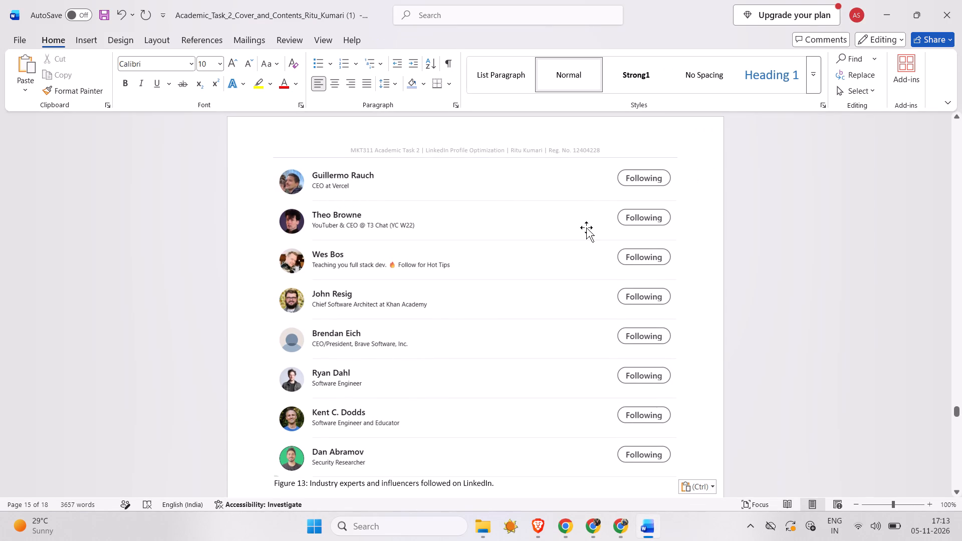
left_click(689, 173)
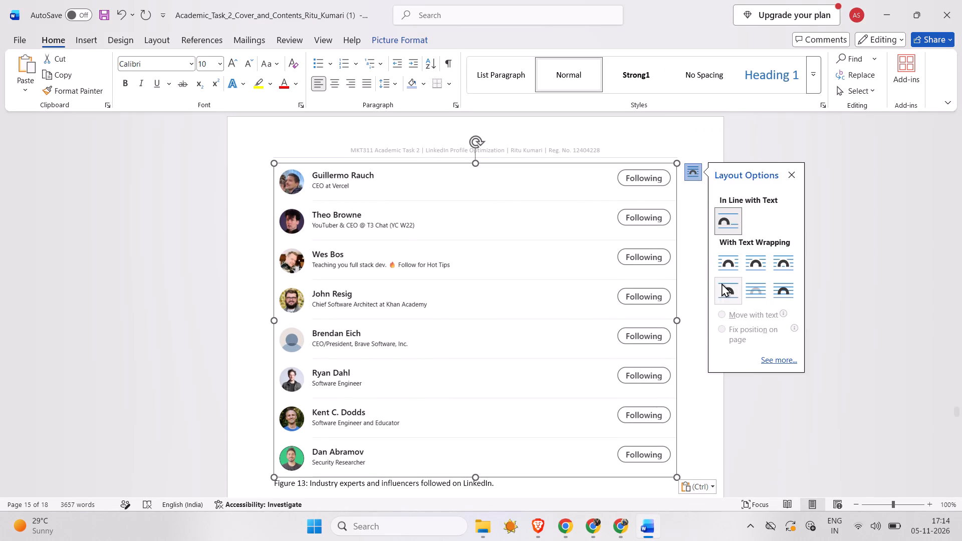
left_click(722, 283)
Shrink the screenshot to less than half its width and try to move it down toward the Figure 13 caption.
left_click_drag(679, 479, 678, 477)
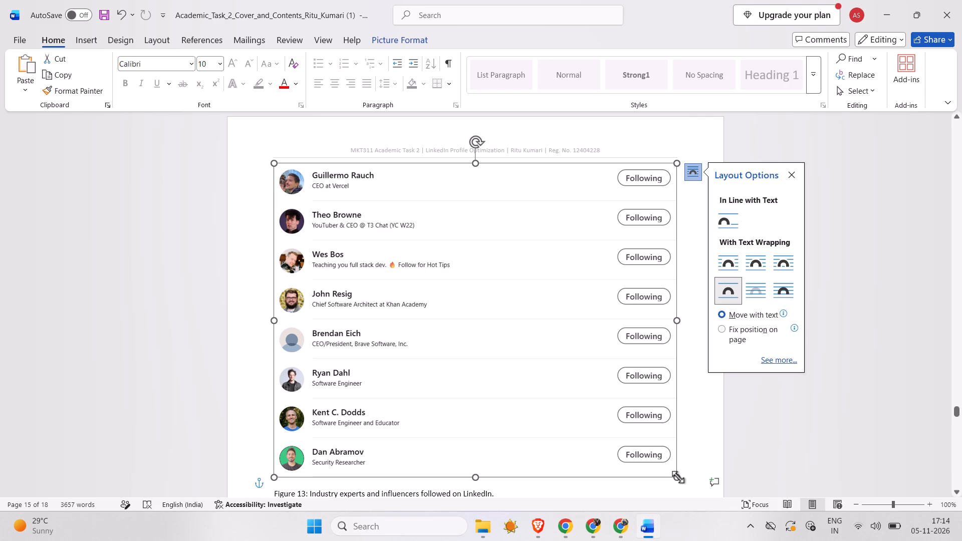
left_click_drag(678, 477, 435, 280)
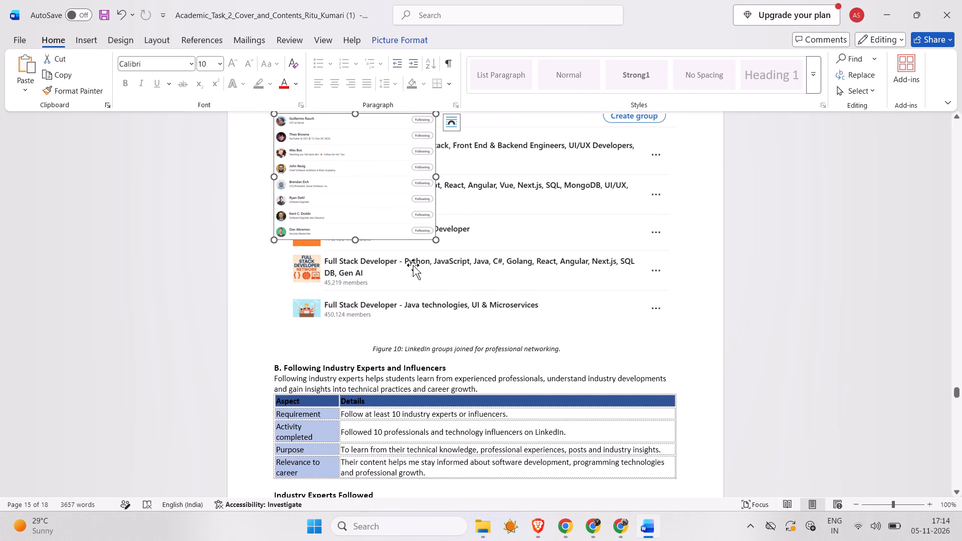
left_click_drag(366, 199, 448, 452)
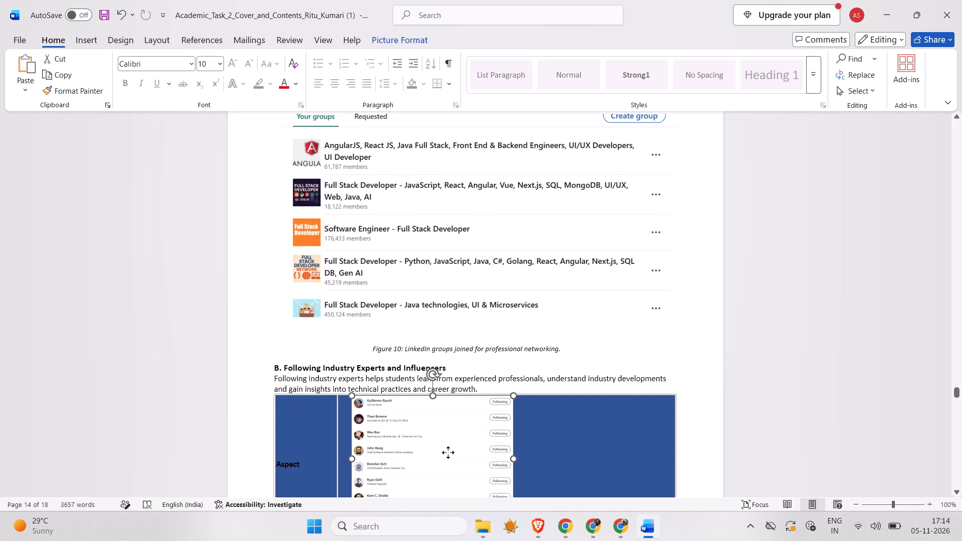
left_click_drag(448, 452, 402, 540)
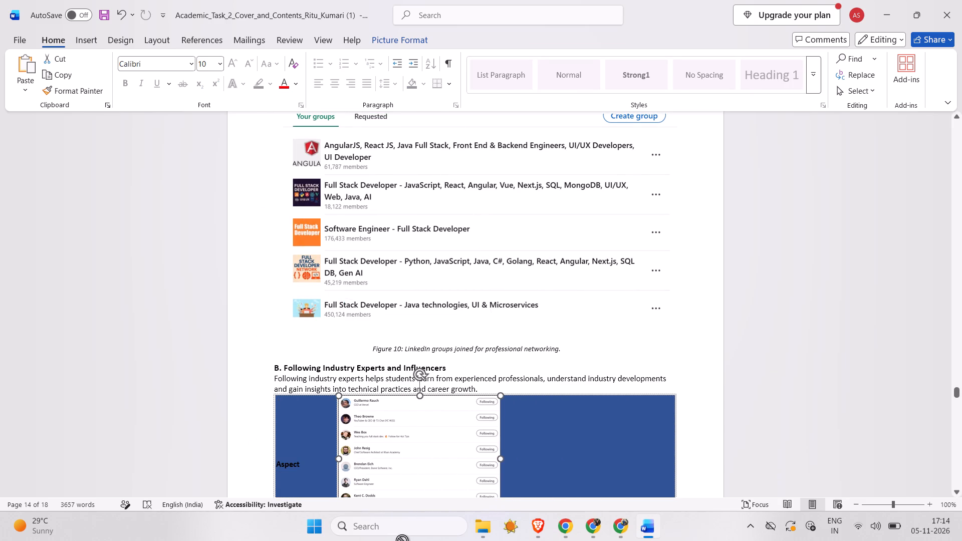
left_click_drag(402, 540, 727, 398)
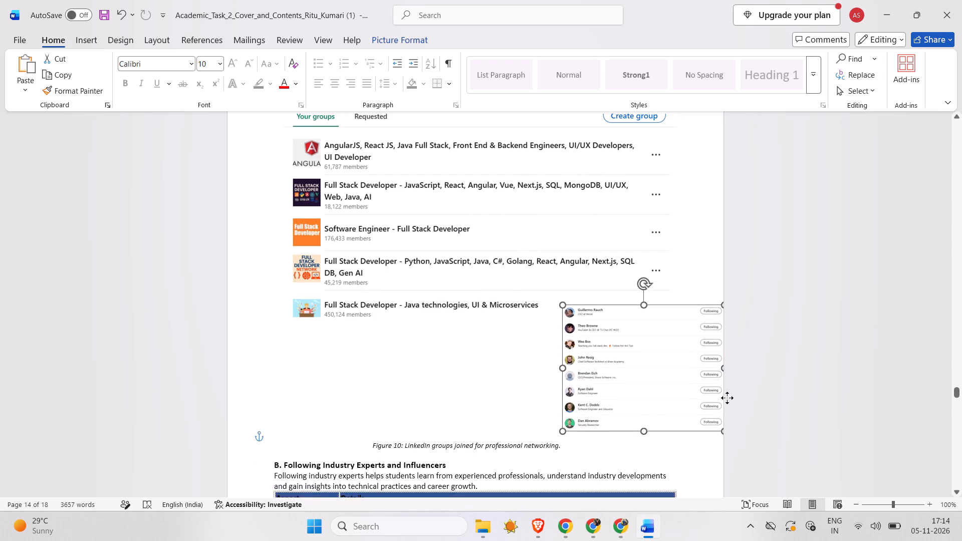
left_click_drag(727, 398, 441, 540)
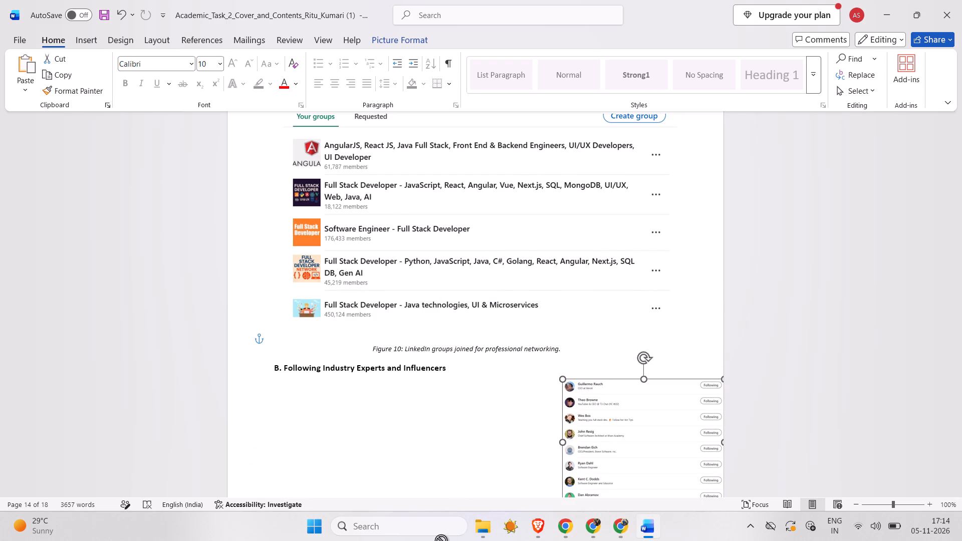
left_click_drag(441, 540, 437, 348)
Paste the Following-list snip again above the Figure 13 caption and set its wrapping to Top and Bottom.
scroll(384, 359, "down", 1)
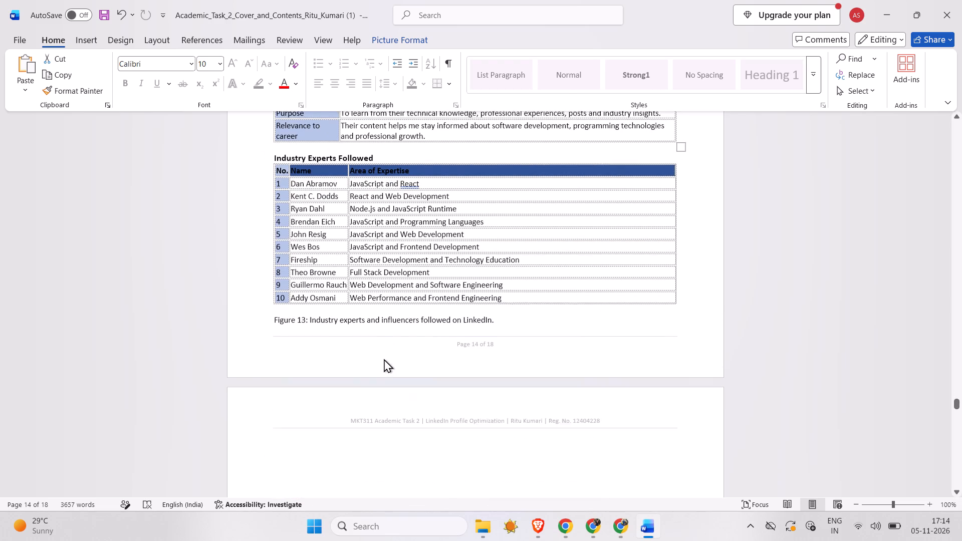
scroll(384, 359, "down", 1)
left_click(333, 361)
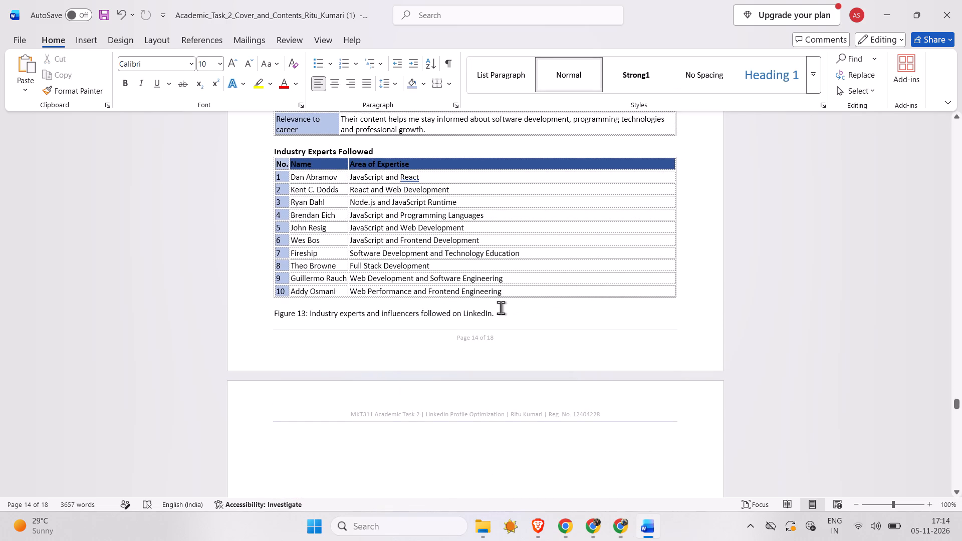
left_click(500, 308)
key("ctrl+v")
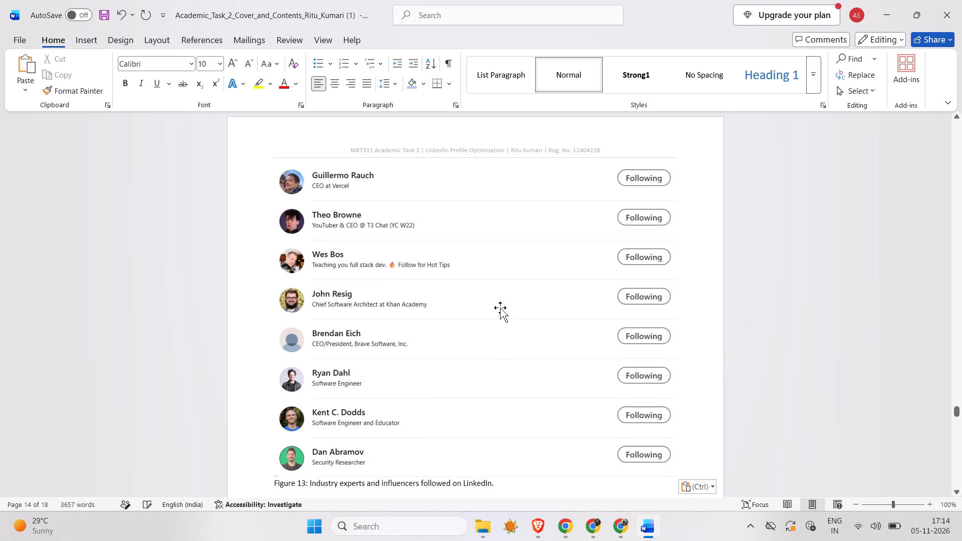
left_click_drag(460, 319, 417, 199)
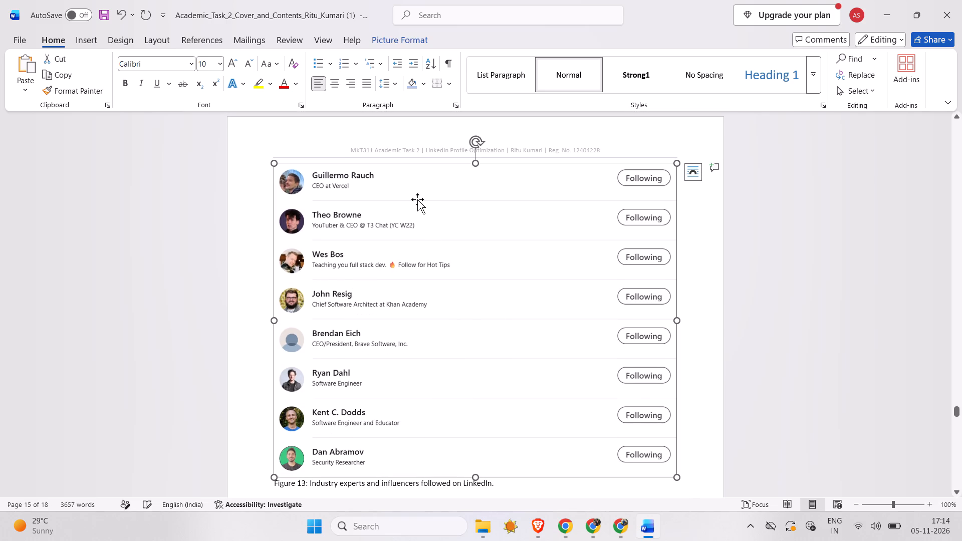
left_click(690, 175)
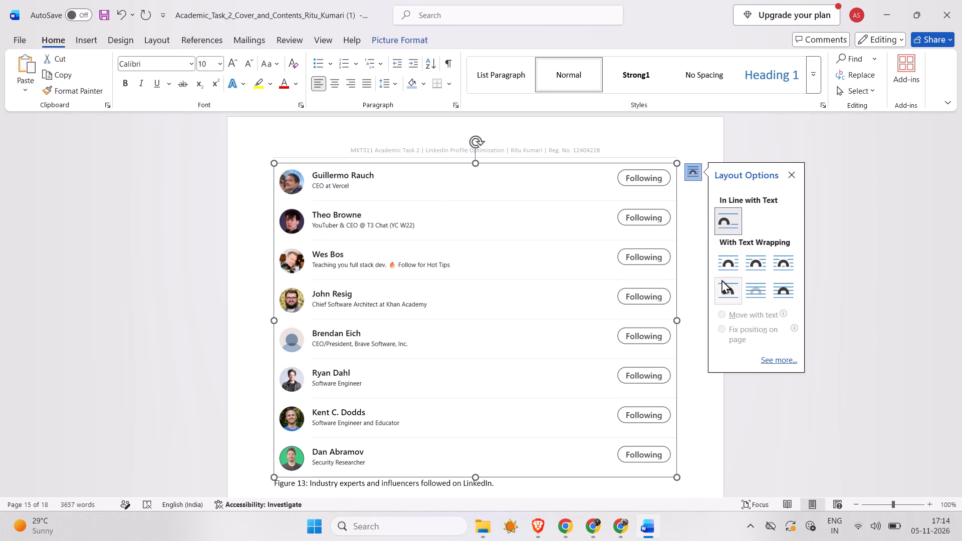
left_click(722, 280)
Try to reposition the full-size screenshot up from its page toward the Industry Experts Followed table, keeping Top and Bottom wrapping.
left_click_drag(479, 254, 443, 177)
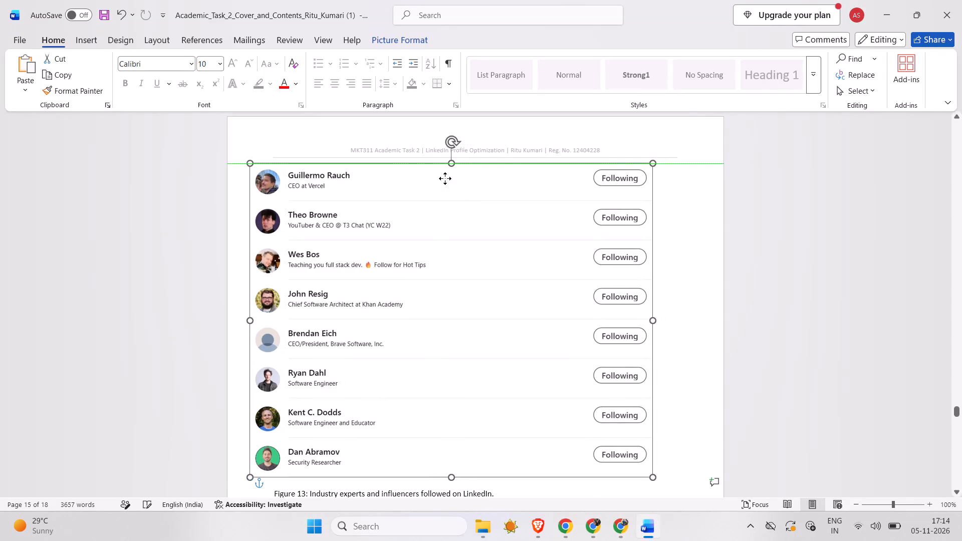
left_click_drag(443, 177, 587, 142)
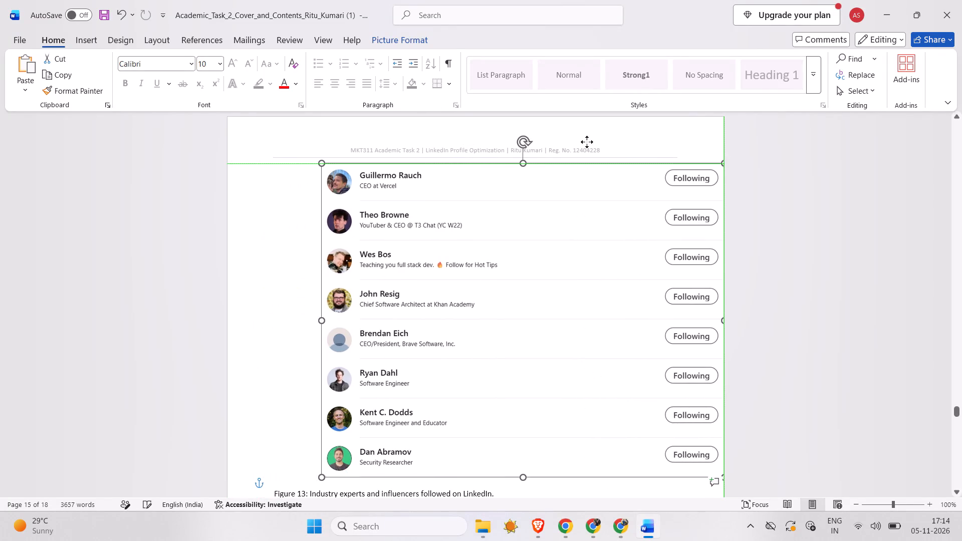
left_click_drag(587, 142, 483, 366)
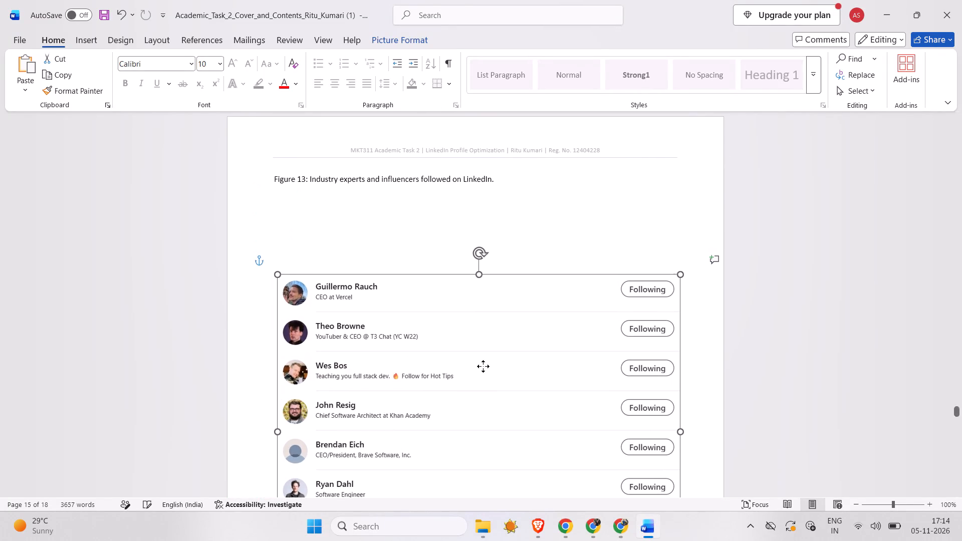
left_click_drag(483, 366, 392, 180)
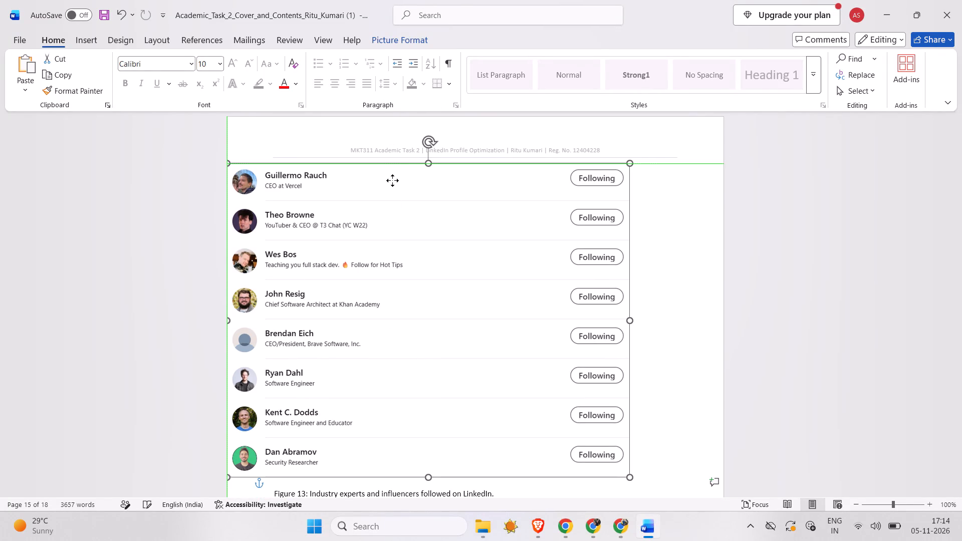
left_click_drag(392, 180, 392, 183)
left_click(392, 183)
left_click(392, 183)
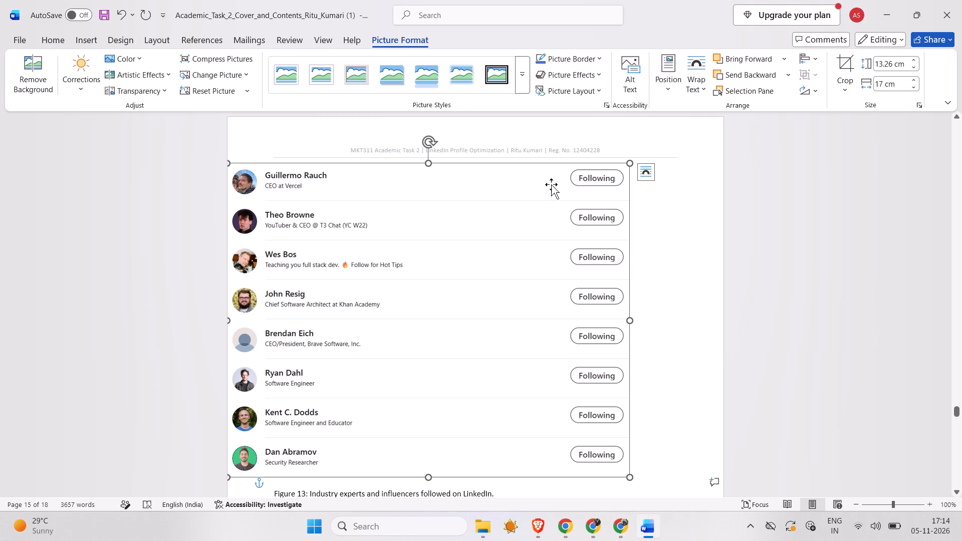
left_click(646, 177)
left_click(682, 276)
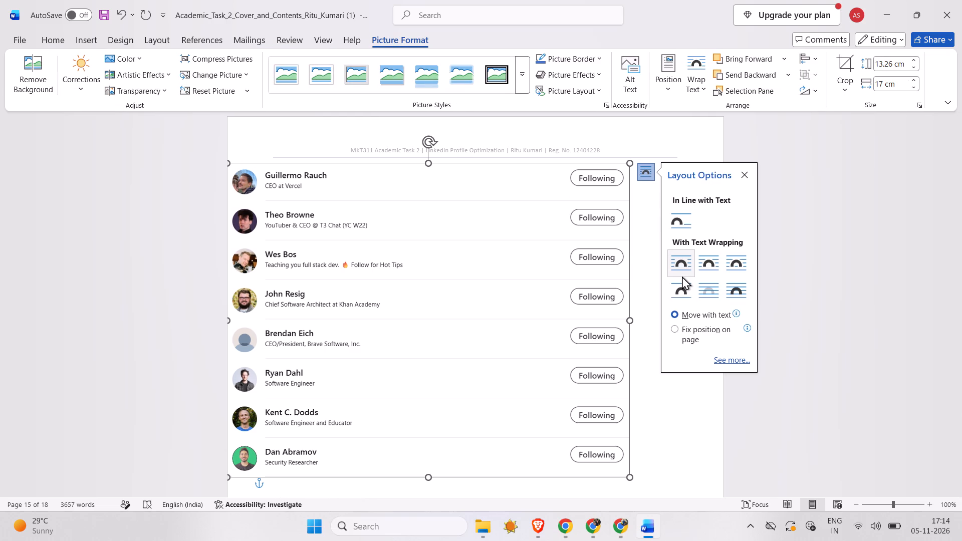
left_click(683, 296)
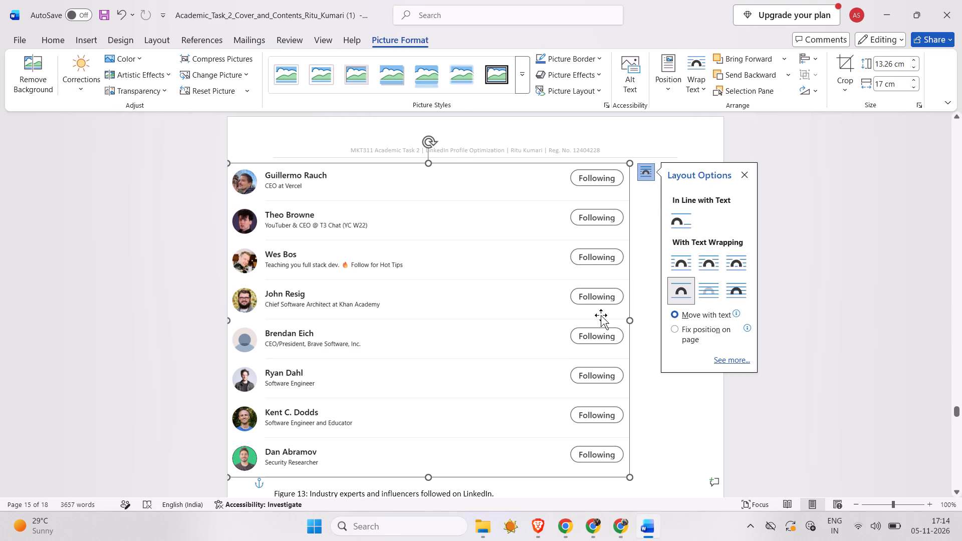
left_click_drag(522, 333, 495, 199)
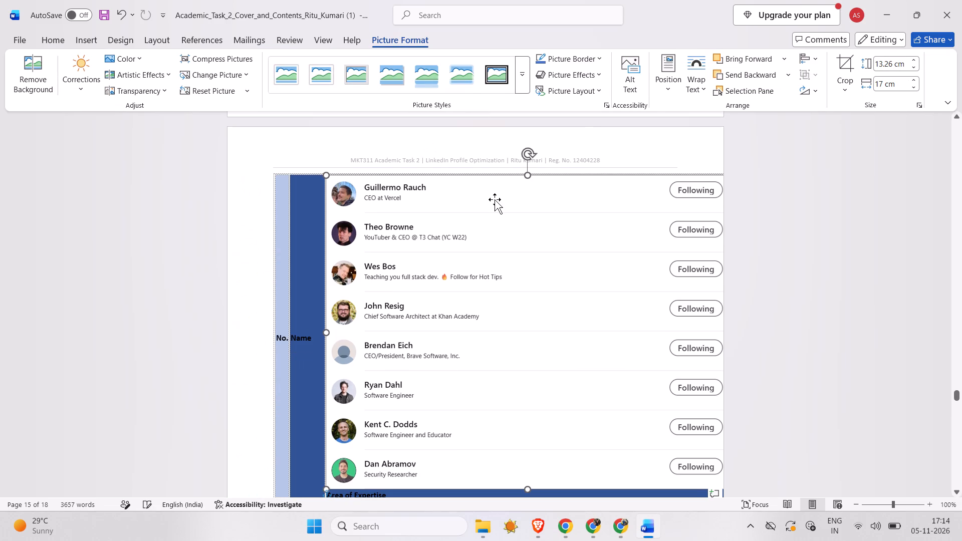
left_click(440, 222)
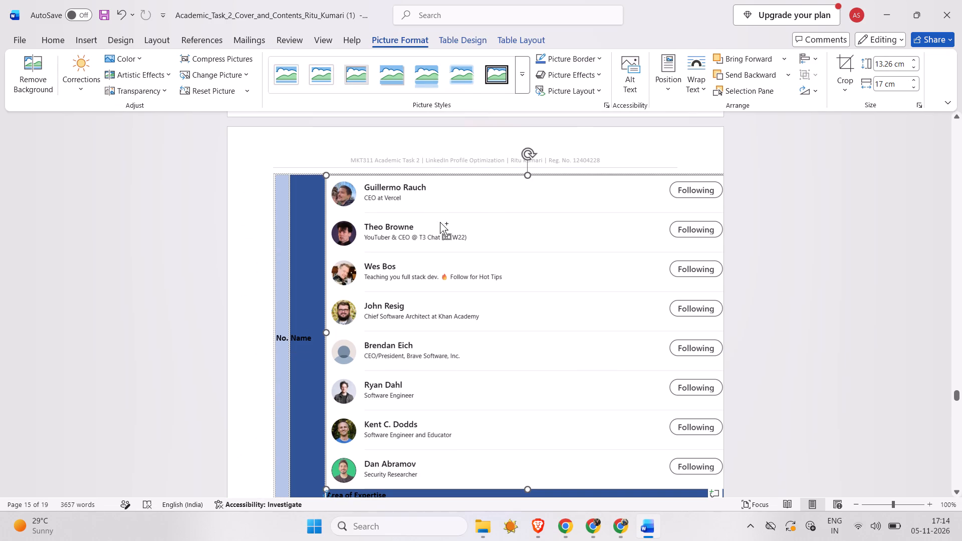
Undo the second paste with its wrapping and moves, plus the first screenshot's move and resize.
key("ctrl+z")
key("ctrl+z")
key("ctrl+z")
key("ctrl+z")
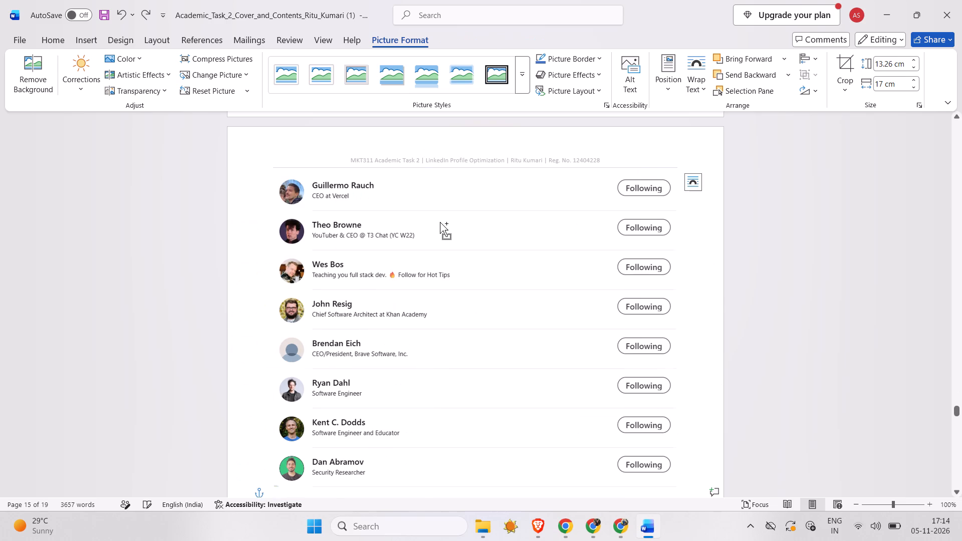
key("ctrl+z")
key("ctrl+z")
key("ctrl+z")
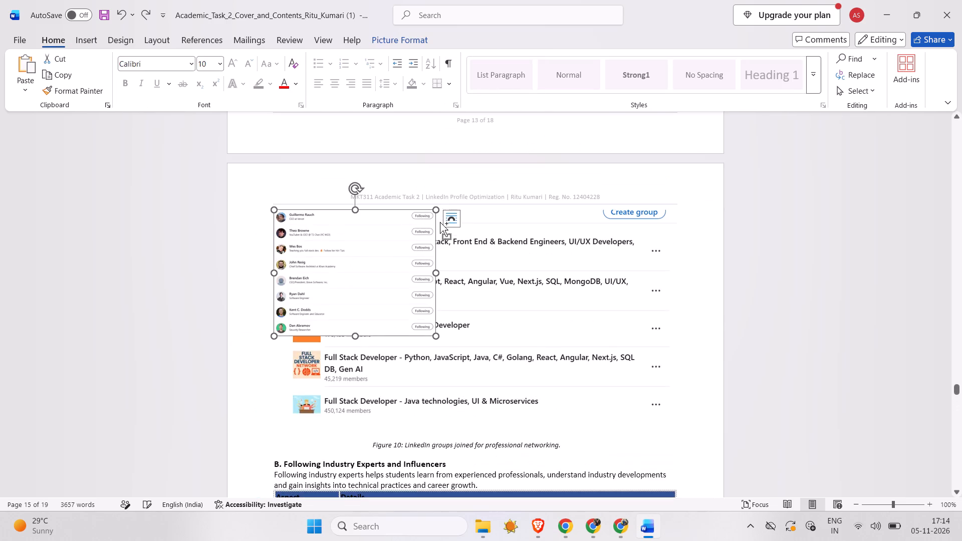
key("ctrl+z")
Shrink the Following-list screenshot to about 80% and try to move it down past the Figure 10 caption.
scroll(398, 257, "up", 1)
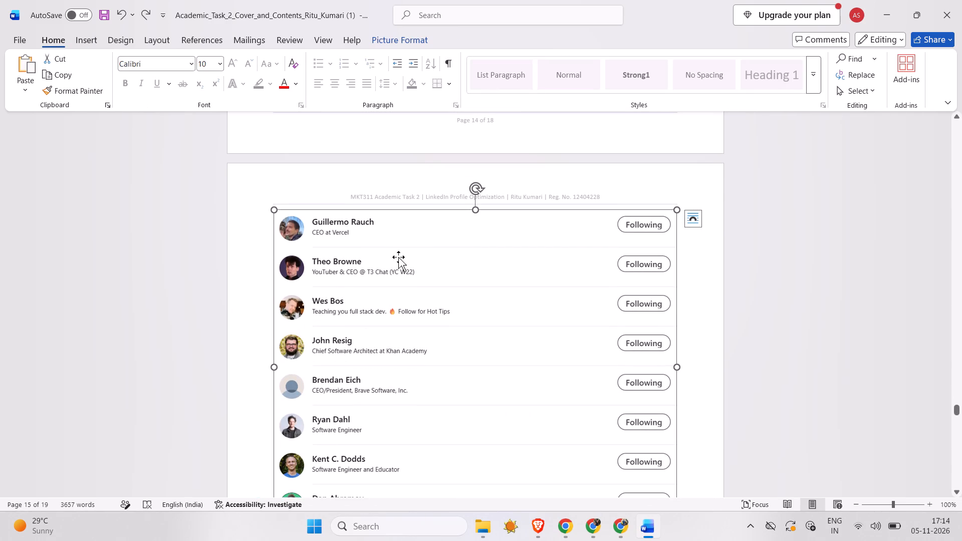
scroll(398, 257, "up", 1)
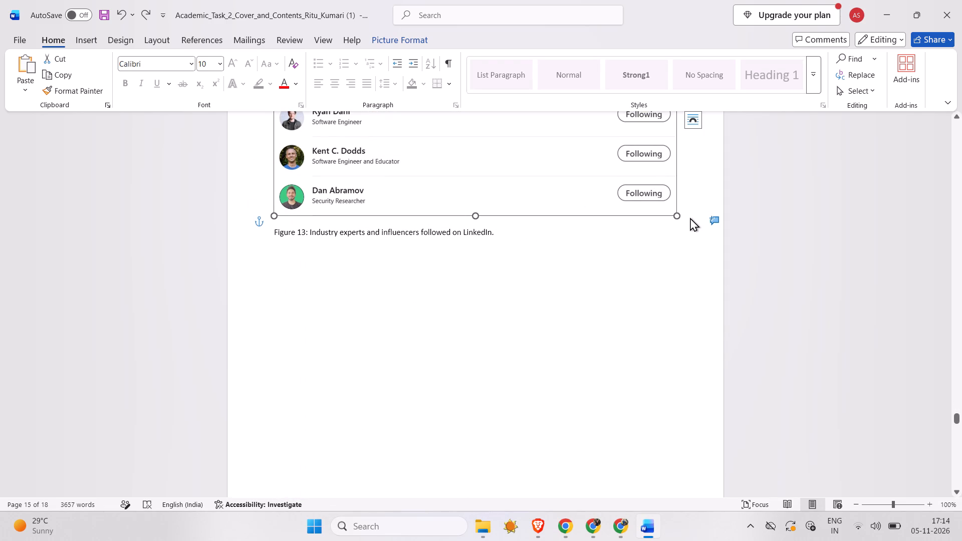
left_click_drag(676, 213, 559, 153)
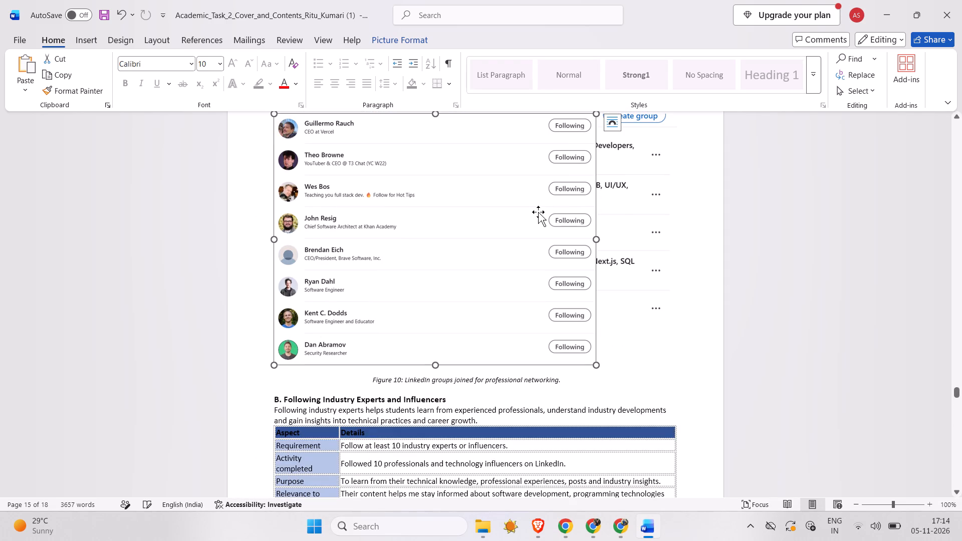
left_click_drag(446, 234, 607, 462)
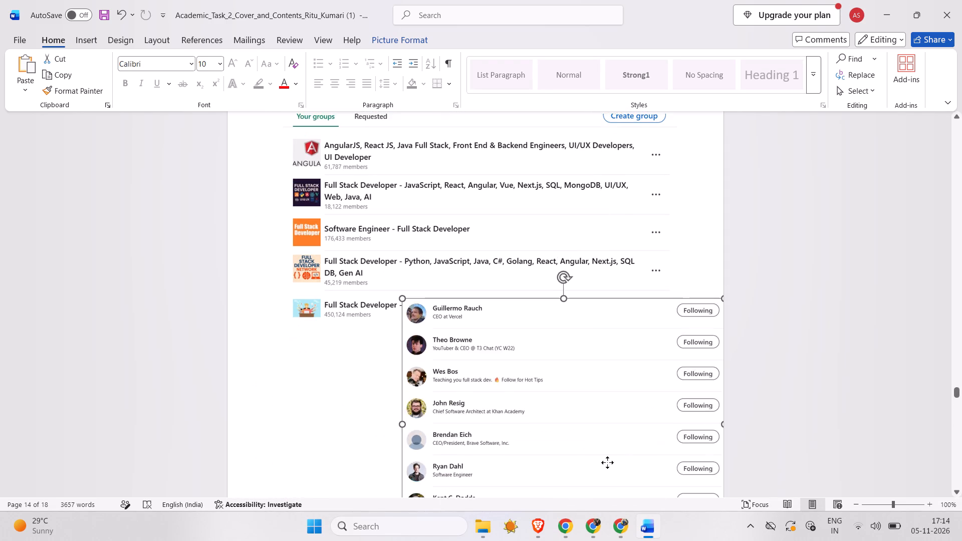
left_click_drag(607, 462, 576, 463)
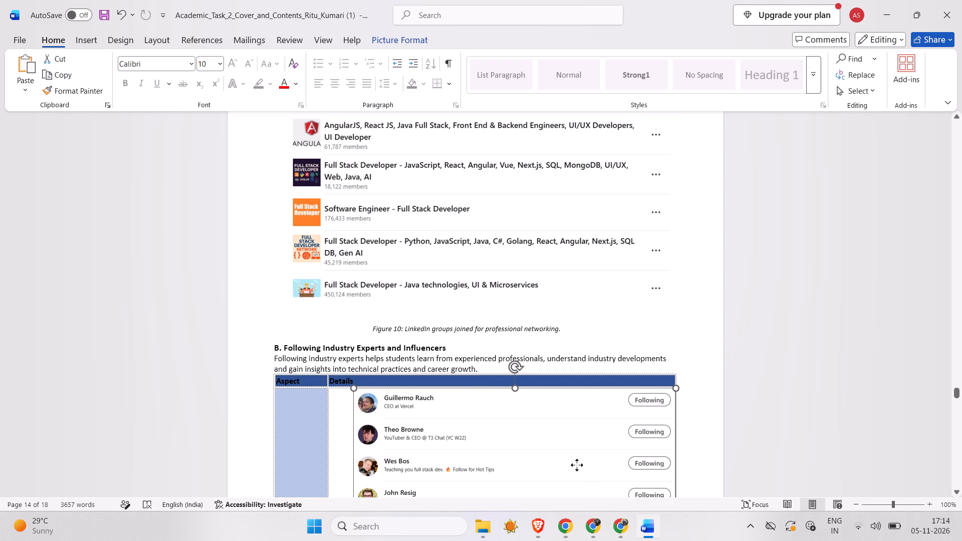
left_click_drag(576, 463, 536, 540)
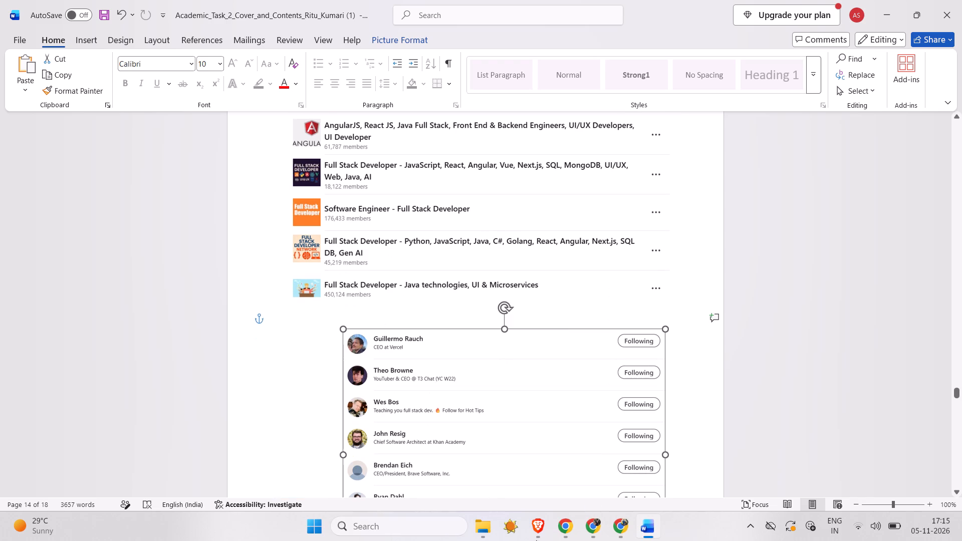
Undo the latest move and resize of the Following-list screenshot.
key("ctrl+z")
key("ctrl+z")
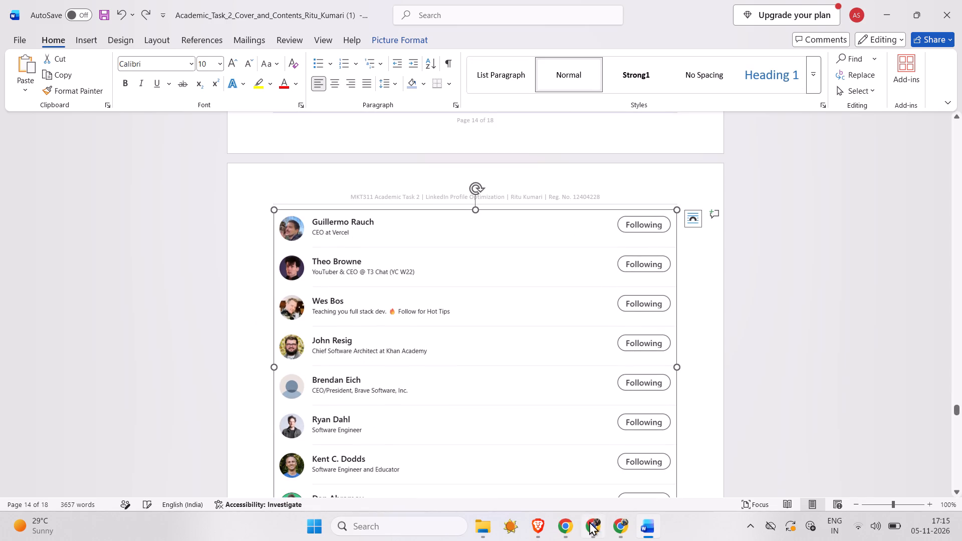
Set the Following-list screenshot above the Figure 13 caption to Top and Bottom text wrapping.
left_click(689, 227)
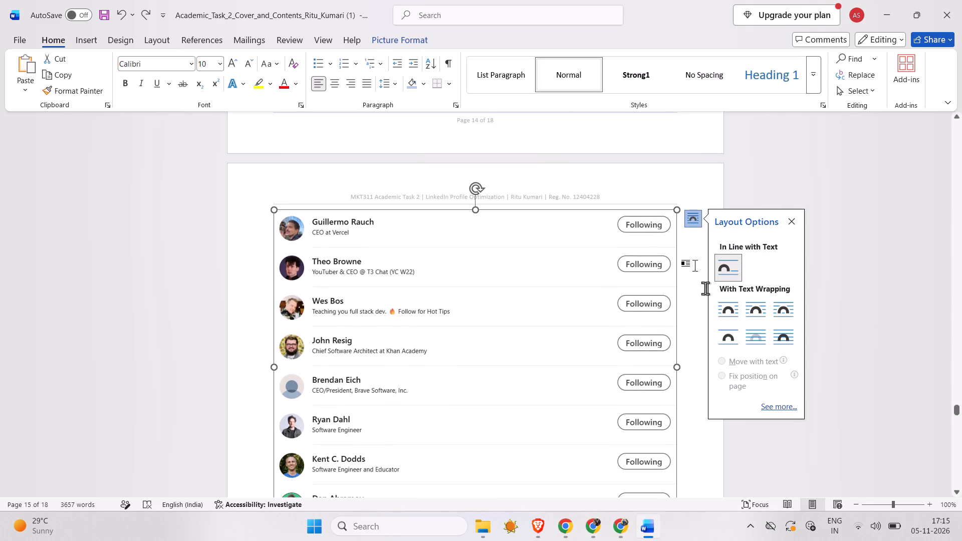
left_click(732, 339)
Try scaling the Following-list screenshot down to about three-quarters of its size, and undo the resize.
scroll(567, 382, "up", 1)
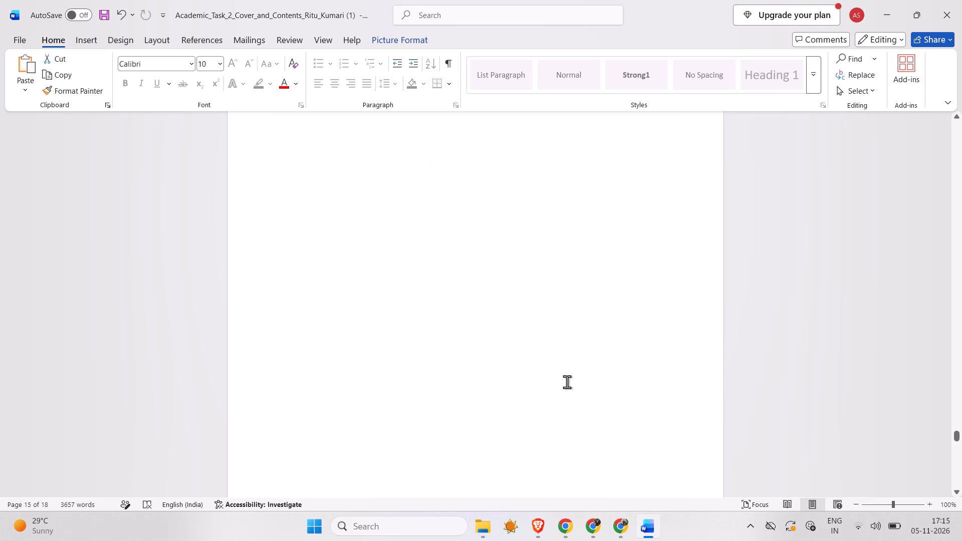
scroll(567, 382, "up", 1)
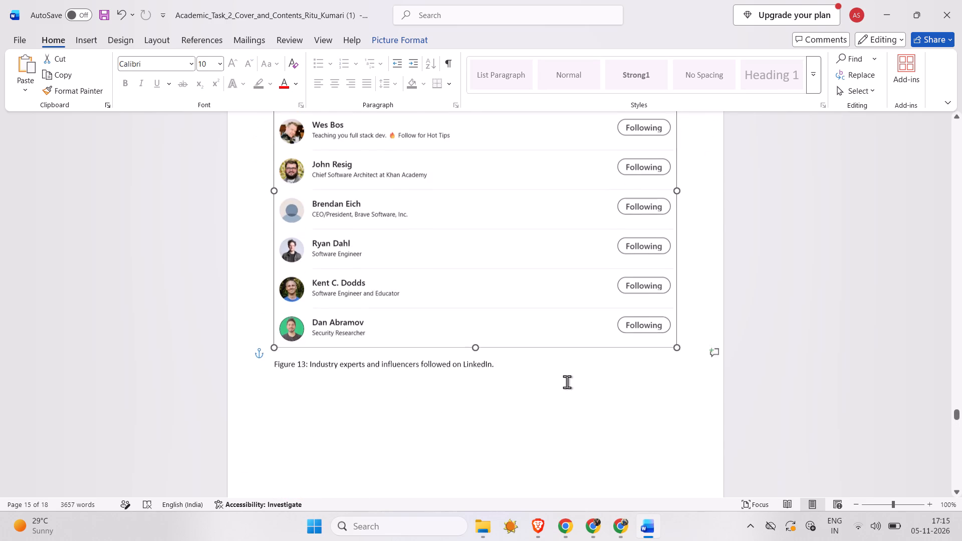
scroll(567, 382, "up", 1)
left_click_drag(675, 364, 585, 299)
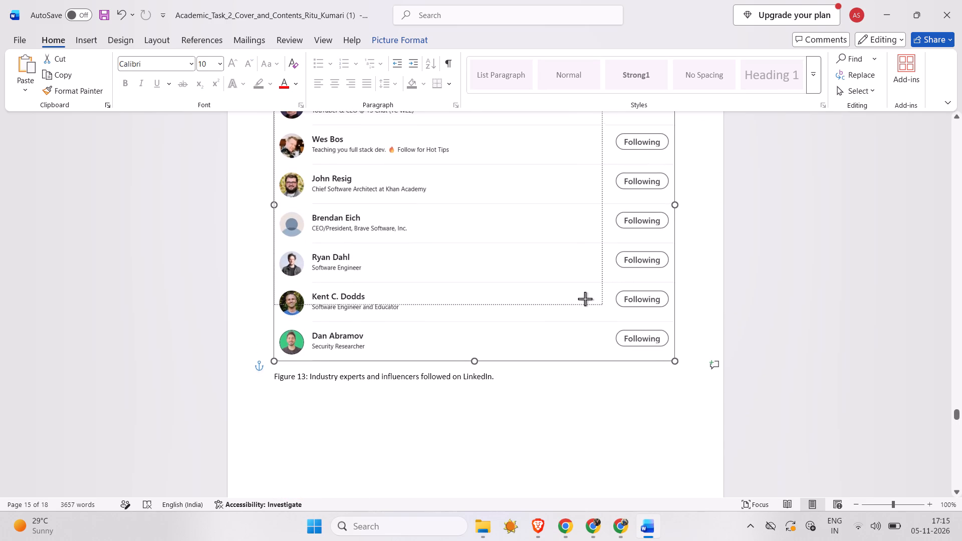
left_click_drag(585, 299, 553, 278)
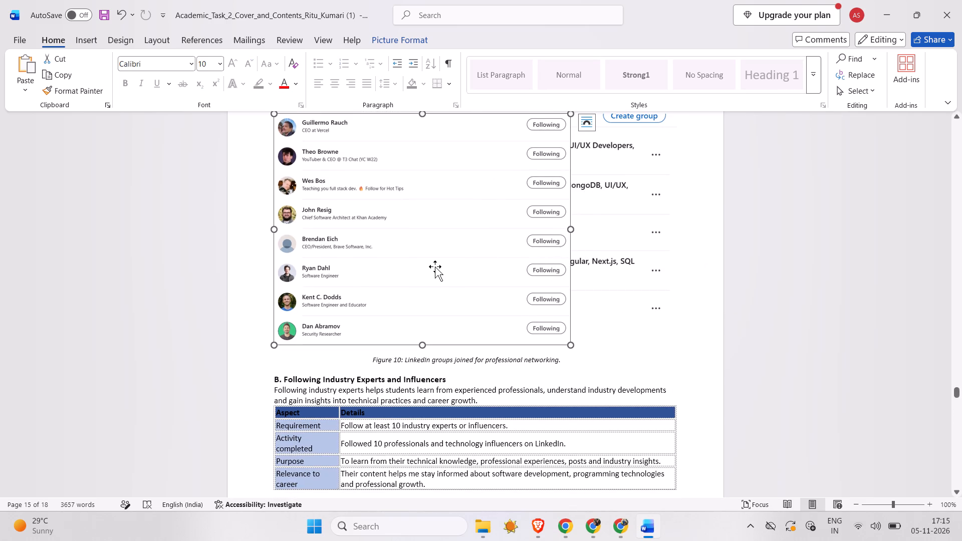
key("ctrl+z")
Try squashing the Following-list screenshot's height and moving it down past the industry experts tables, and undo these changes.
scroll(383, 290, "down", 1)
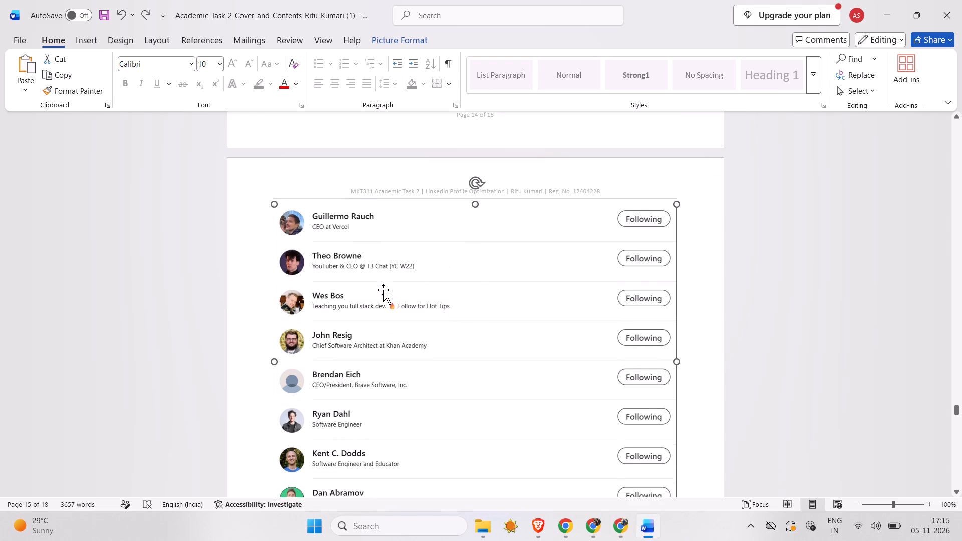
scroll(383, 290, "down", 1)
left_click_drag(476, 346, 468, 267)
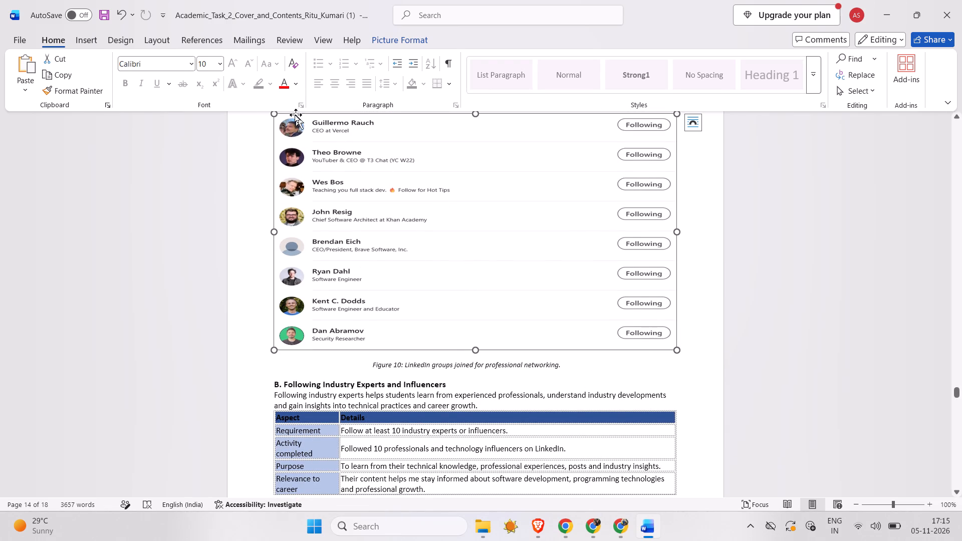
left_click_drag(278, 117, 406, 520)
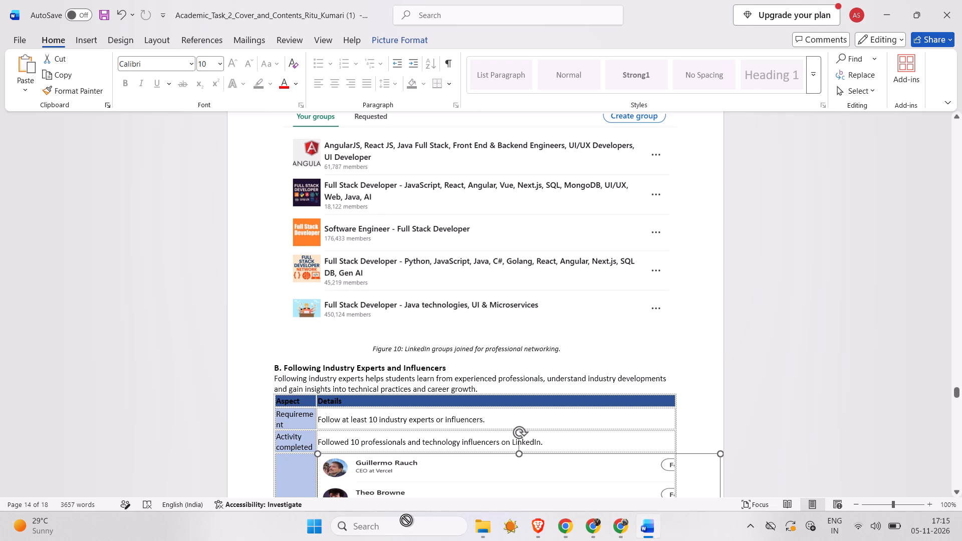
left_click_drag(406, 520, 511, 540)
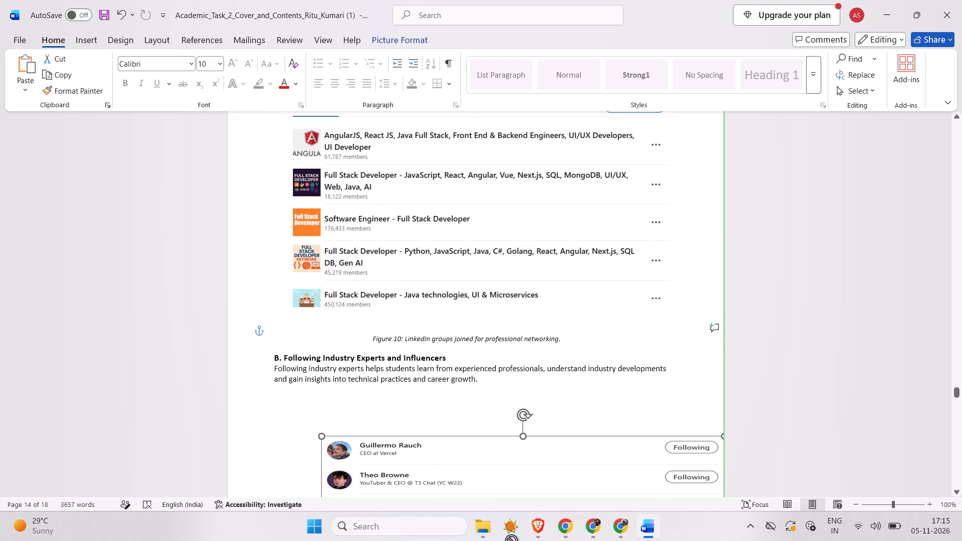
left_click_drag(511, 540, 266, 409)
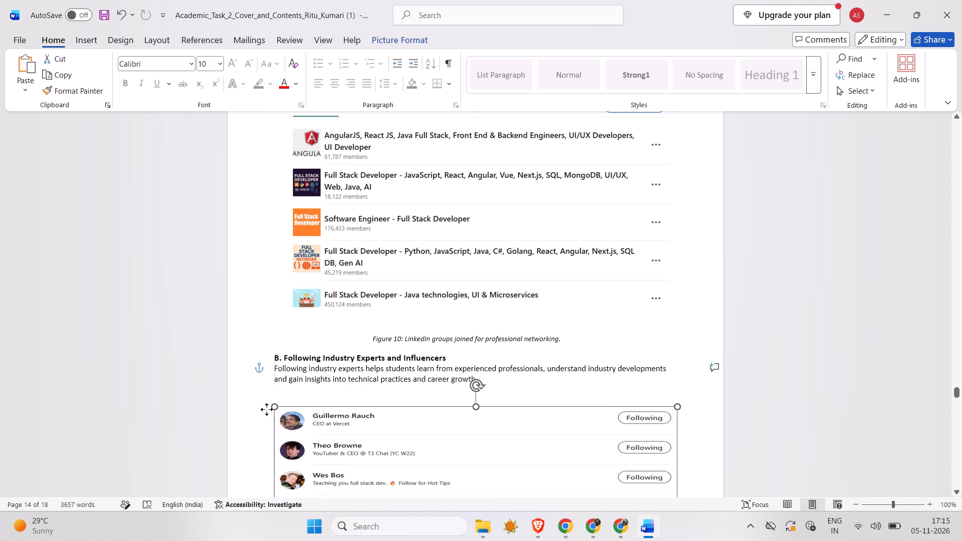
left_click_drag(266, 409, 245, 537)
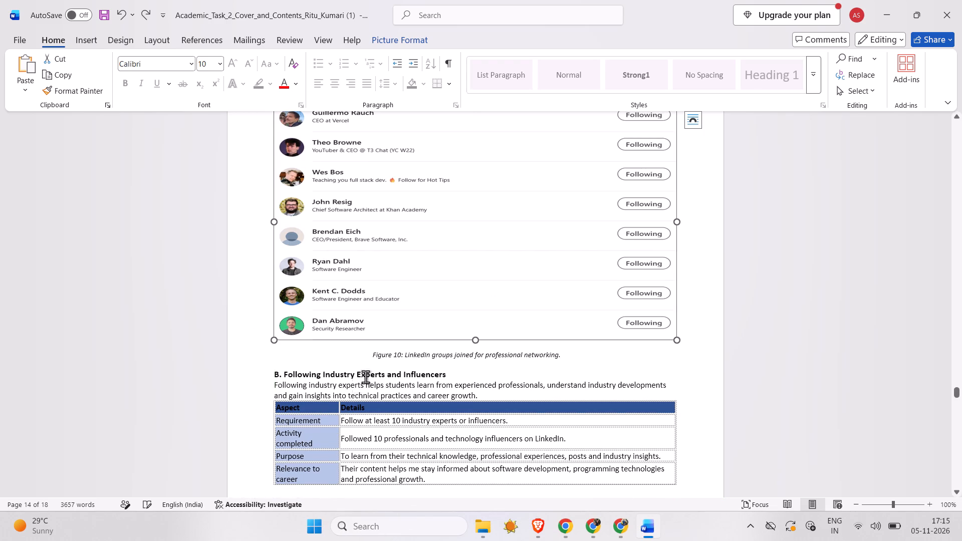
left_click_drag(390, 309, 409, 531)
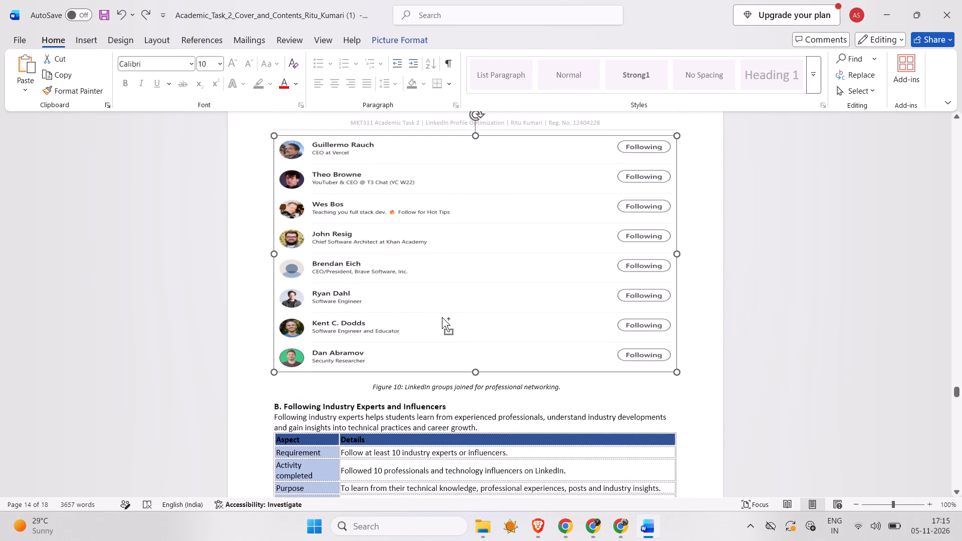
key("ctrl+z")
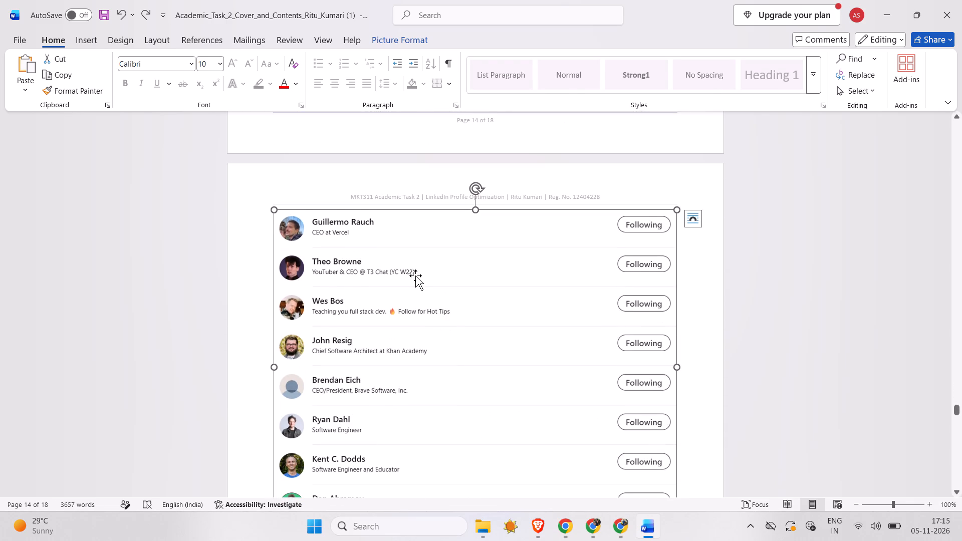
Scale the Following-list screenshot down slightly, shift it slightly left, and widen it to the right text margin above the Figure 13 caption.
scroll(415, 274, "down", 1)
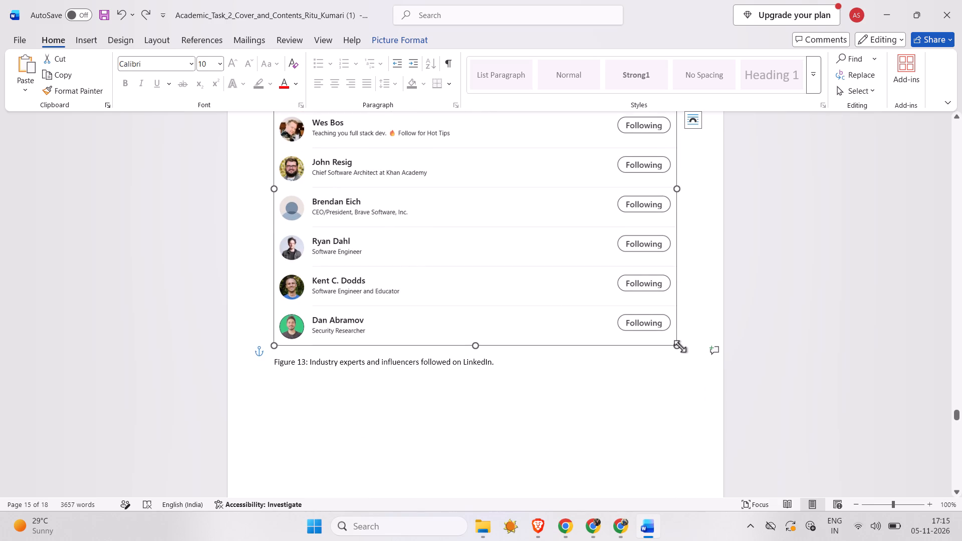
left_click_drag(680, 347, 660, 337)
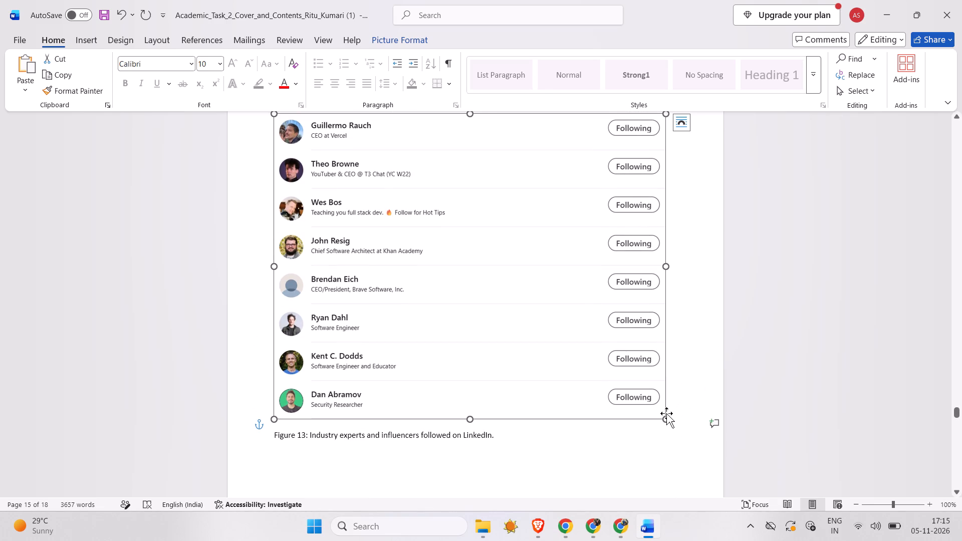
left_click_drag(665, 414, 650, 405)
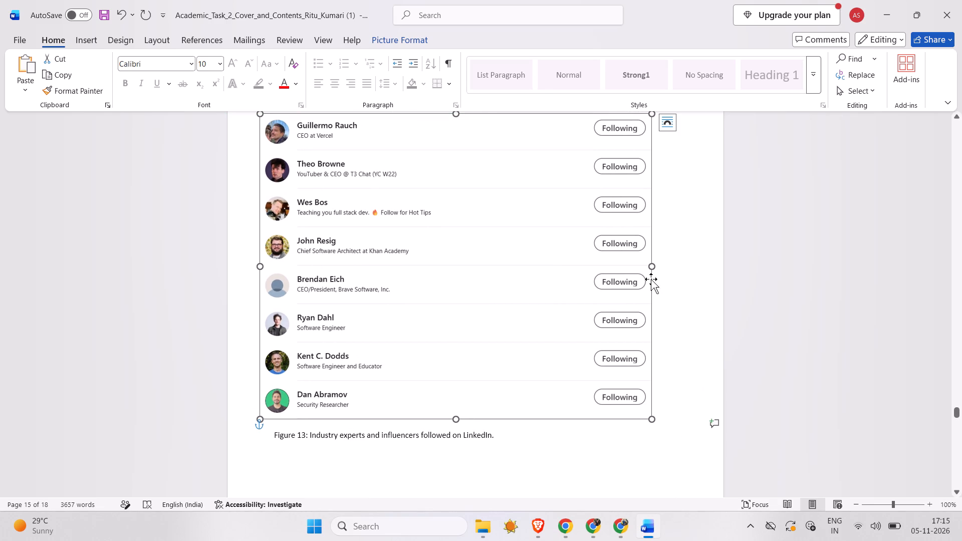
left_click_drag(651, 266, 682, 259)
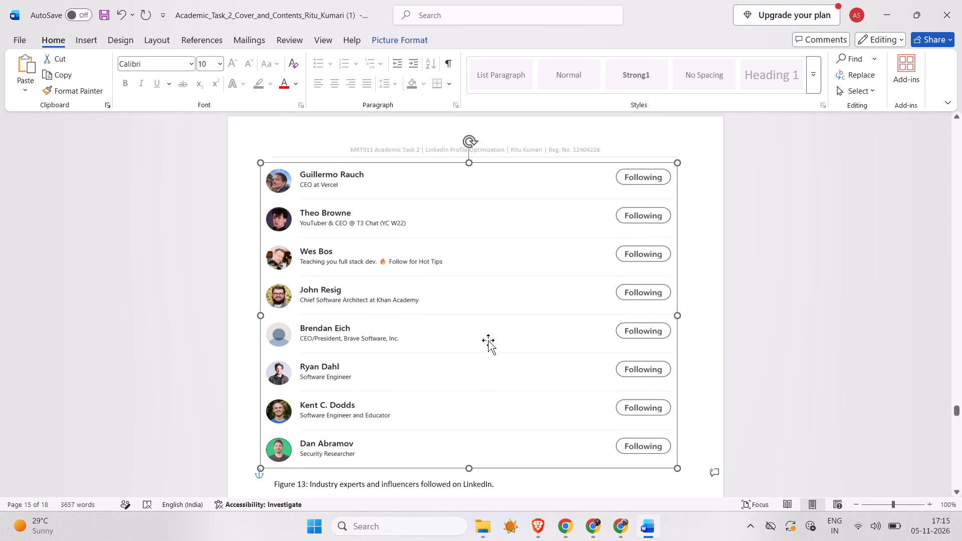
Set the Figure 13 caption about industry experts and influencers to font size 9.
scroll(488, 340, "down", 4, "ctrl")
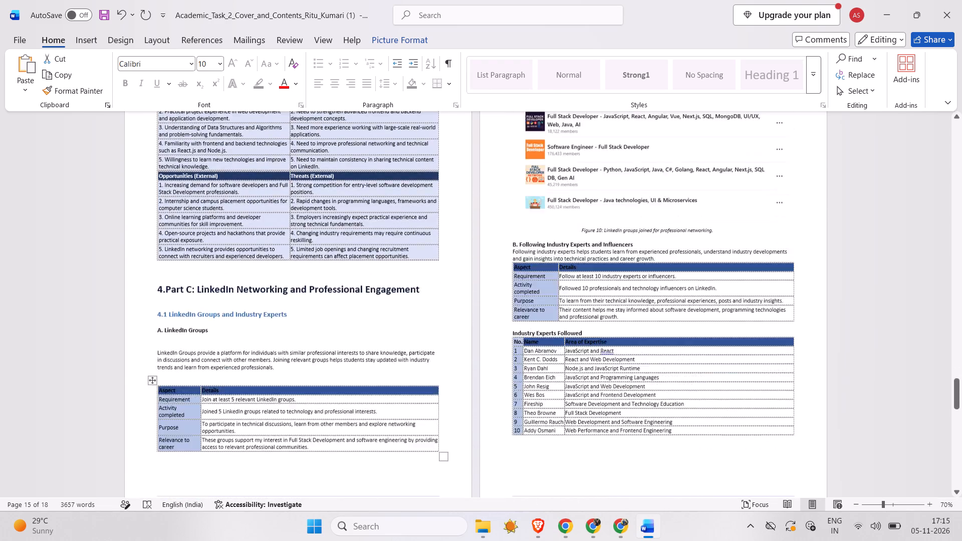
left_click(203, 381)
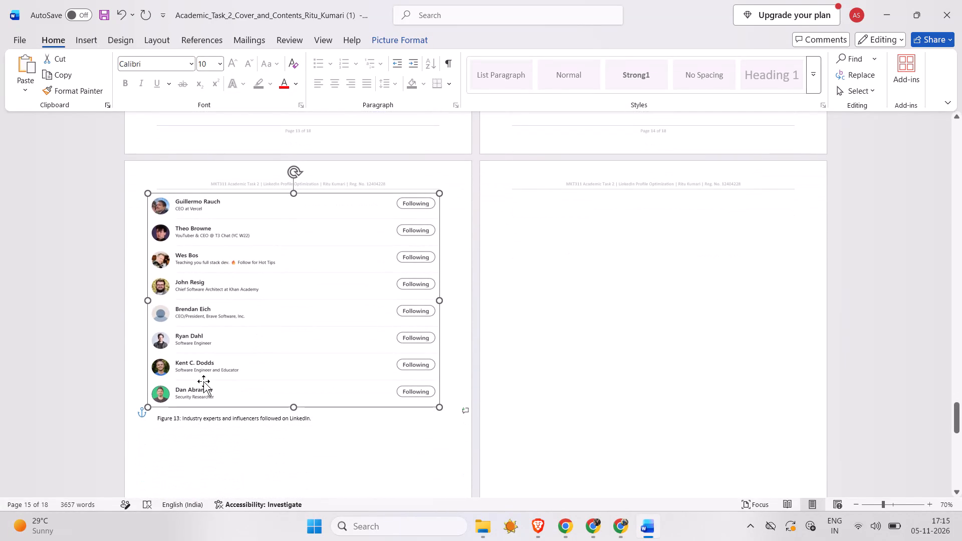
left_click(186, 429)
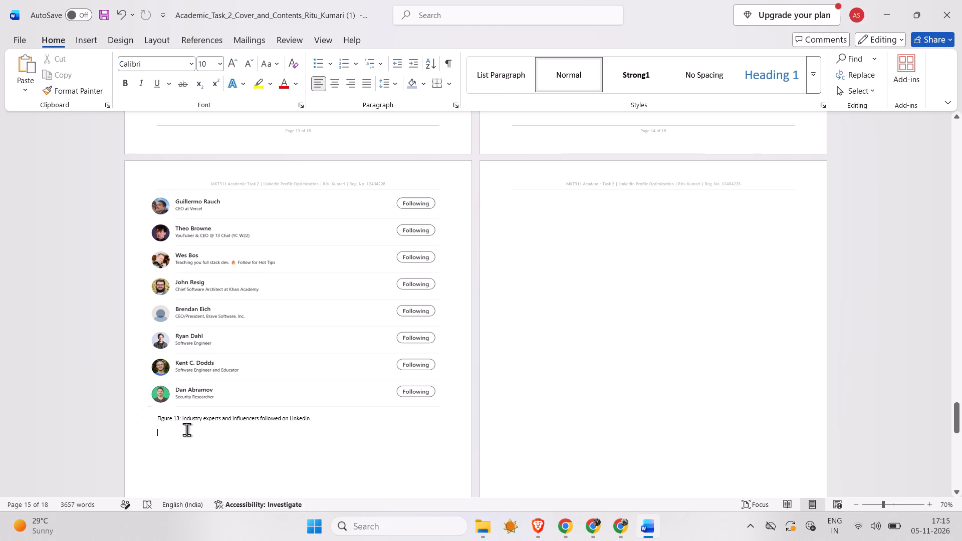
scroll(218, 345, "up", 8, "ctrl")
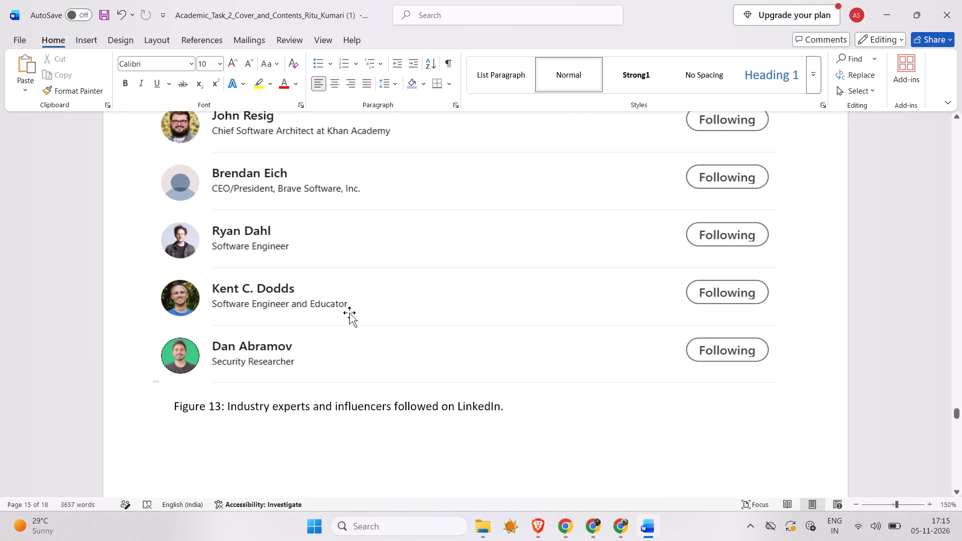
left_click_drag(512, 294, 169, 302)
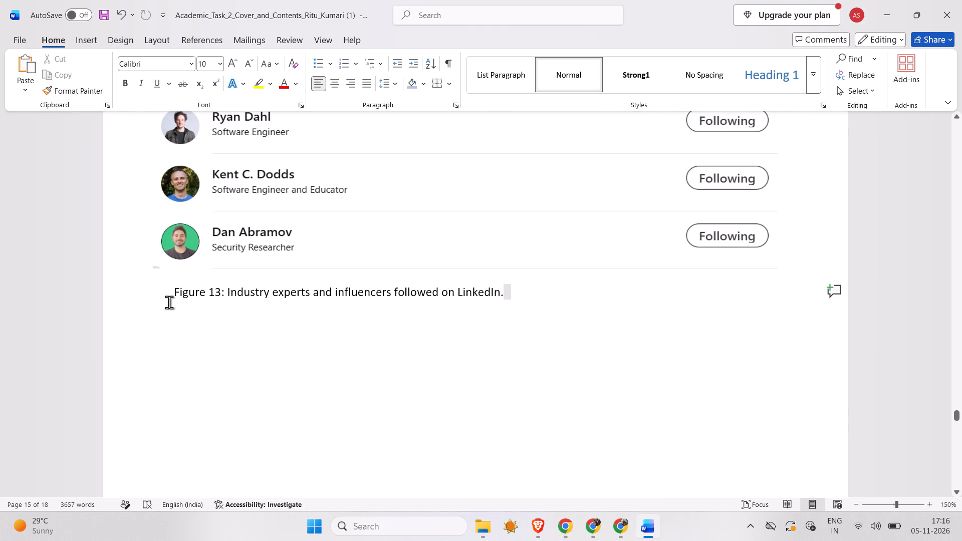
left_click_drag(169, 302, 169, 299)
left_click(265, 259)
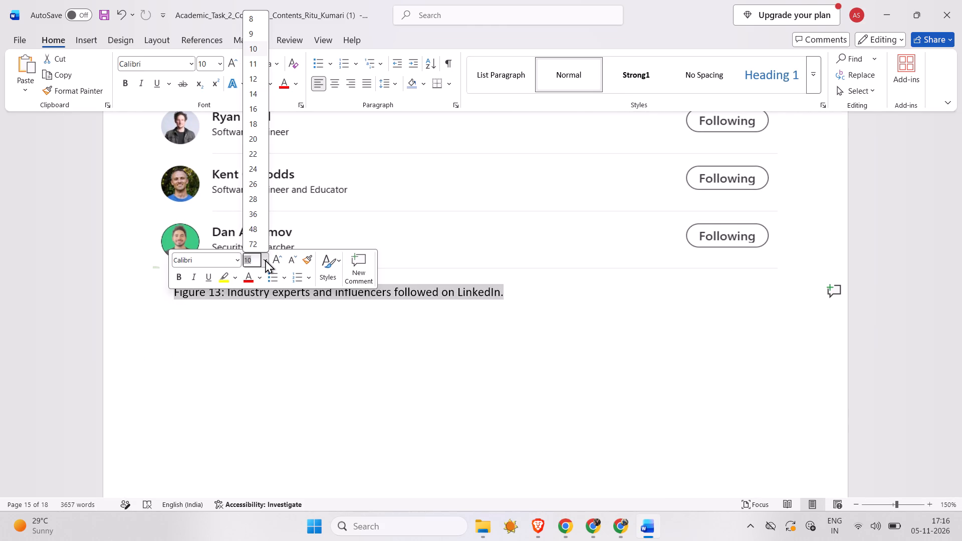
left_click(249, 28)
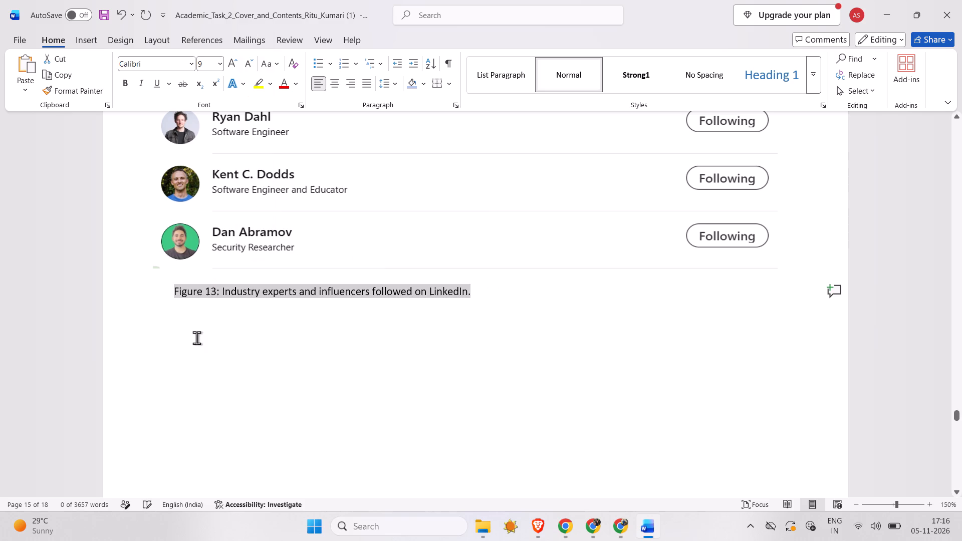
Italicize the Figure 13 caption.
right_click(206, 300)
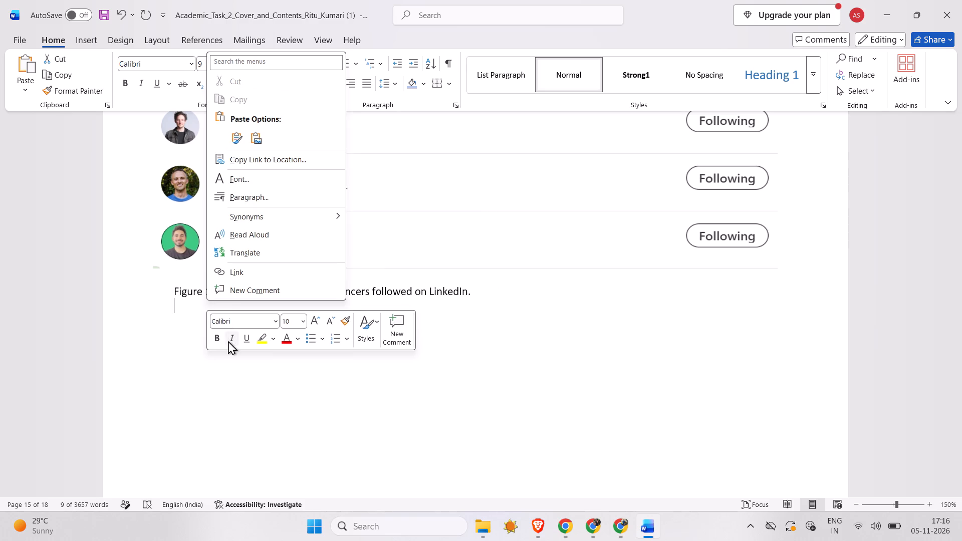
left_click(228, 341)
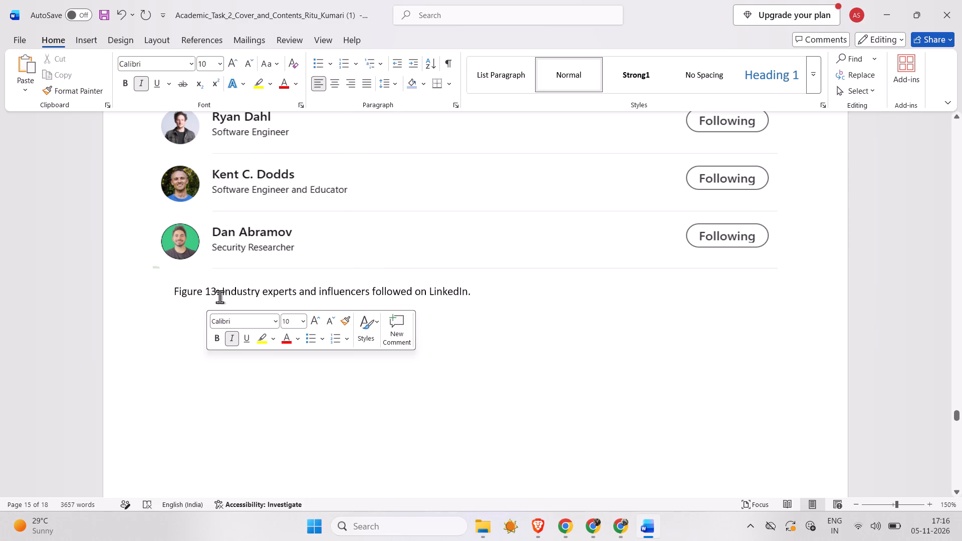
left_click(219, 297)
left_click_drag(482, 292, 199, 276)
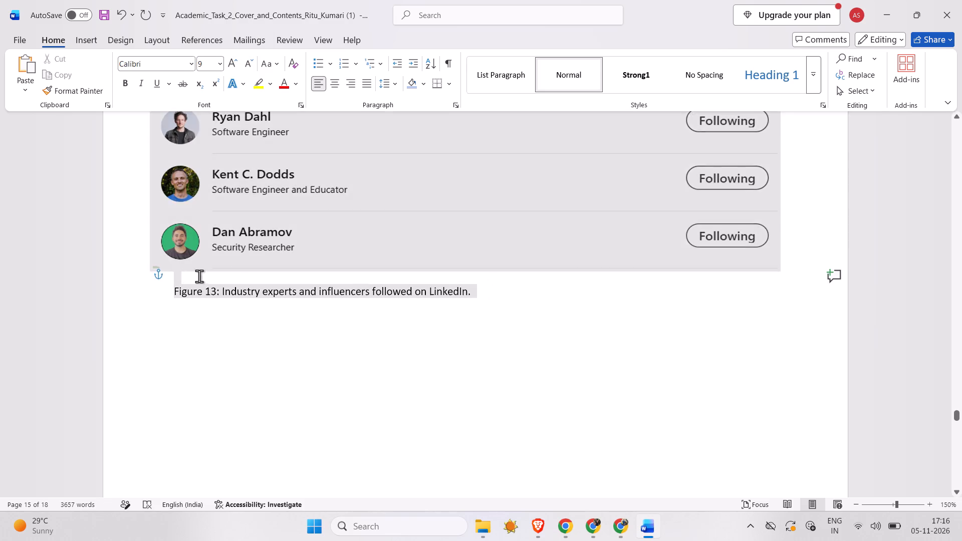
left_click_drag(199, 276, 173, 296)
left_click(201, 271)
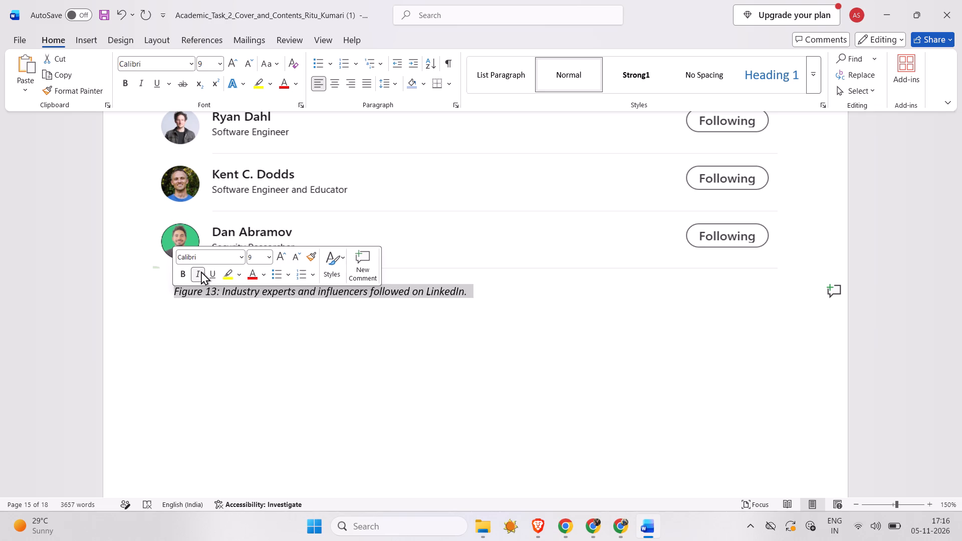
Centre the Figure 13 caption beneath the screenshot by inserting leading spaces.
left_click(174, 287)
key("space")
key("space")
key("space")
key("space")
key("space")
key("space")
key("space")
key("space")
key("space")
key("space")
key("space")
key("space")
key("space")
key("space")
key("space")
key("space")
key("space")
key("space")
key("space")
key("space")
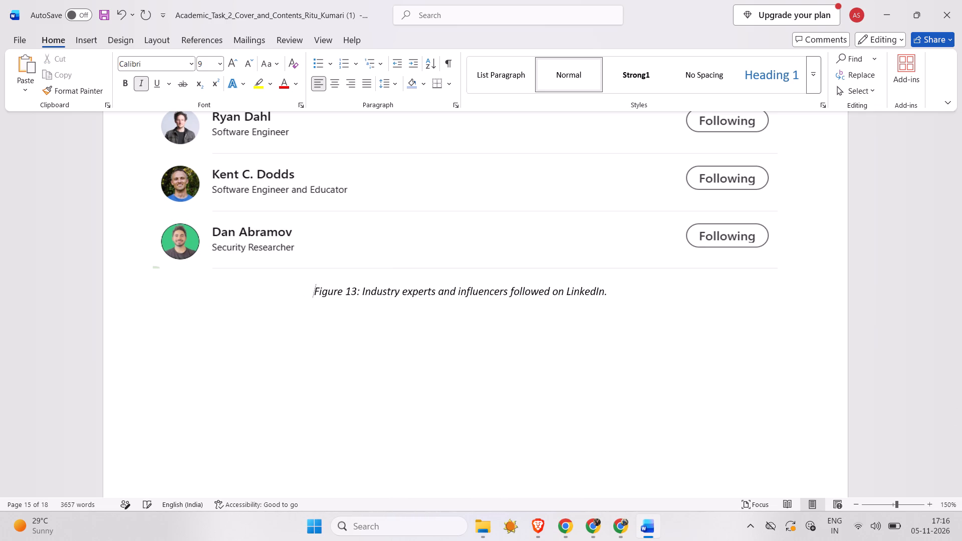
left_click(626, 536)
left_click(447, 488)
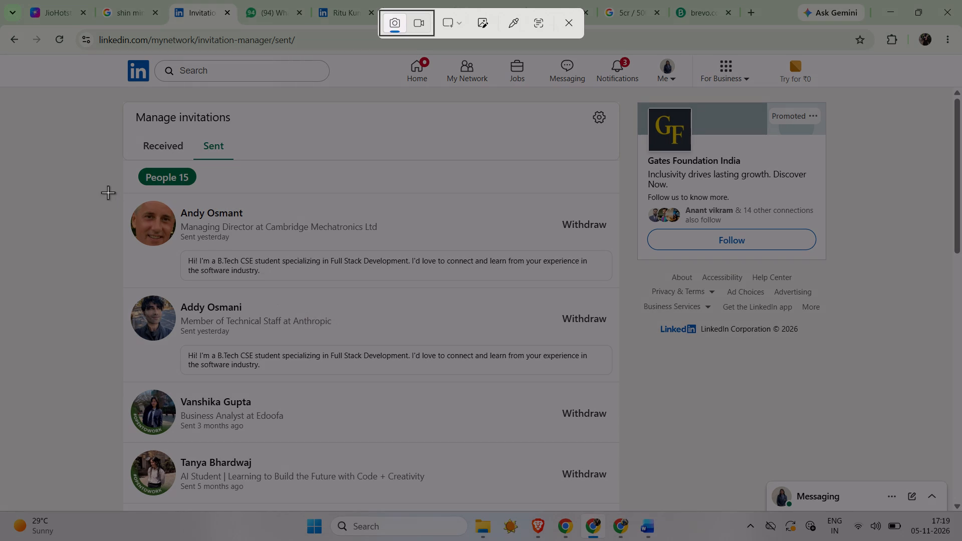
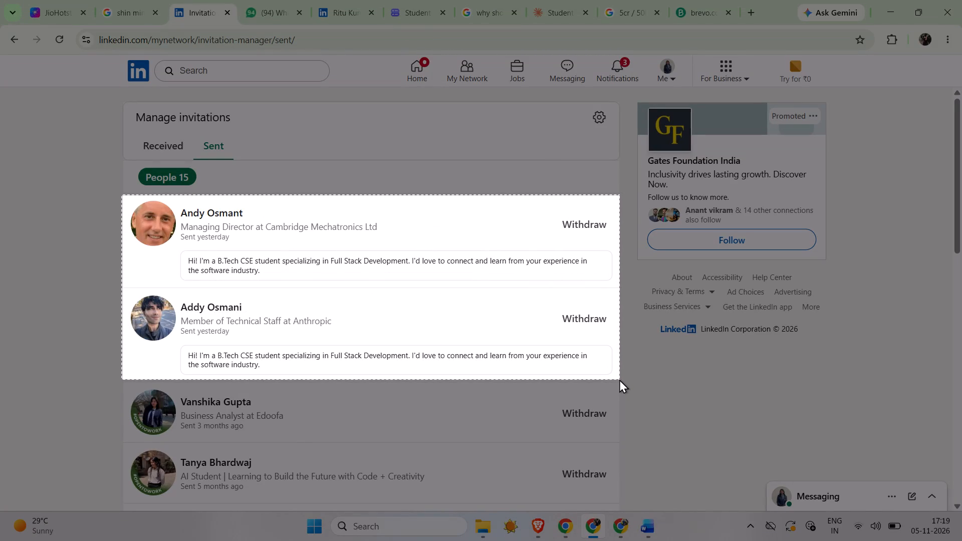
Switch to the Word report showing the Figure 14 evidence line.
left_click(649, 525)
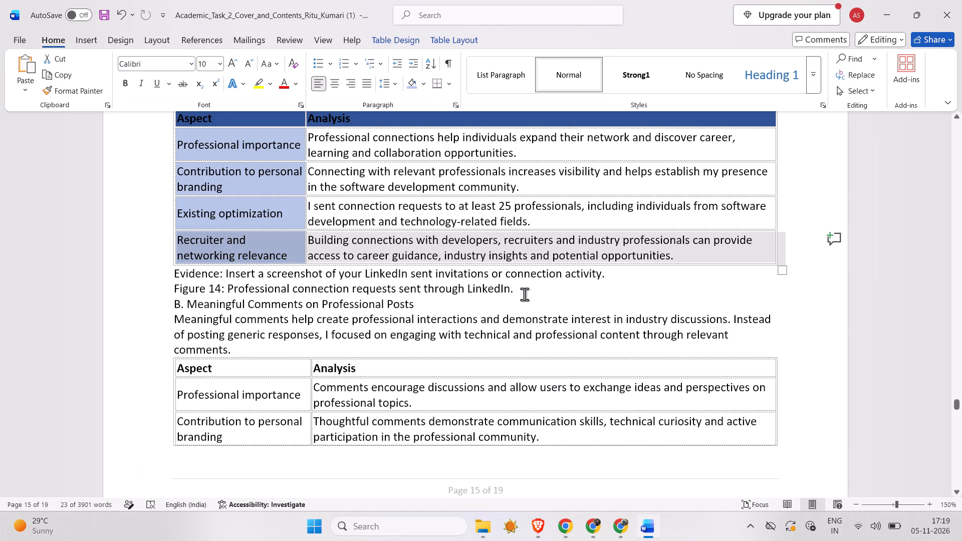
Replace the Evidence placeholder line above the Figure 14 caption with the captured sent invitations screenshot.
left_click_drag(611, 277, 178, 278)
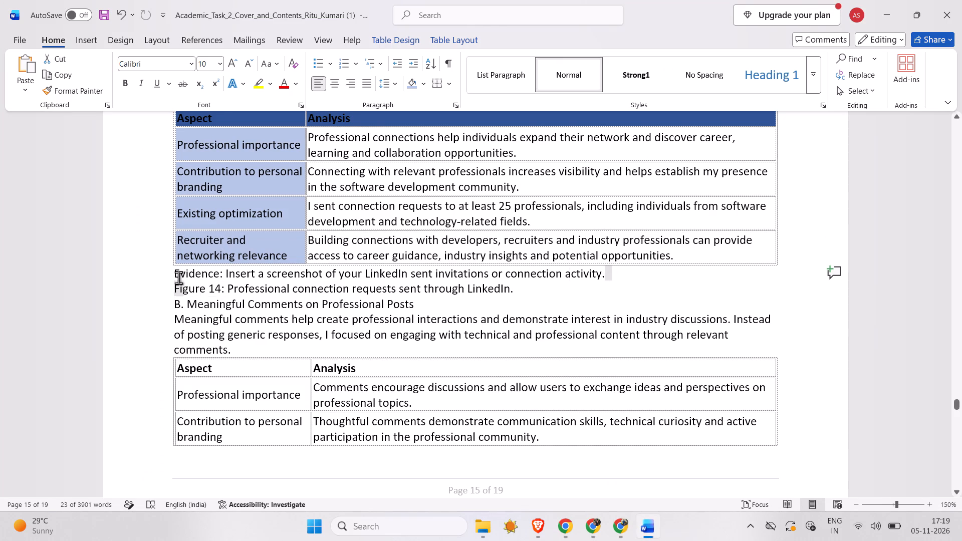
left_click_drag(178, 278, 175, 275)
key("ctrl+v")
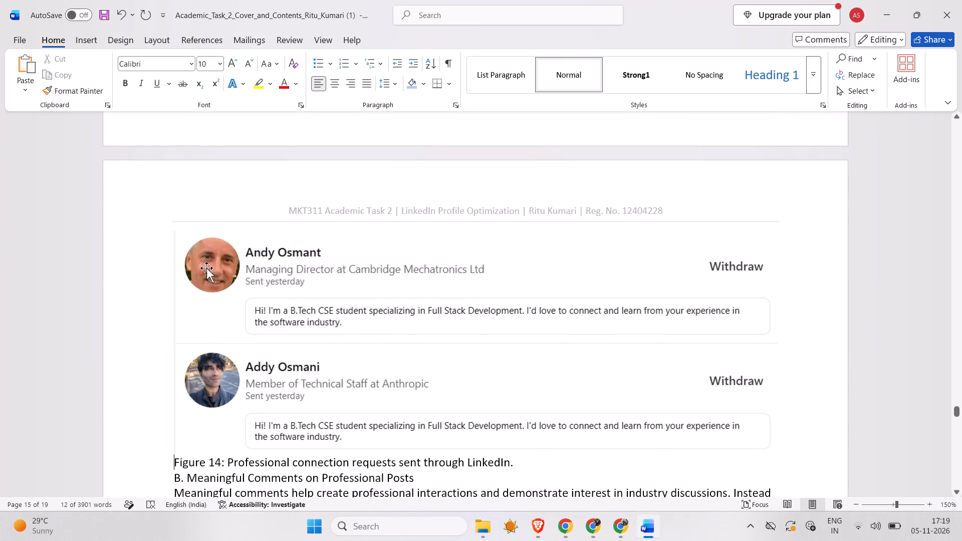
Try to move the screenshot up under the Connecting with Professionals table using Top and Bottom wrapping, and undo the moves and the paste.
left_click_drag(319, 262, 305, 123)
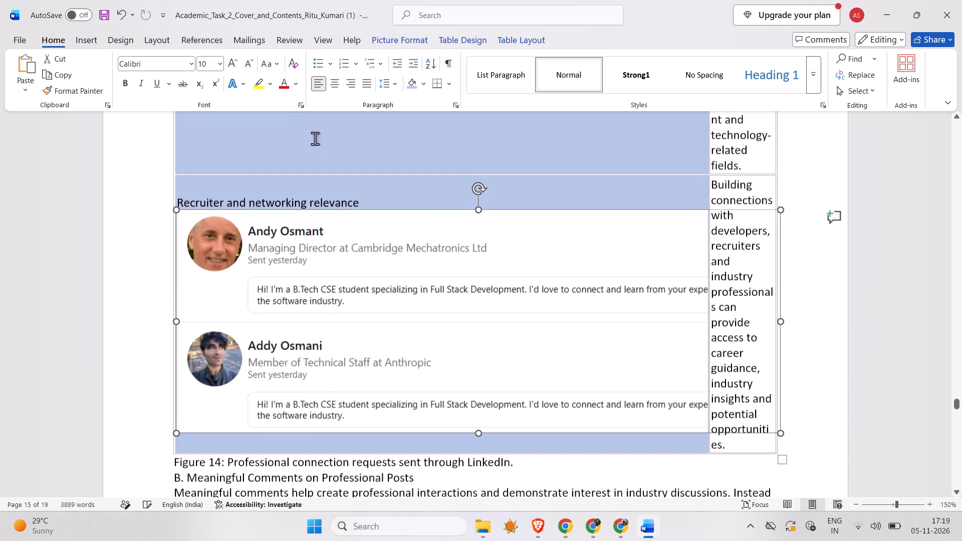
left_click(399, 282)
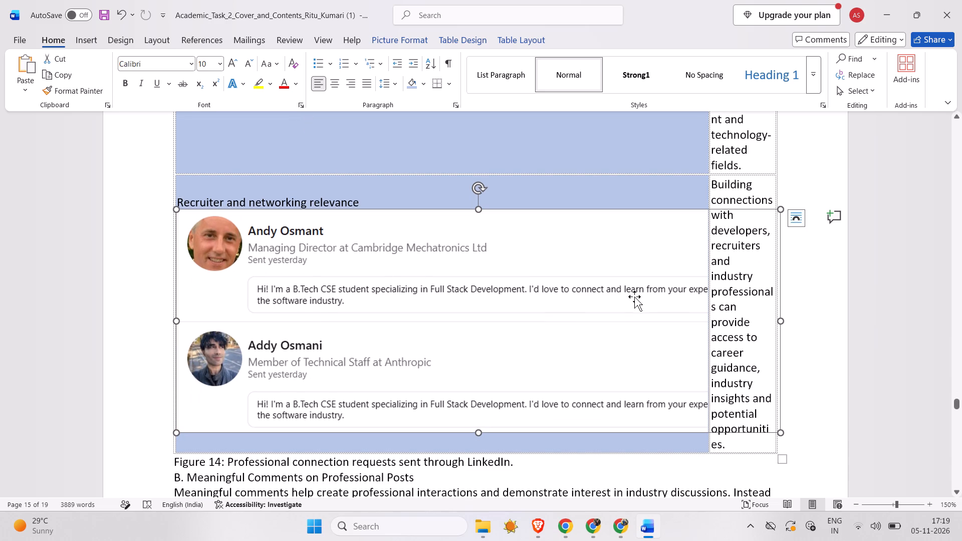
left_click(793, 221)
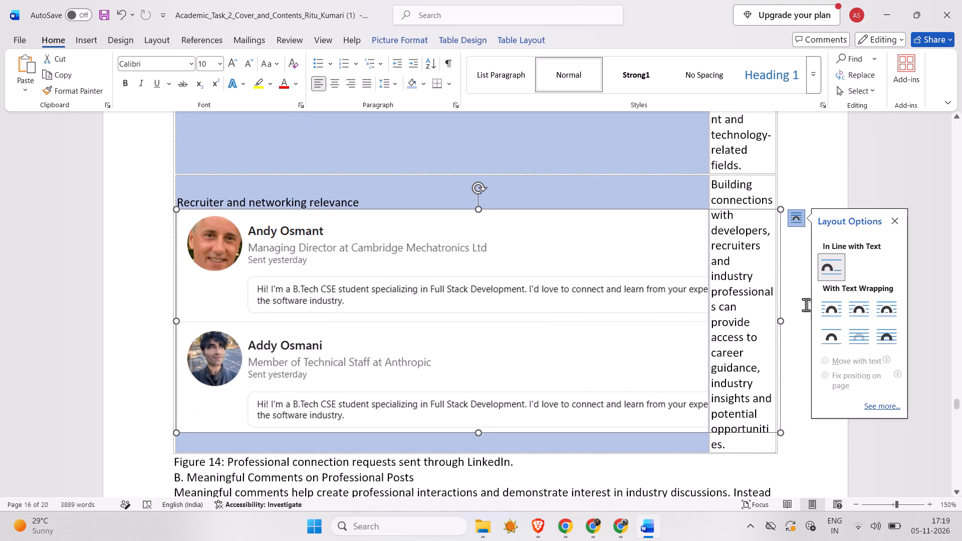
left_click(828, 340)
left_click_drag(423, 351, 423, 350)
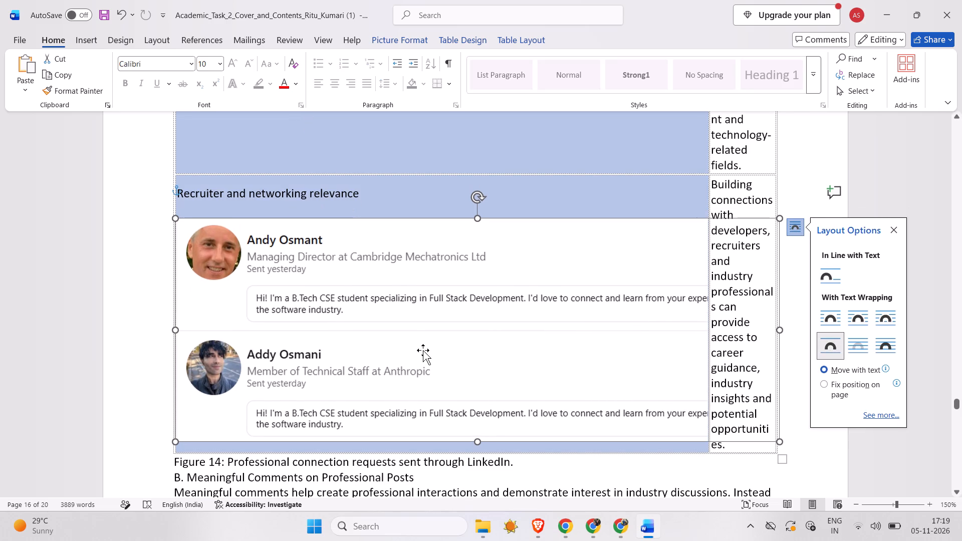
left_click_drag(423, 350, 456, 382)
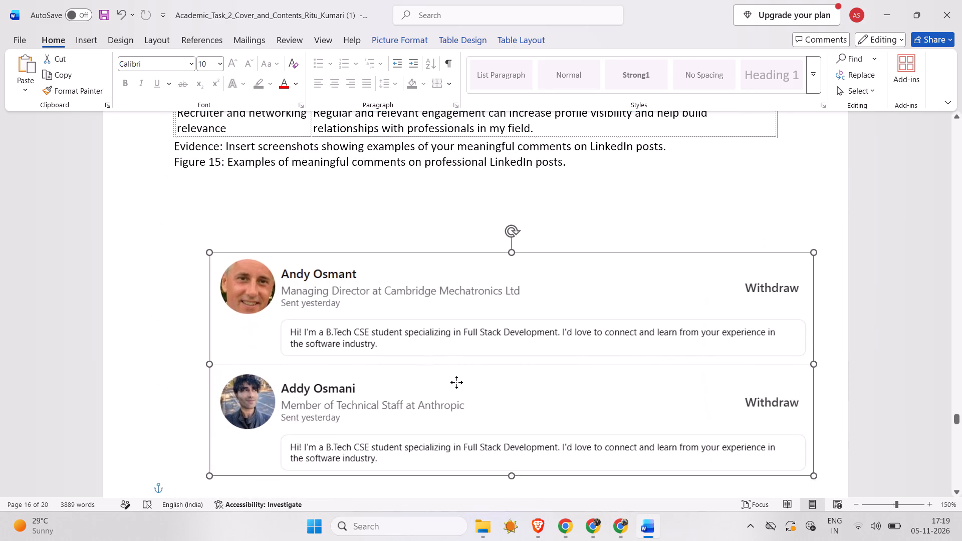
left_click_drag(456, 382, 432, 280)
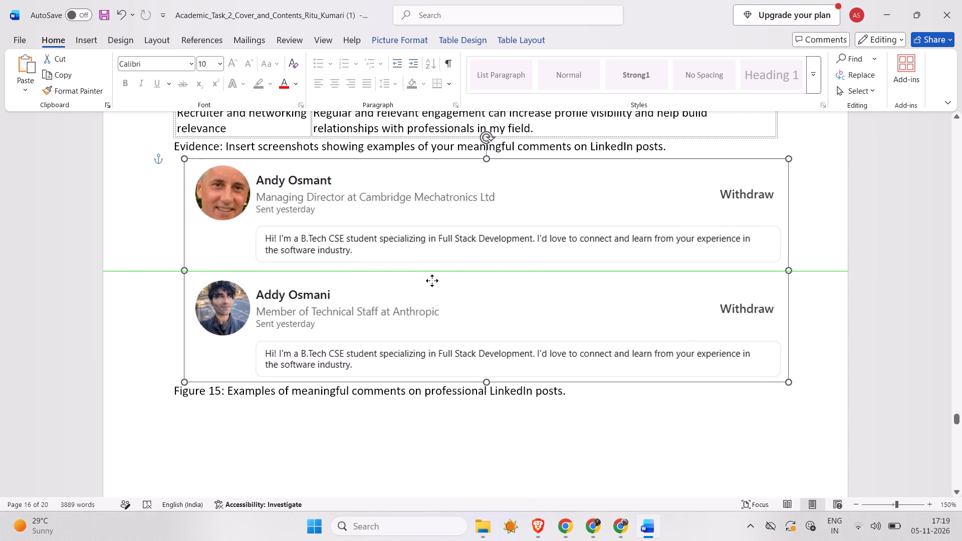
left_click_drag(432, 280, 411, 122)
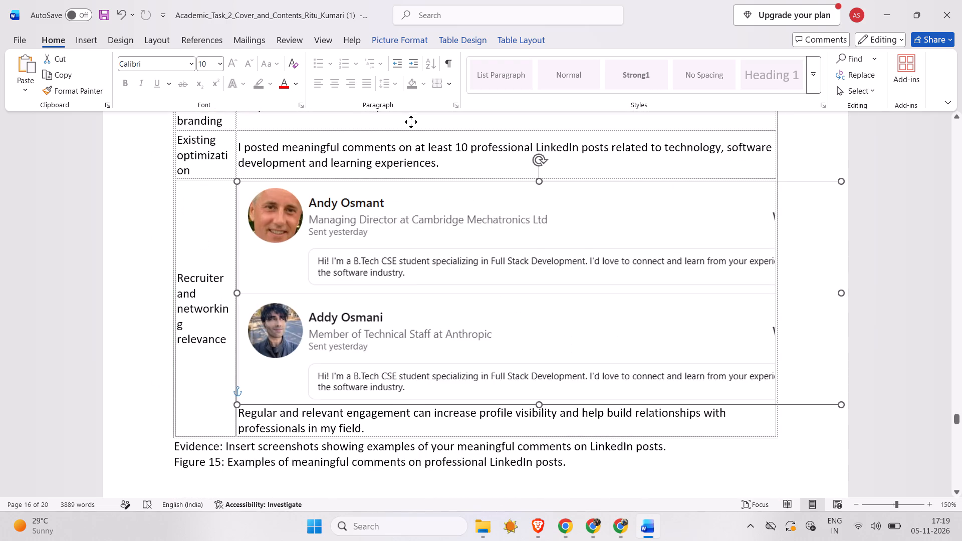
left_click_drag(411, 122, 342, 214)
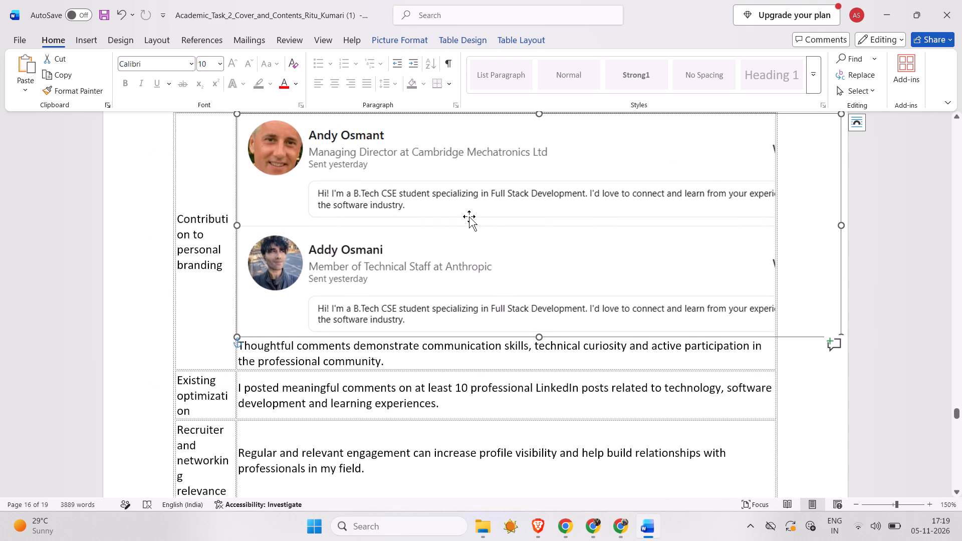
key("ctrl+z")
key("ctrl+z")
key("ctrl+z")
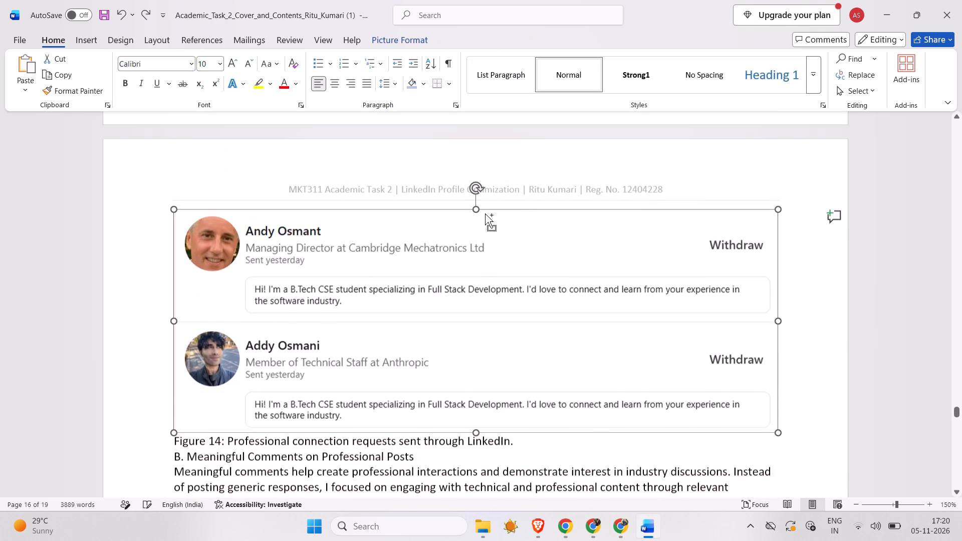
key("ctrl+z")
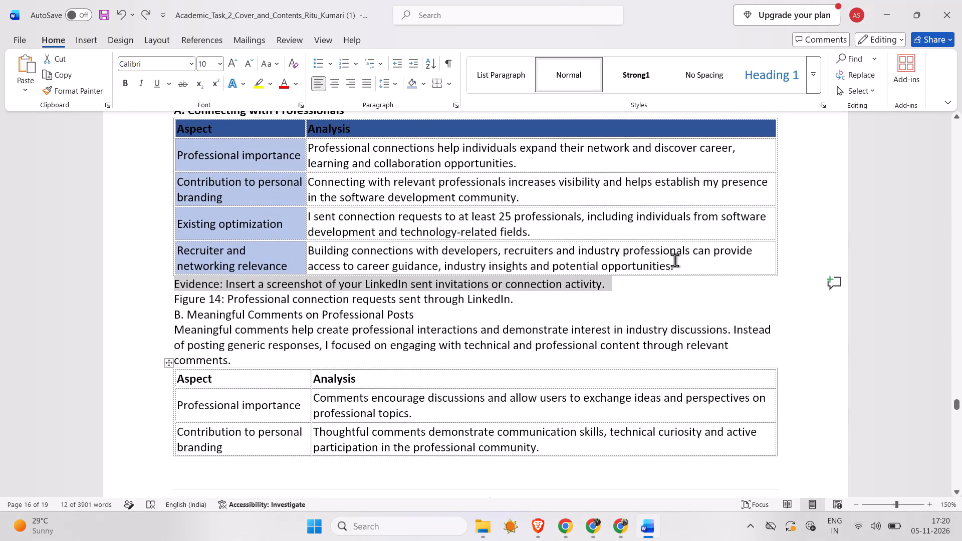
Delete the Evidence placeholder line and insert 19 blank lines between the Connecting with Professionals table and the Figure 14 caption.
key("Delete")
key("Return")
key("Return")
key("Return")
key("Return")
key("Return")
key("Return")
key("Return")
key("Return")
key("Return")
key("Return")
key("Return")
key("Return")
key("Return")
key("Return")
key("Return")
key("Return")
key("Return")
key("Return")
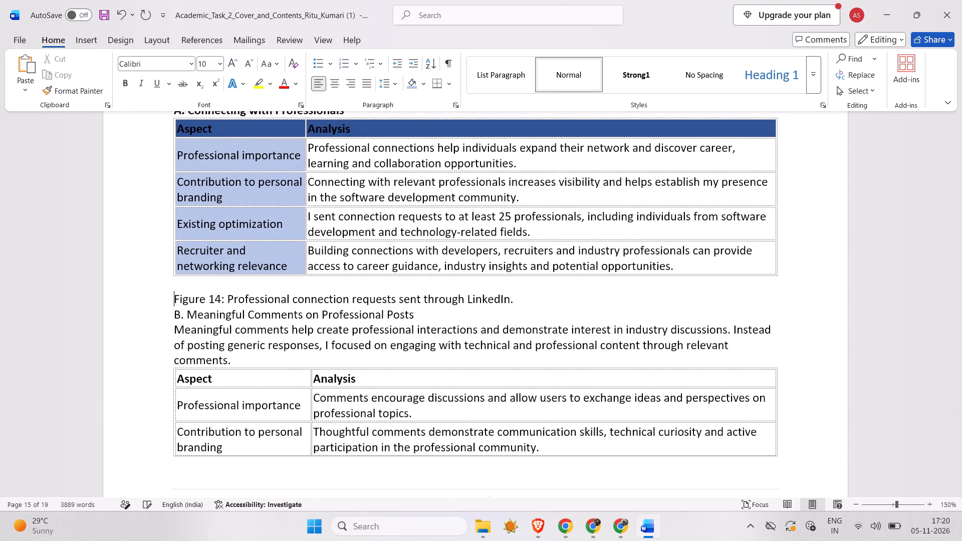
key("Return")
Paste the sent invitations screenshot on the blank line directly below the Connecting with Professionals table.
scroll(490, 254, "up", 1)
left_click(180, 221)
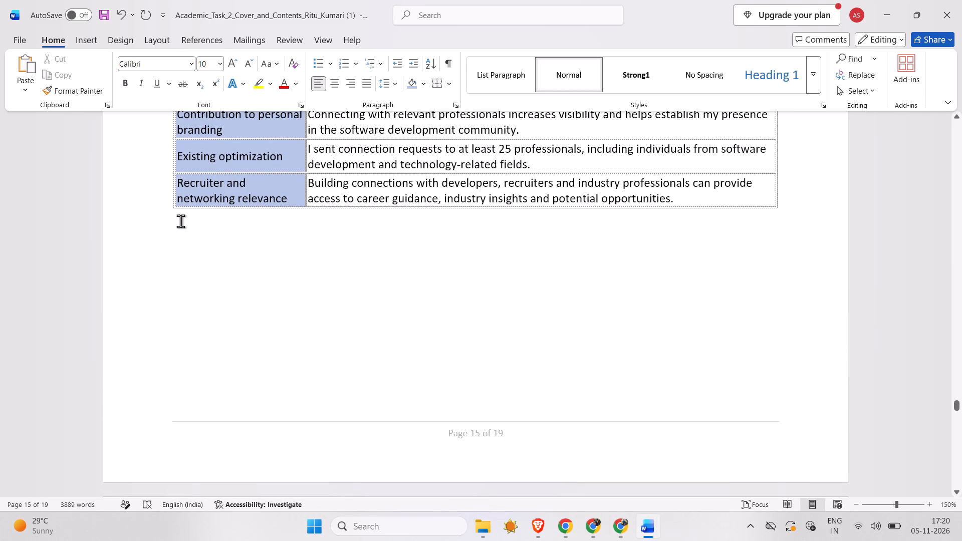
key("ctrl+v")
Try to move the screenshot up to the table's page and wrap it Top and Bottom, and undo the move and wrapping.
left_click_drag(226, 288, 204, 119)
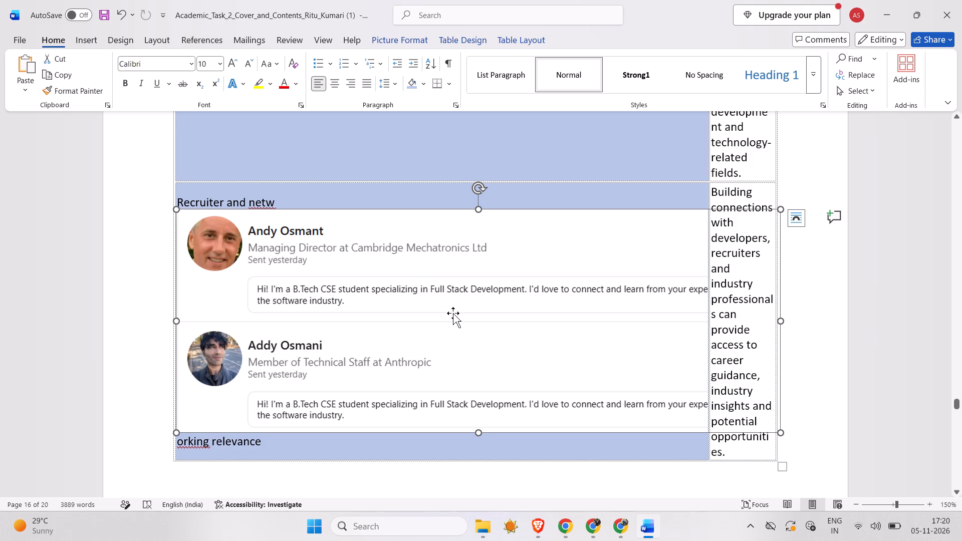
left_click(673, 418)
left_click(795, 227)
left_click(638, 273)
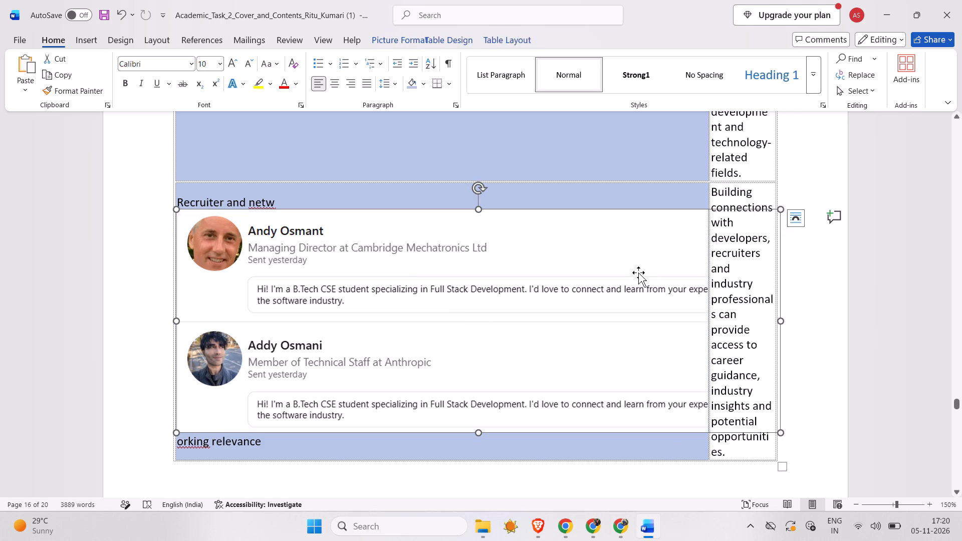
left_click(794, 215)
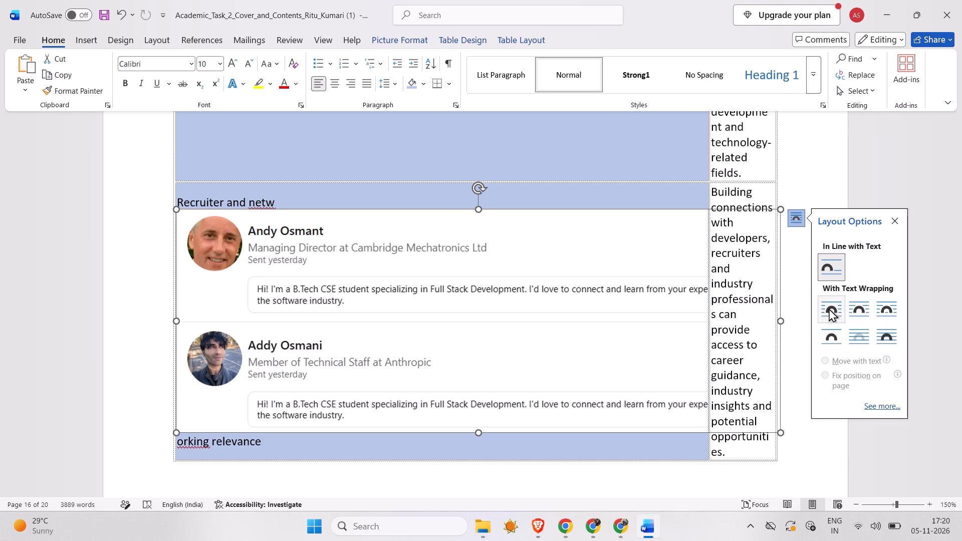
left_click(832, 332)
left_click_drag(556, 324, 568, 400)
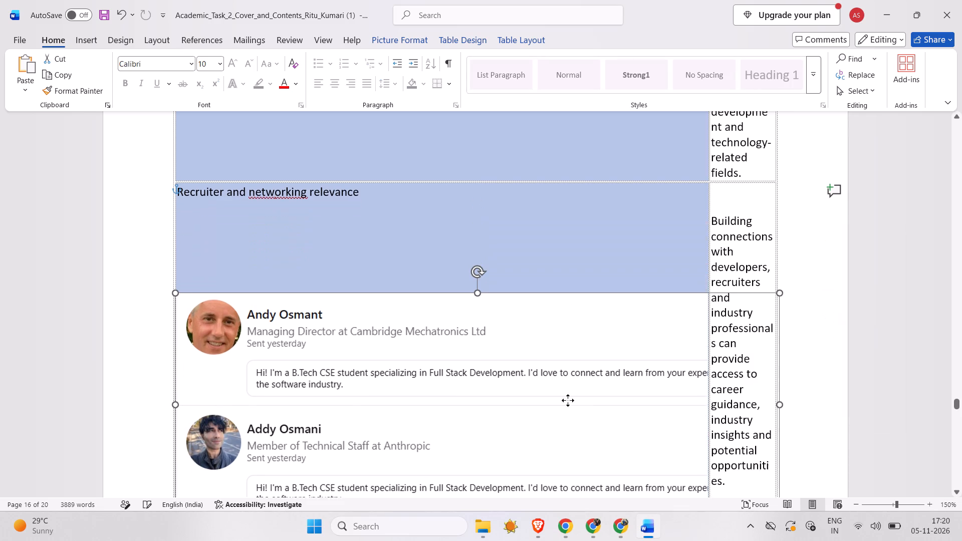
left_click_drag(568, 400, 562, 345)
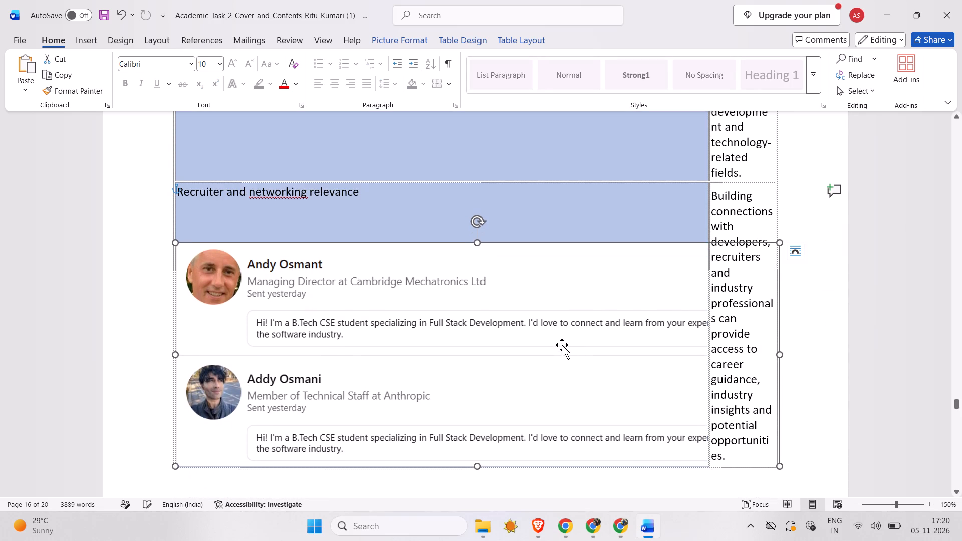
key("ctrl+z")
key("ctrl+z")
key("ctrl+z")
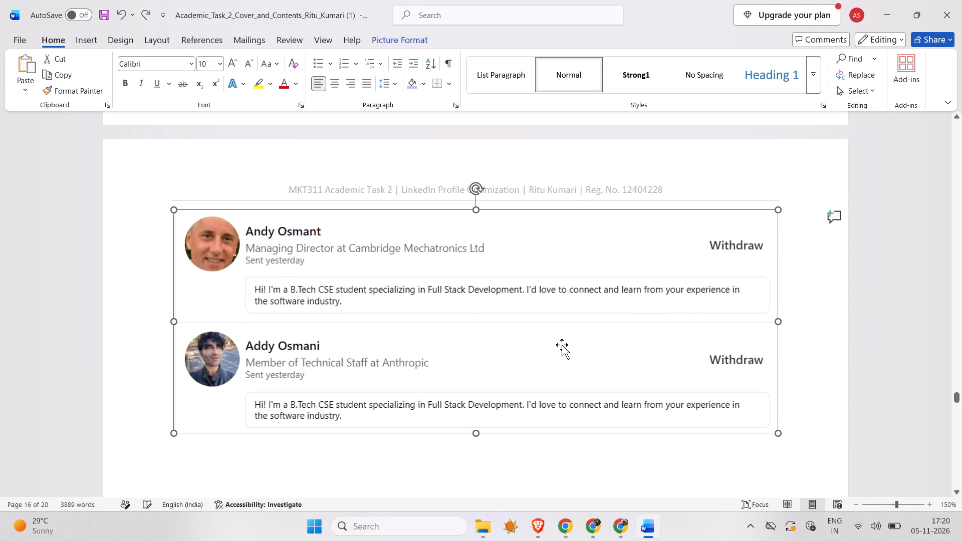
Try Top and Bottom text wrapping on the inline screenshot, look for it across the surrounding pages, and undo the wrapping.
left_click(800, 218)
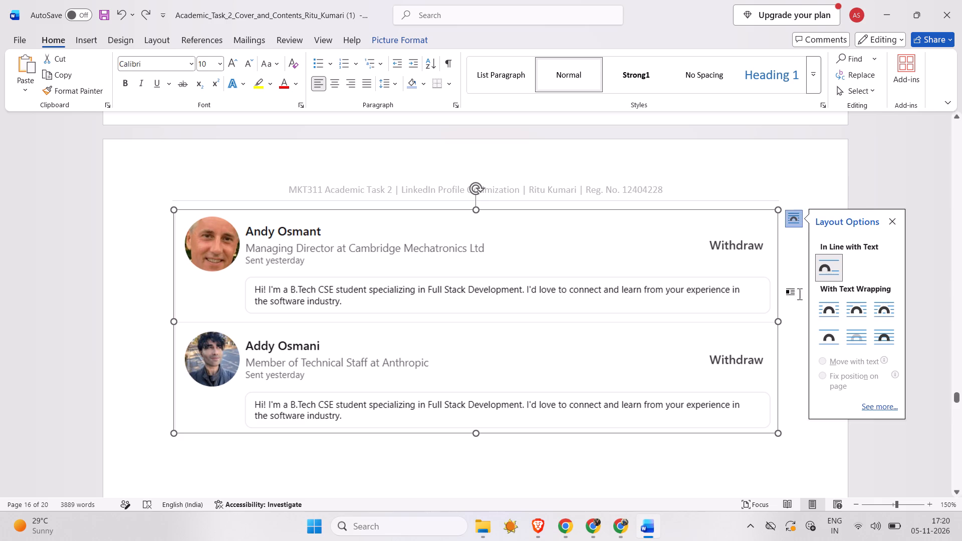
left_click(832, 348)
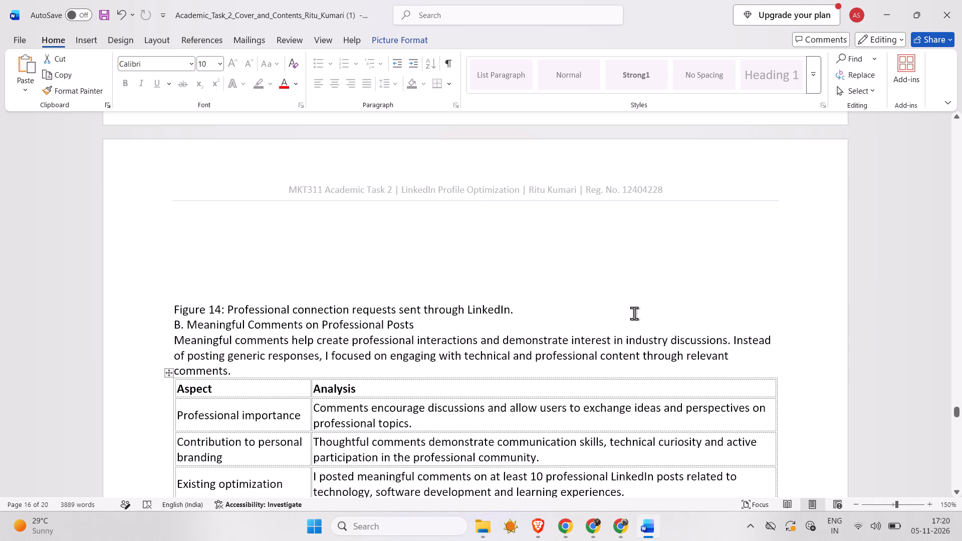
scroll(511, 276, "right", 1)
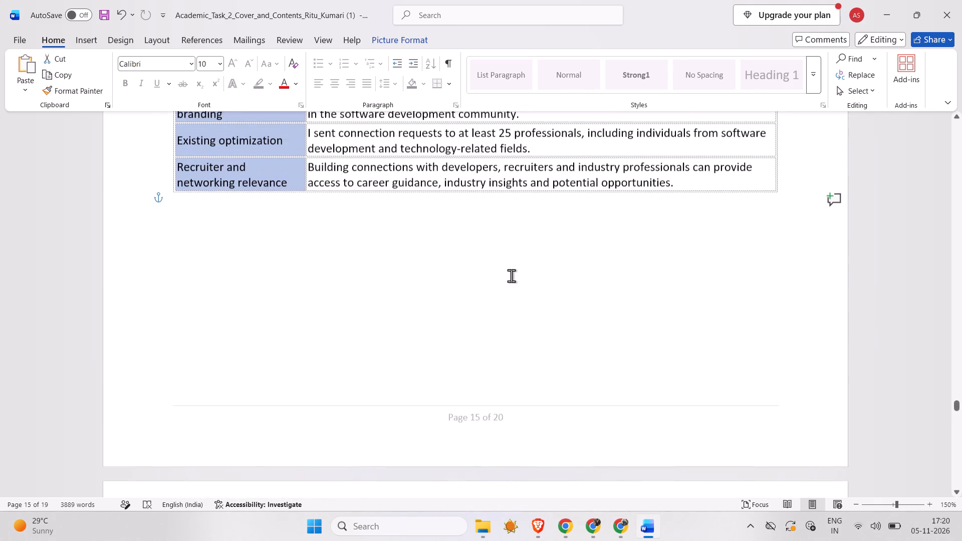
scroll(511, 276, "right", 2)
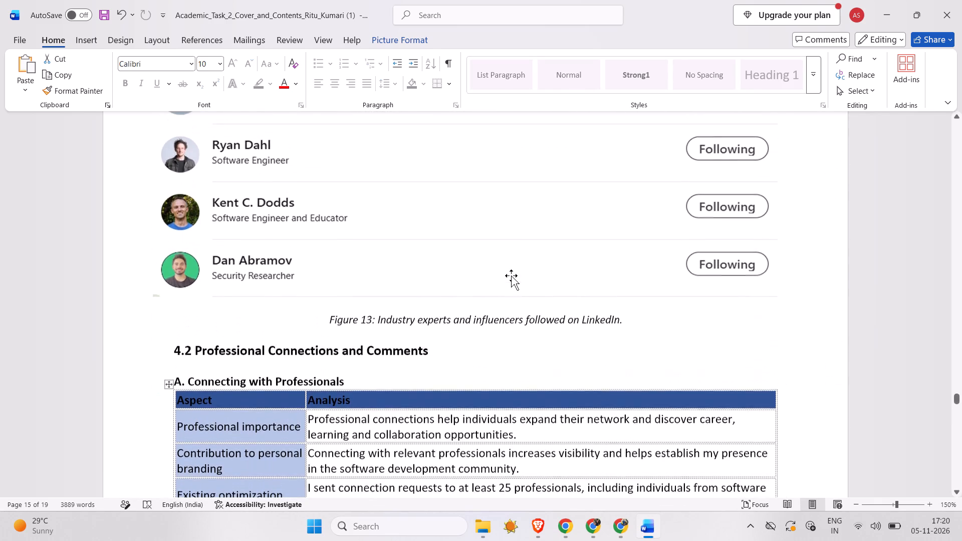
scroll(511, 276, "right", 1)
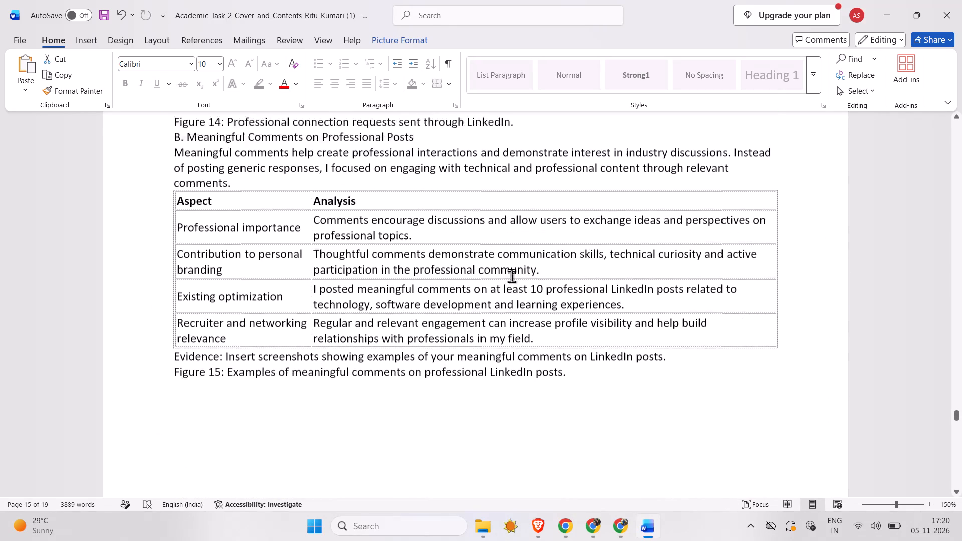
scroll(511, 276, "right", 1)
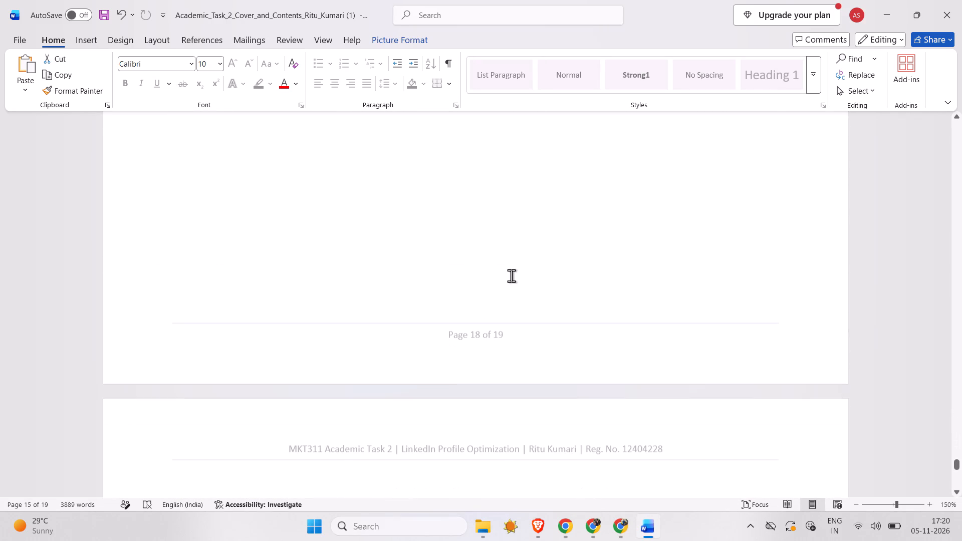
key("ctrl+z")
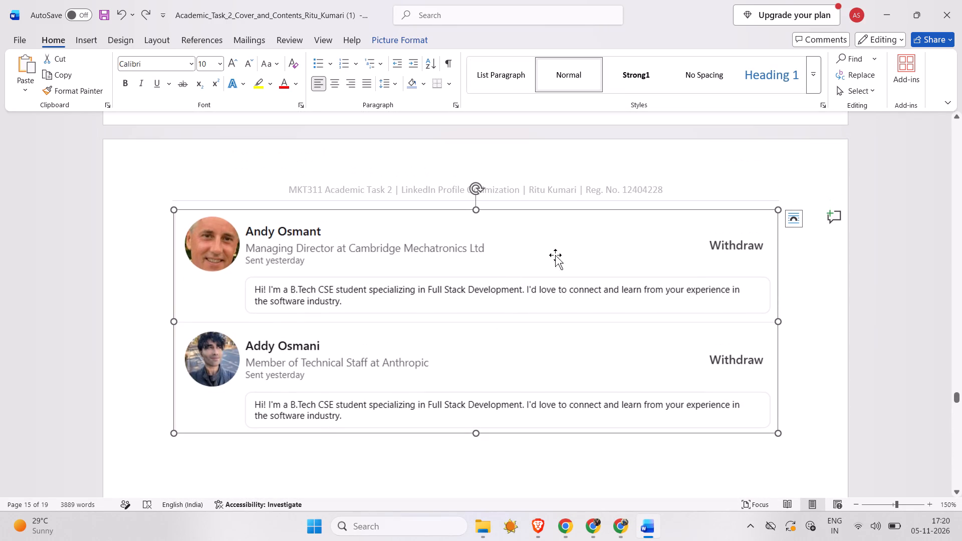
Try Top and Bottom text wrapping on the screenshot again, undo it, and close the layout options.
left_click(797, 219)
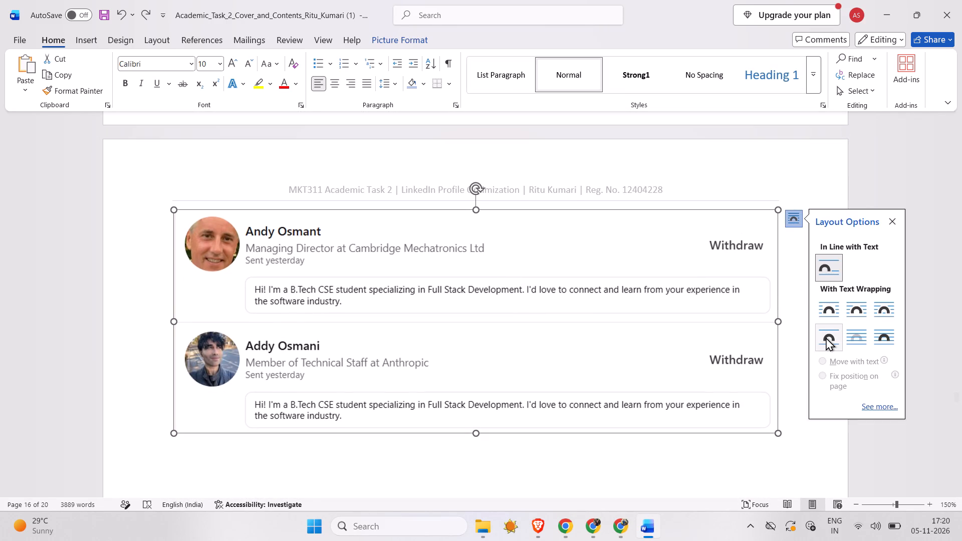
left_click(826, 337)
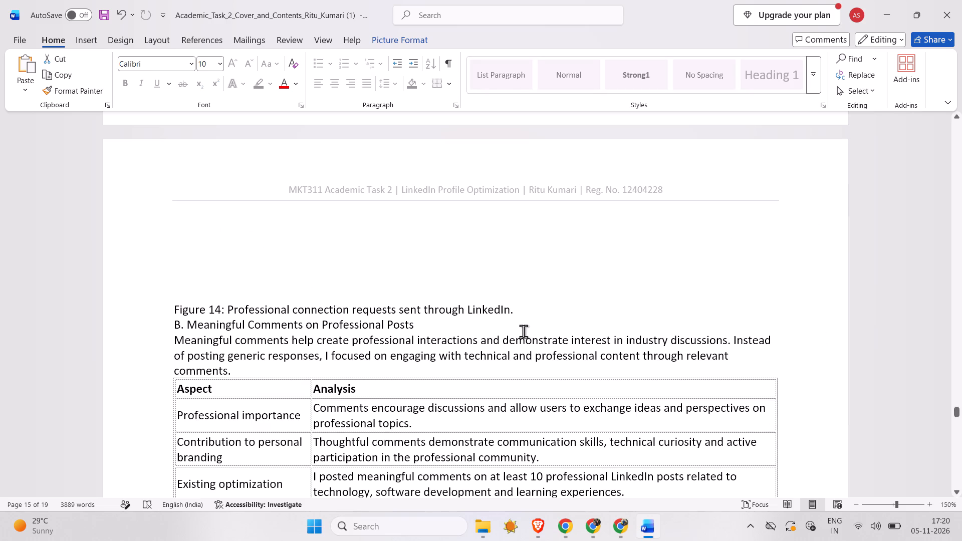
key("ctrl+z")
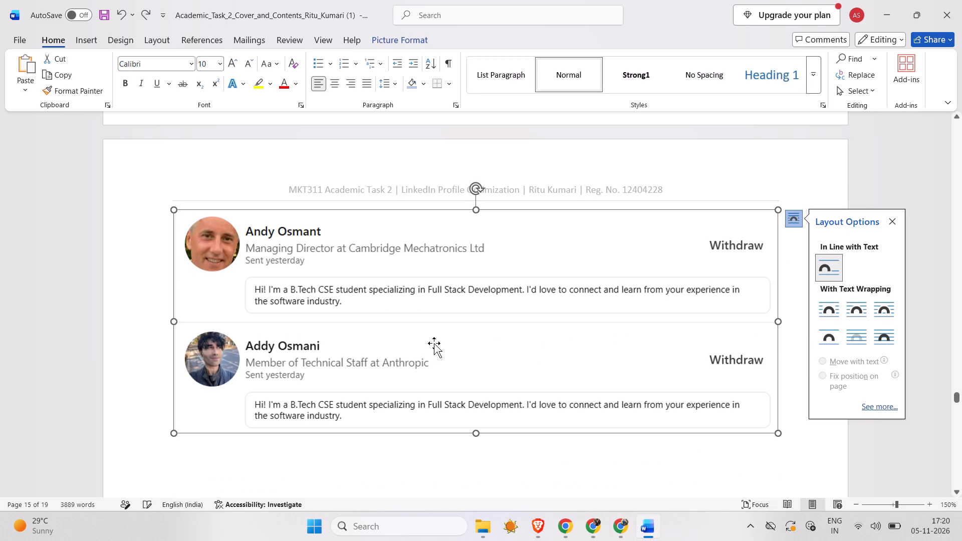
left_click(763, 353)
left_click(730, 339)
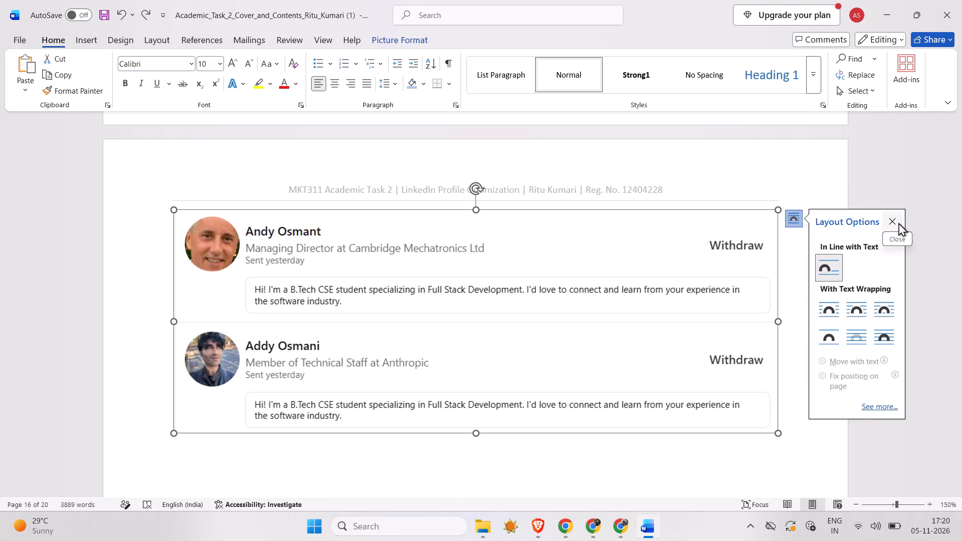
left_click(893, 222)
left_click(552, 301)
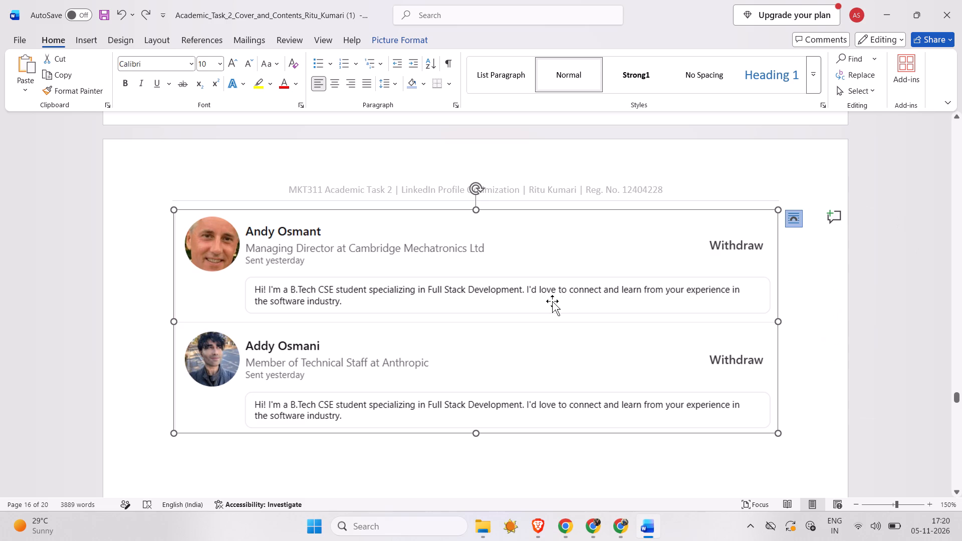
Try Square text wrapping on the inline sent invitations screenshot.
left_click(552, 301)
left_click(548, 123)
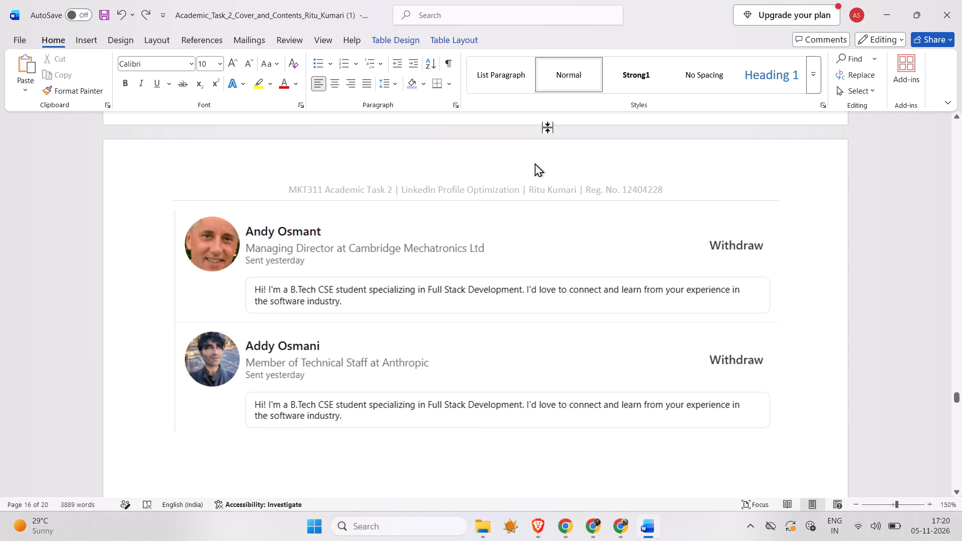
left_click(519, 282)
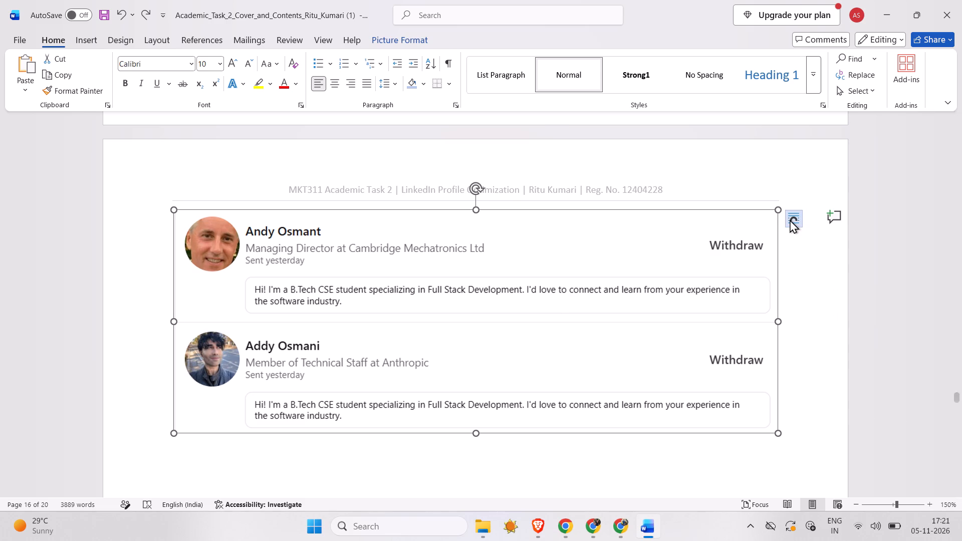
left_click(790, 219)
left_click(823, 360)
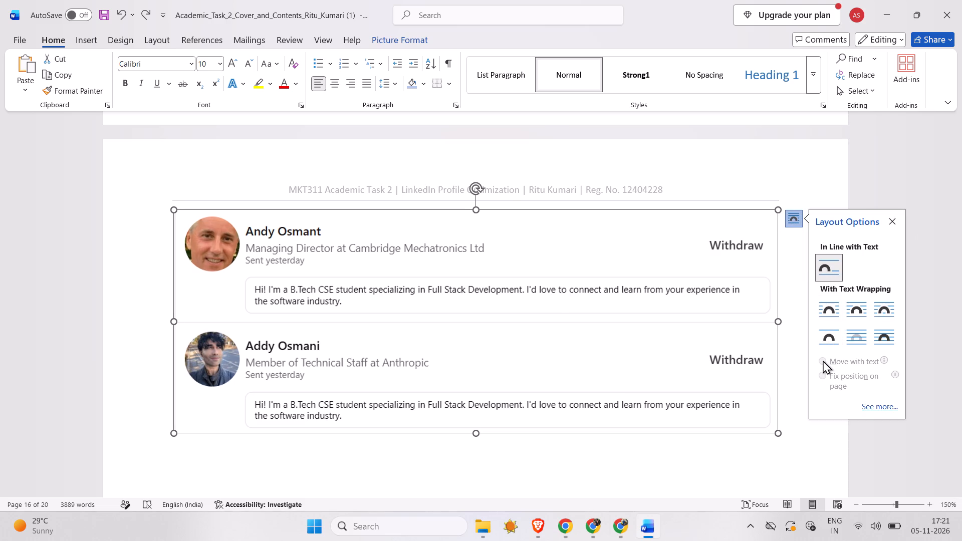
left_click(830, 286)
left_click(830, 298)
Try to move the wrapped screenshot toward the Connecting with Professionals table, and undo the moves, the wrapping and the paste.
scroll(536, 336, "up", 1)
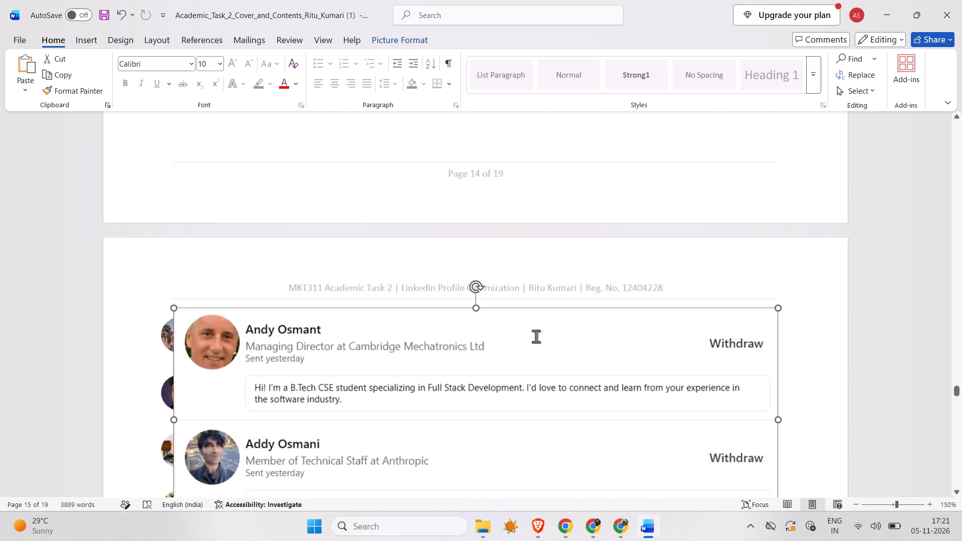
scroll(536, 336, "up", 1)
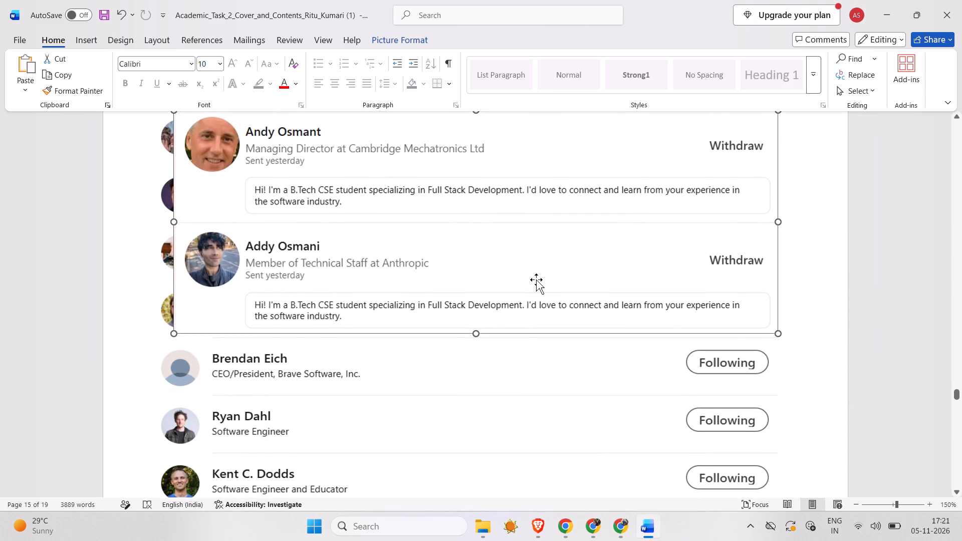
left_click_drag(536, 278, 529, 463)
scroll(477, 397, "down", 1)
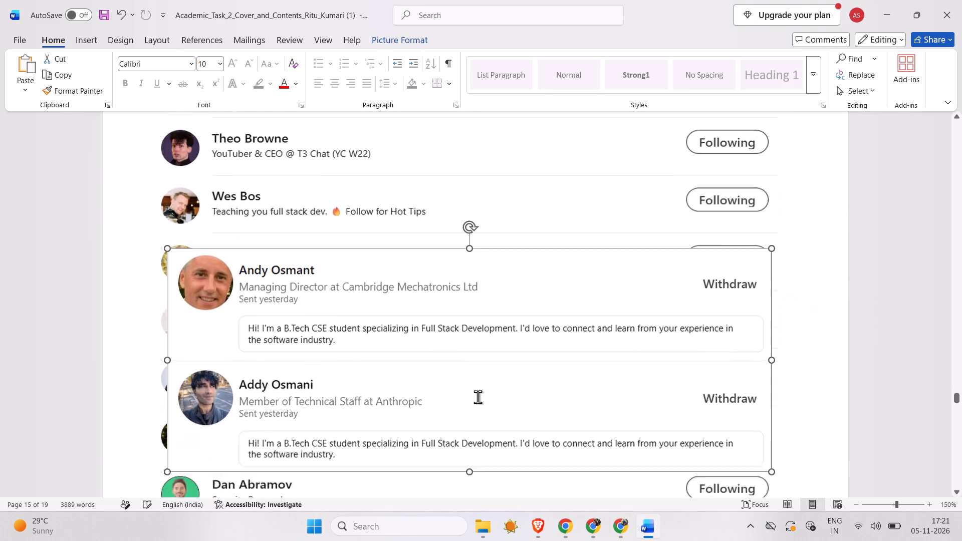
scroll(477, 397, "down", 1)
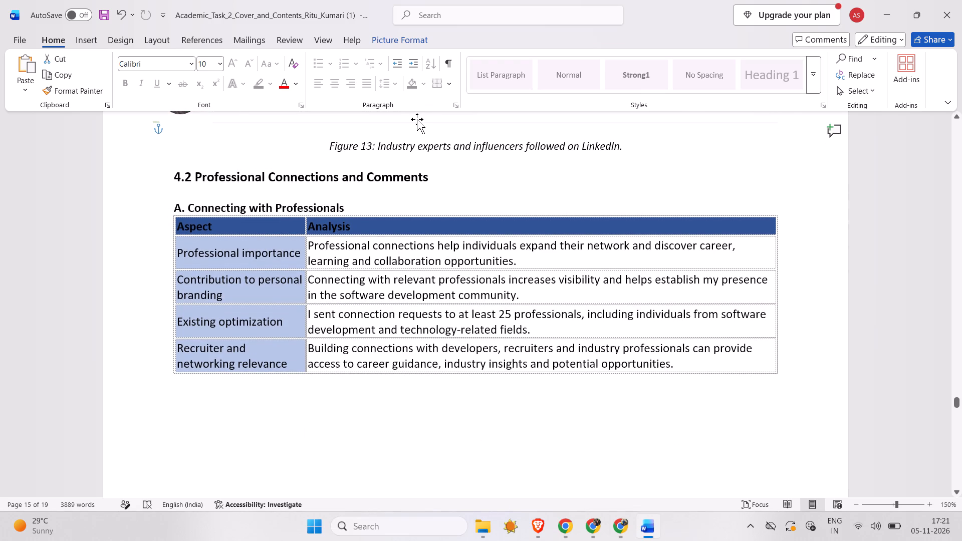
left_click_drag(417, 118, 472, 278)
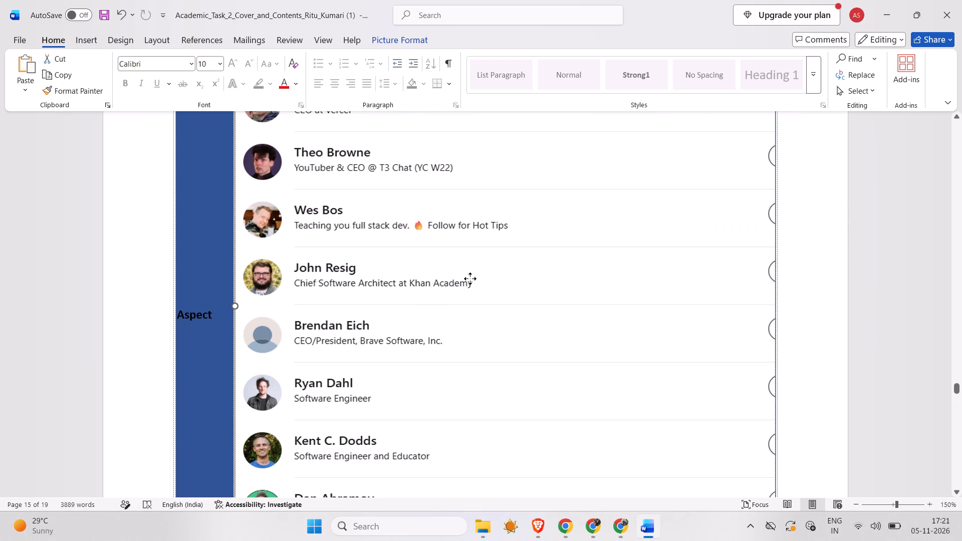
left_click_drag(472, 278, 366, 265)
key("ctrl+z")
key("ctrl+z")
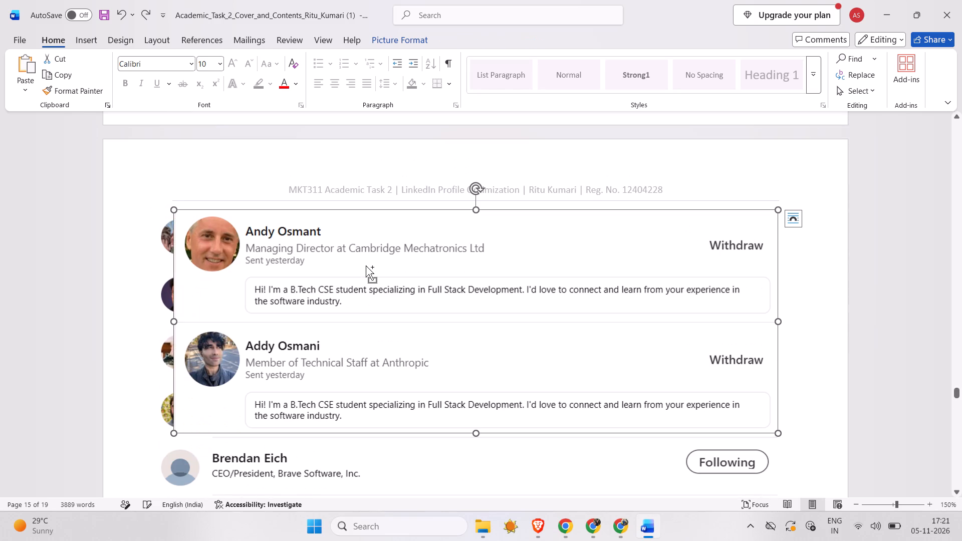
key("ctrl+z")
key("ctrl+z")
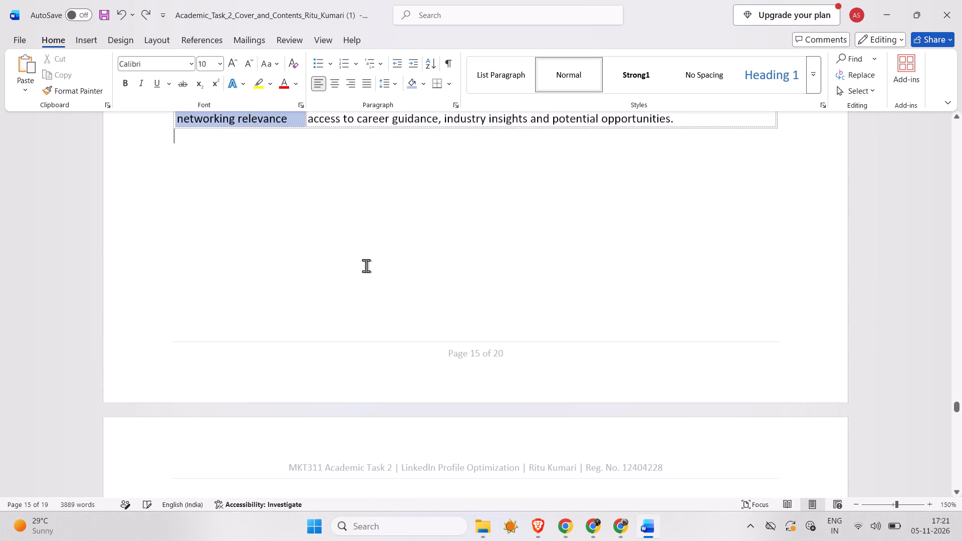
Save the report and close its Word window.
key("ctrl+s")
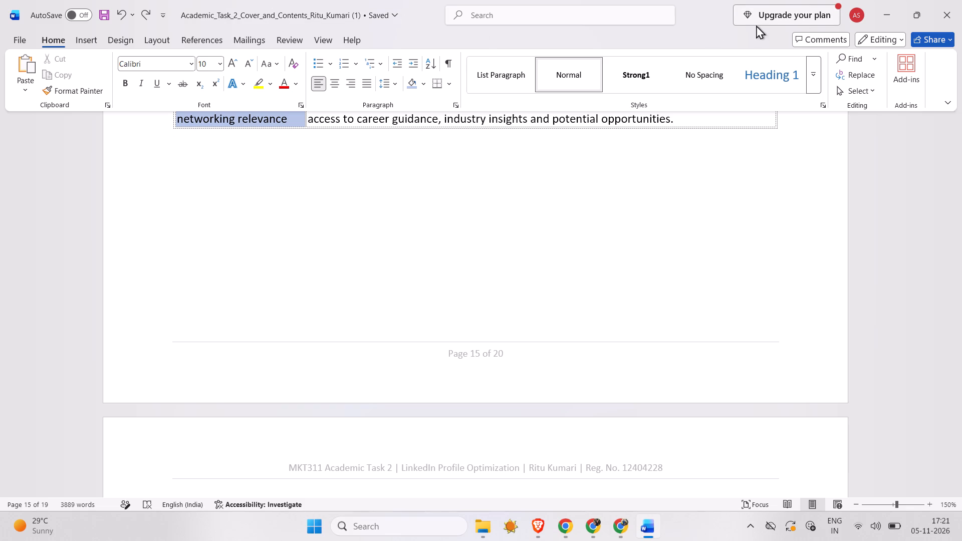
left_click(944, 4)
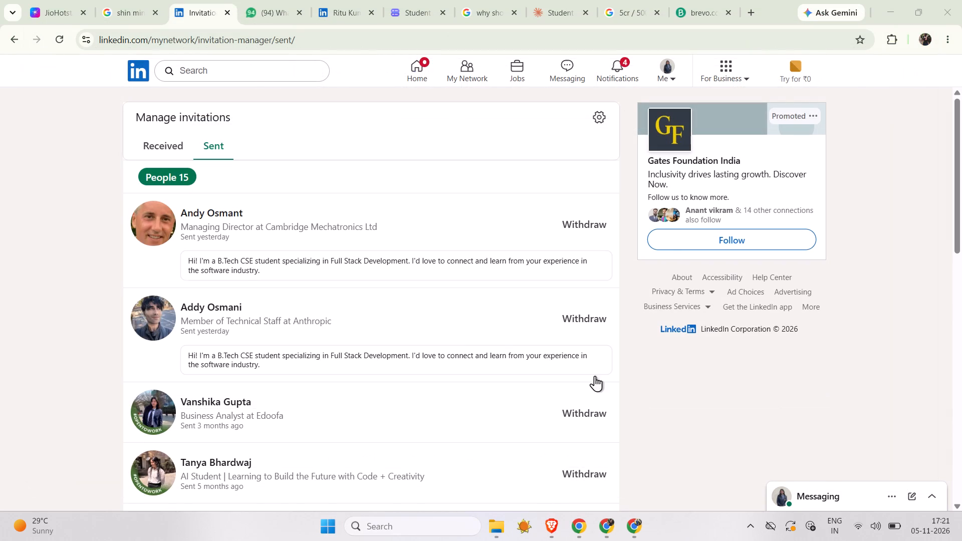
Relaunch Word, open the recent document MARKWTING 2ND CA and look through its pages.
left_click(439, 520)
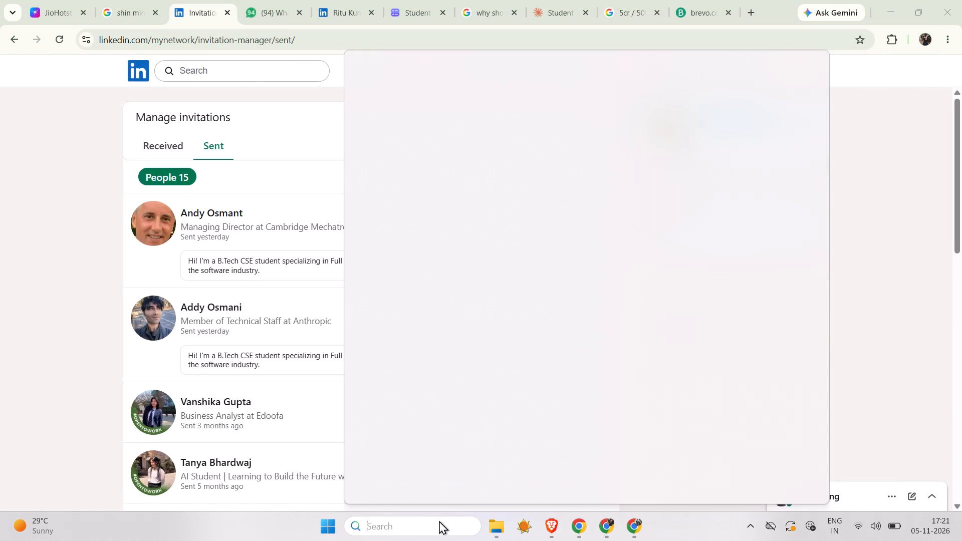
type("no")
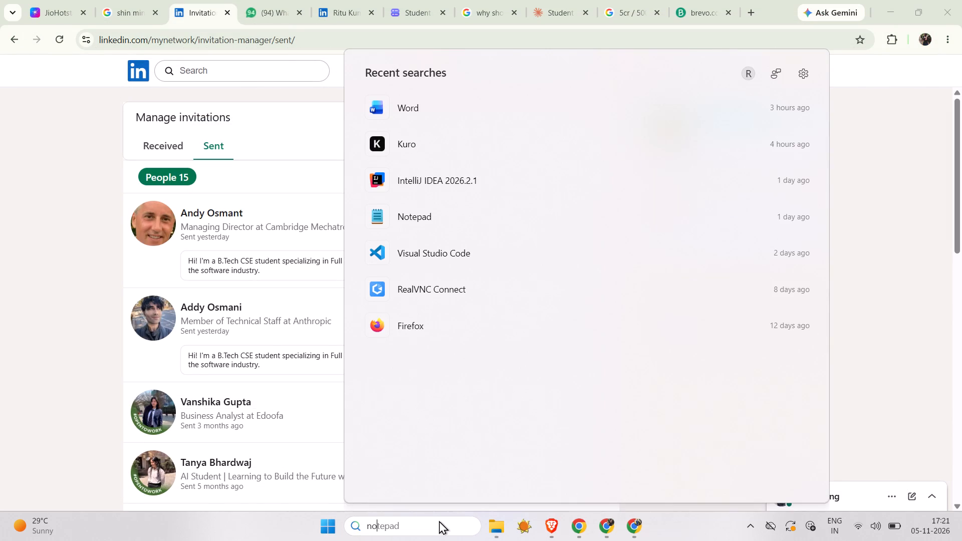
key("BackSpace")
key("BackSpace")
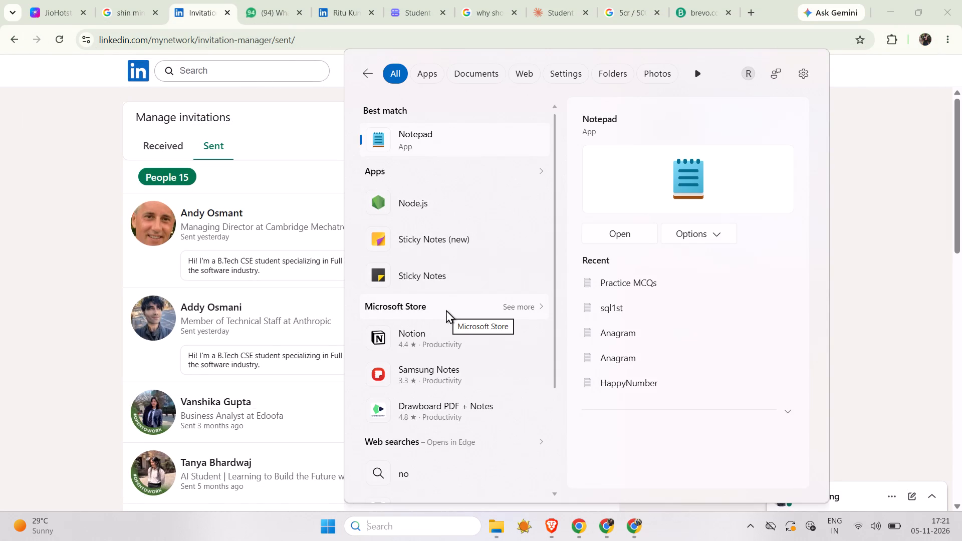
triple_click(493, 125)
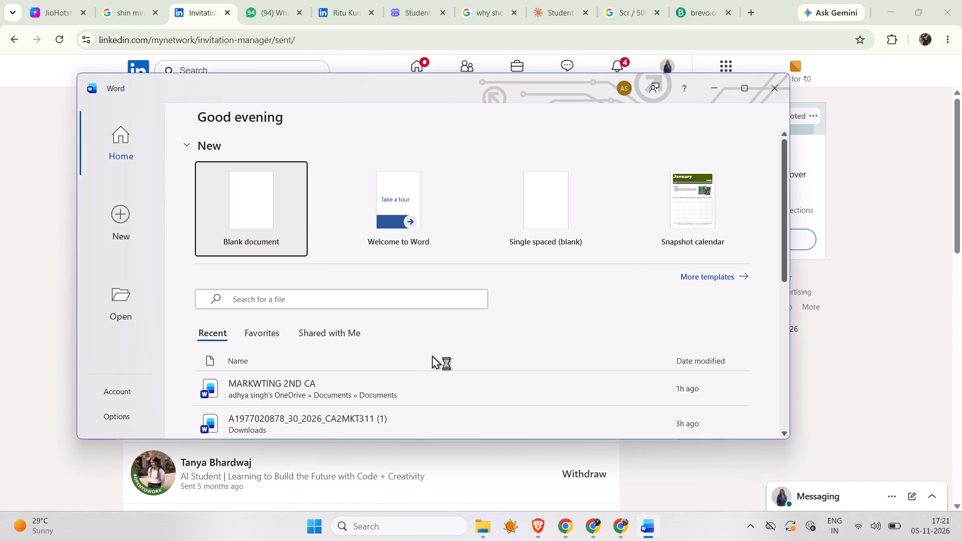
left_click(310, 383)
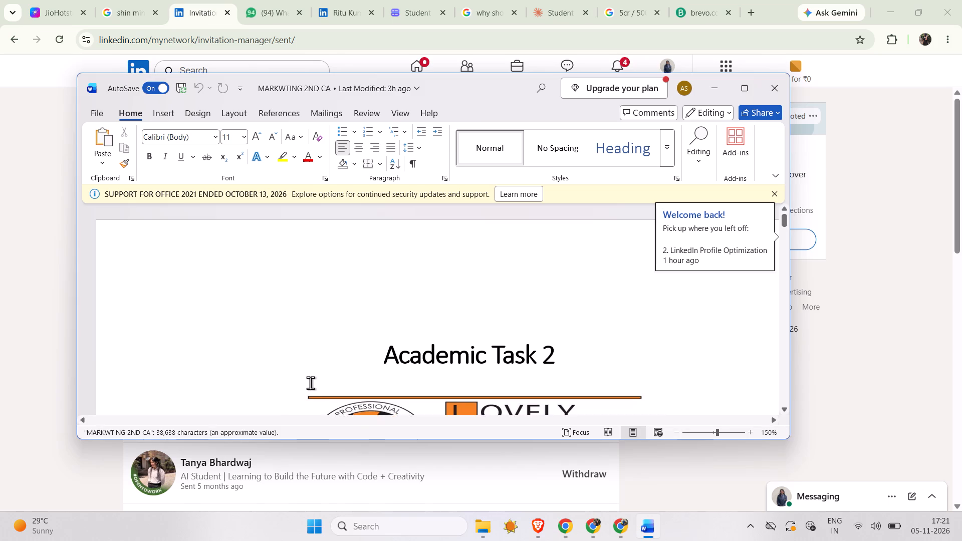
scroll(310, 383, "down", 6)
scroll(310, 383, "down", 5, "ctrl")
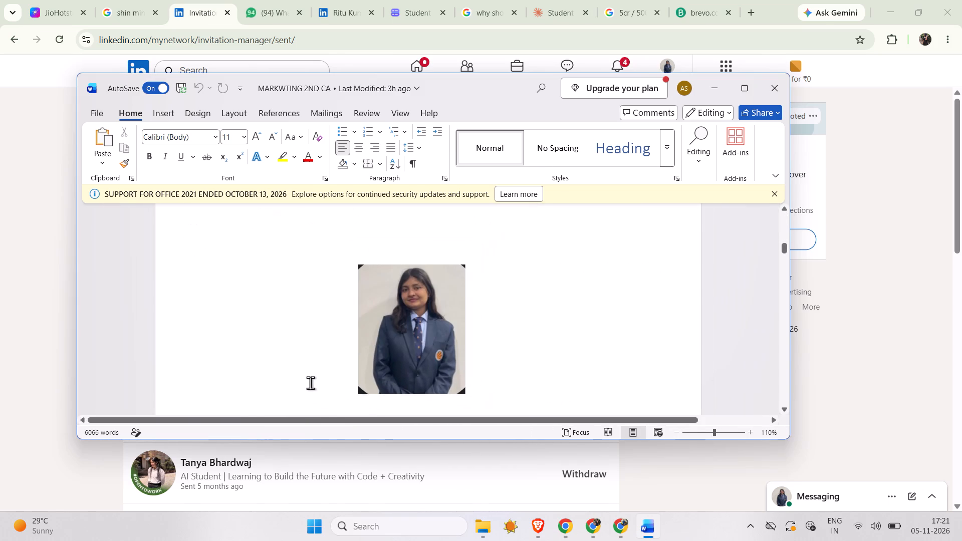
left_click(97, 115)
scroll(254, 381, "down", 1)
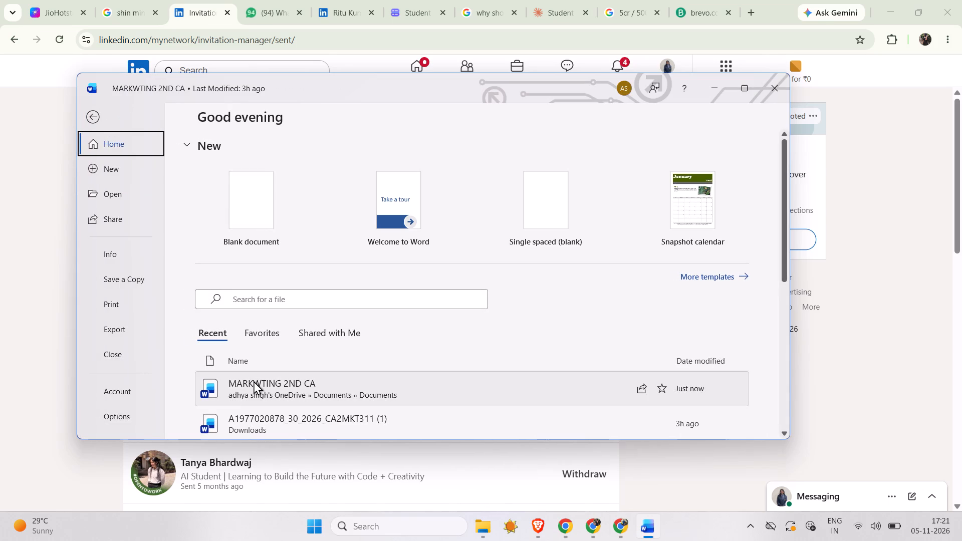
left_click(332, 389)
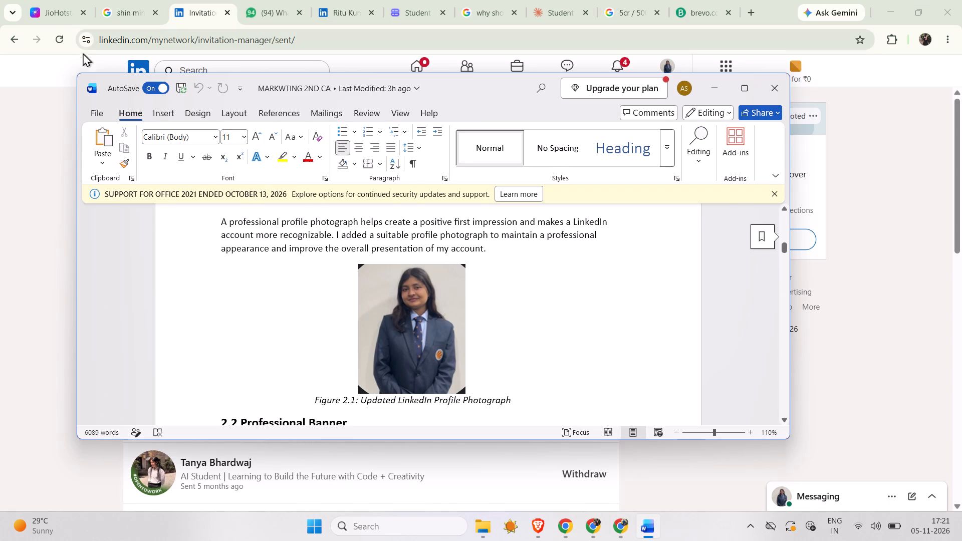
Look through the recent Academic_Task_2_Cover_and_Contents document without the (1) suffix, and close both open documents.
left_click(97, 119)
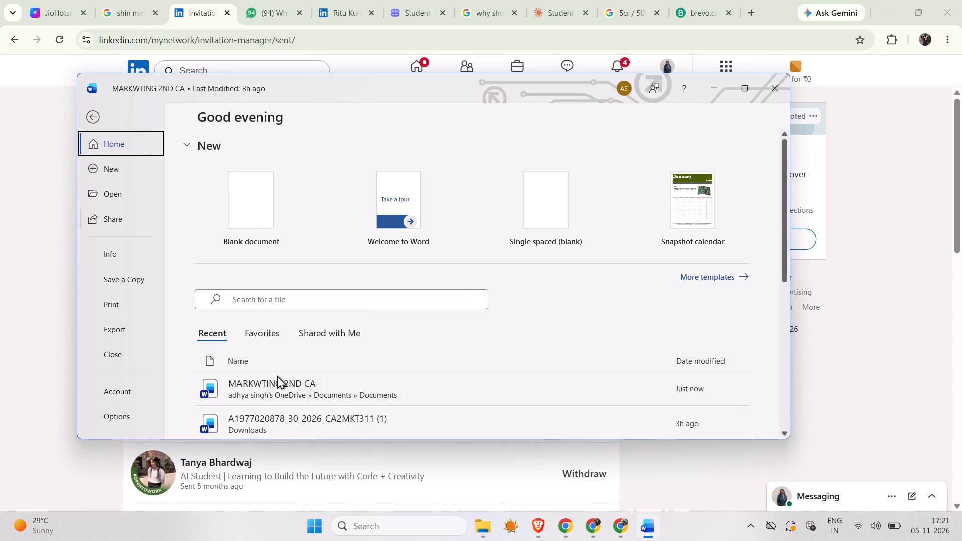
scroll(277, 375, "down", 1)
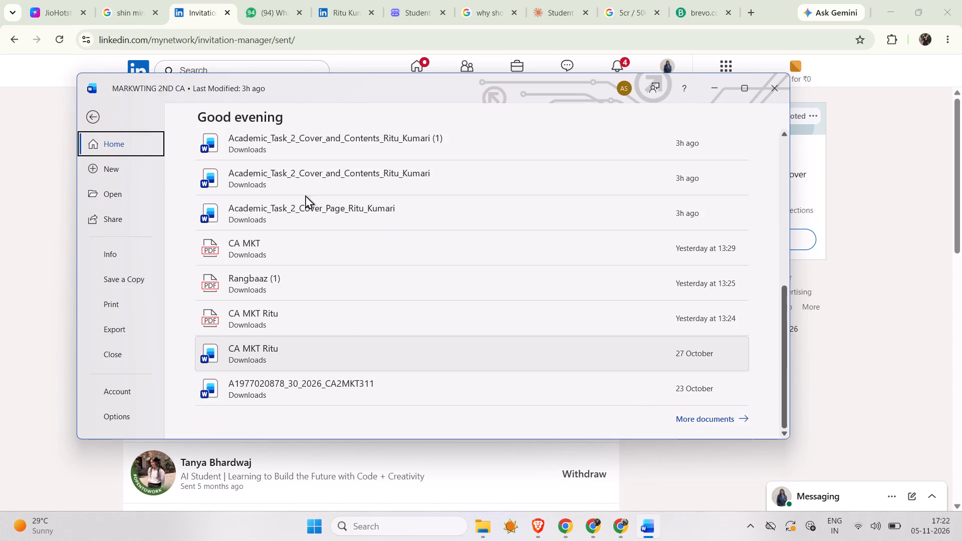
left_click(315, 173)
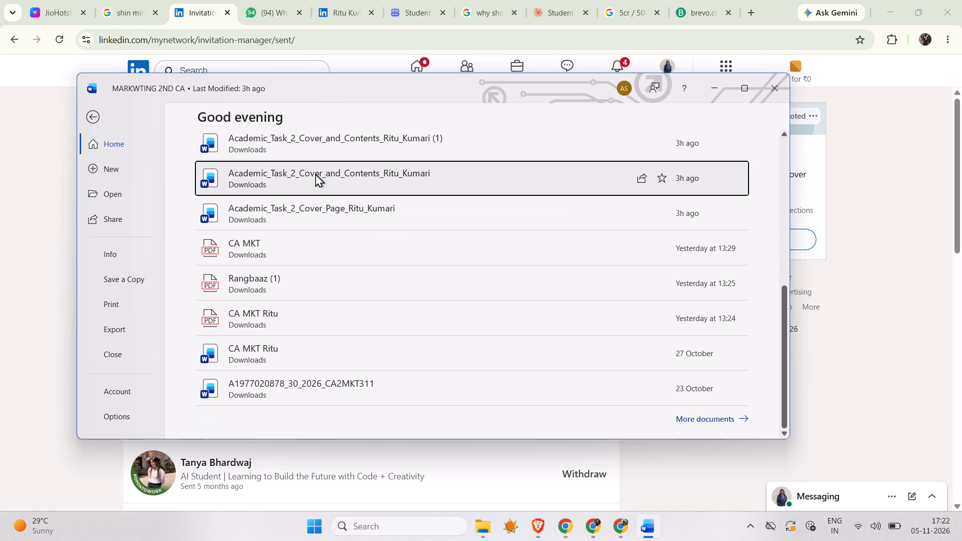
scroll(331, 298, "down", 1)
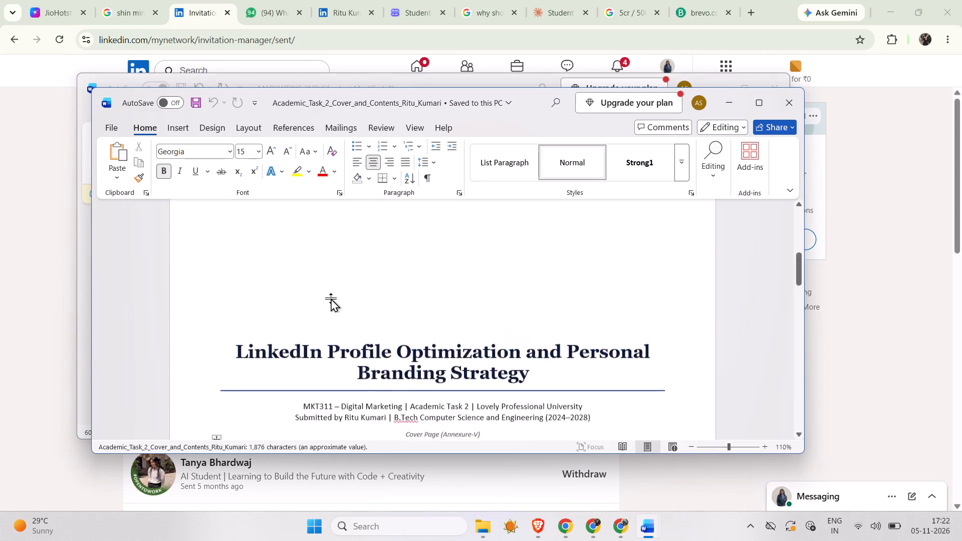
scroll(331, 298, "down", 4)
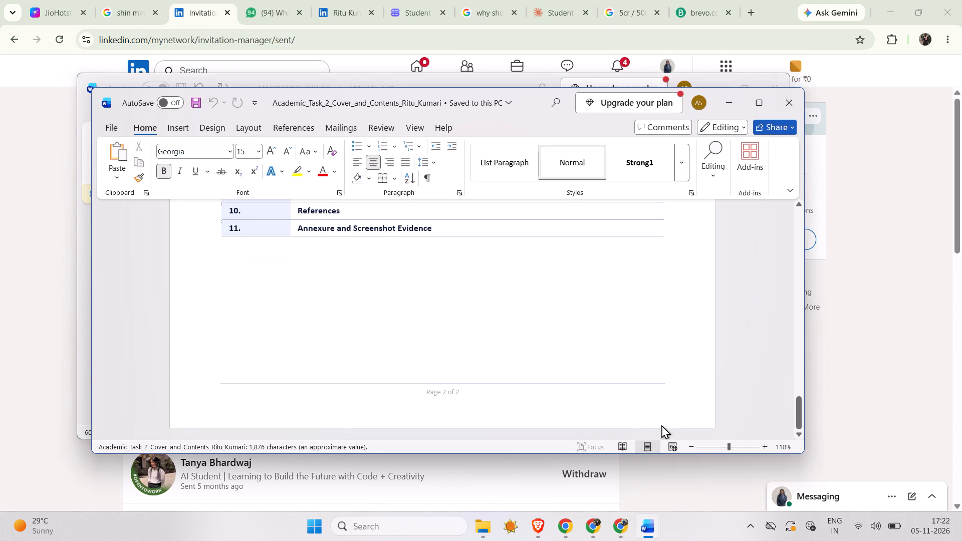
left_click(795, 105)
left_click(780, 91)
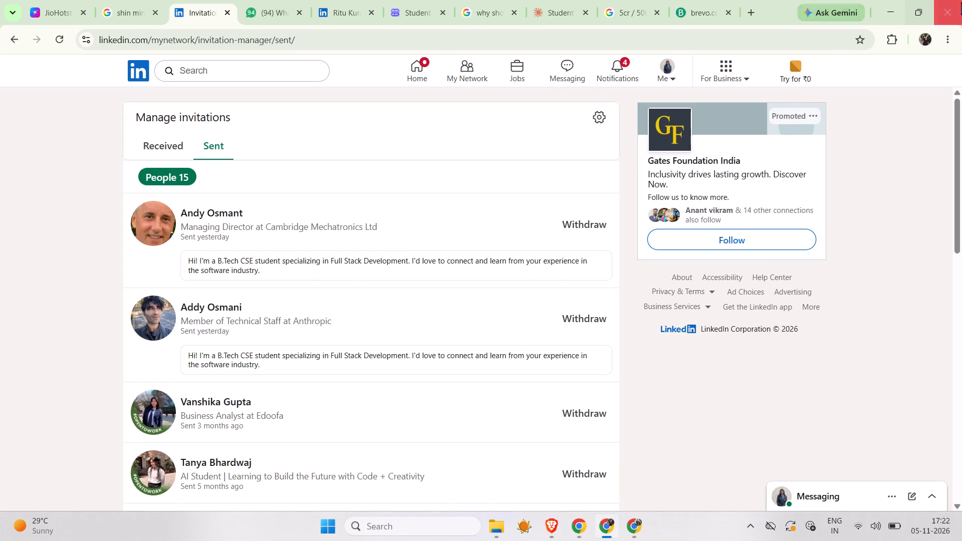
left_click(453, 529)
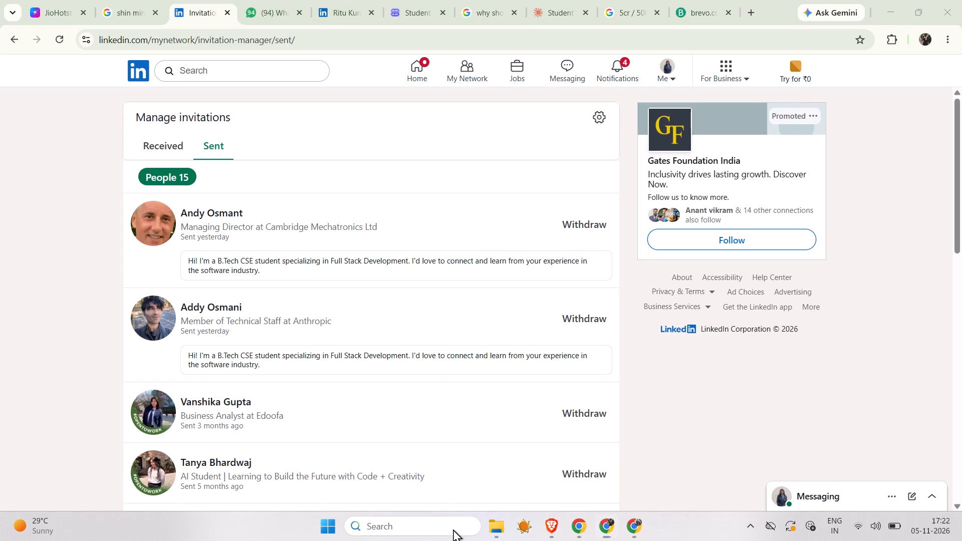
left_click(440, 114)
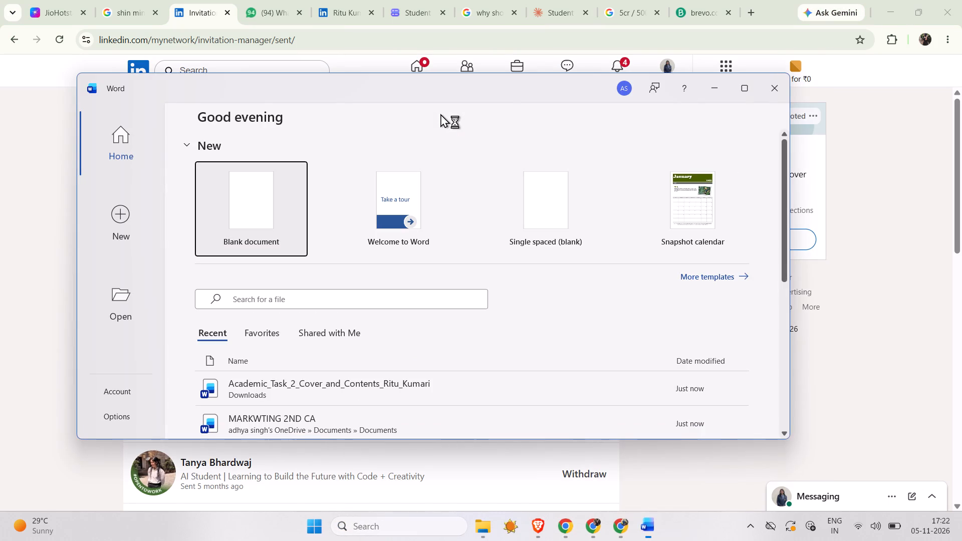
scroll(320, 306, "down", 1)
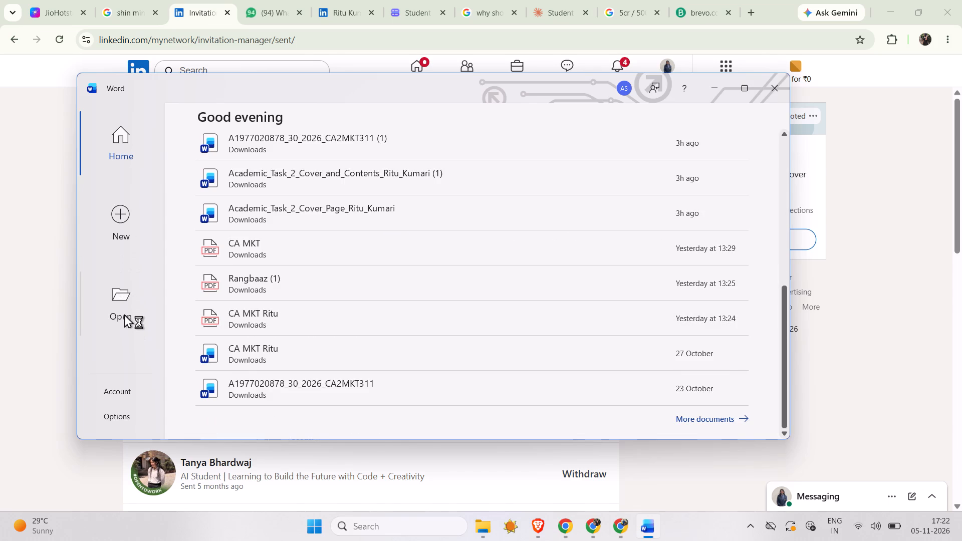
scroll(322, 229, "up", 1)
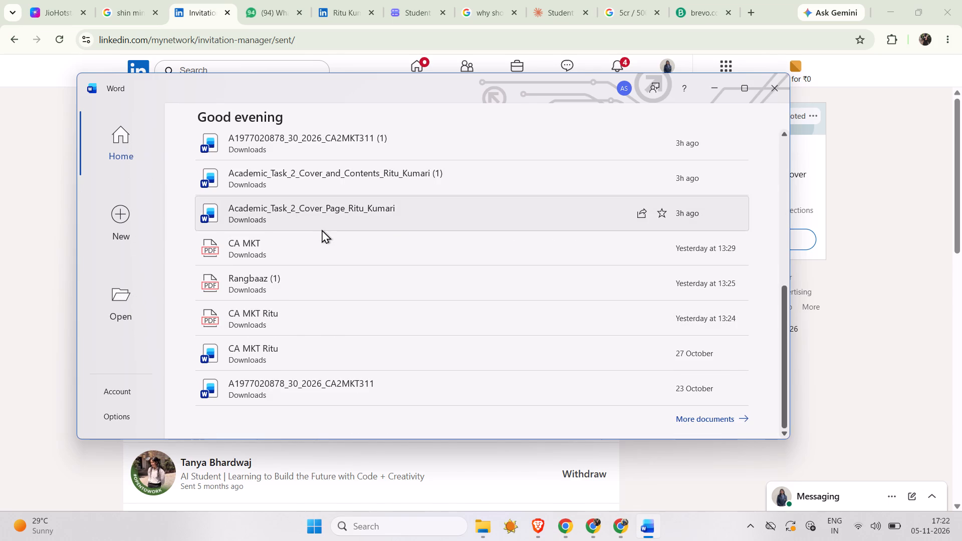
scroll(322, 229, "up", 1)
scroll(290, 341, "down", 1)
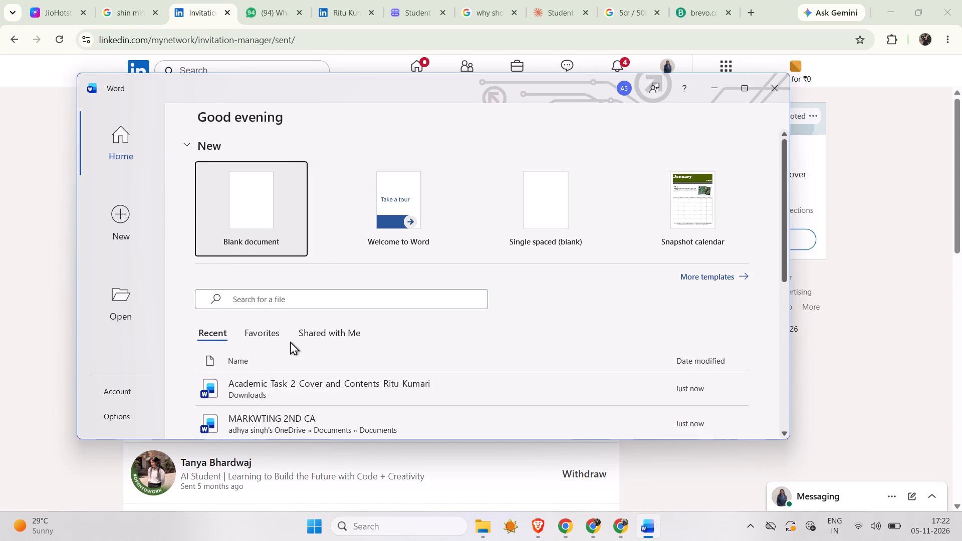
scroll(290, 341, "down", 1)
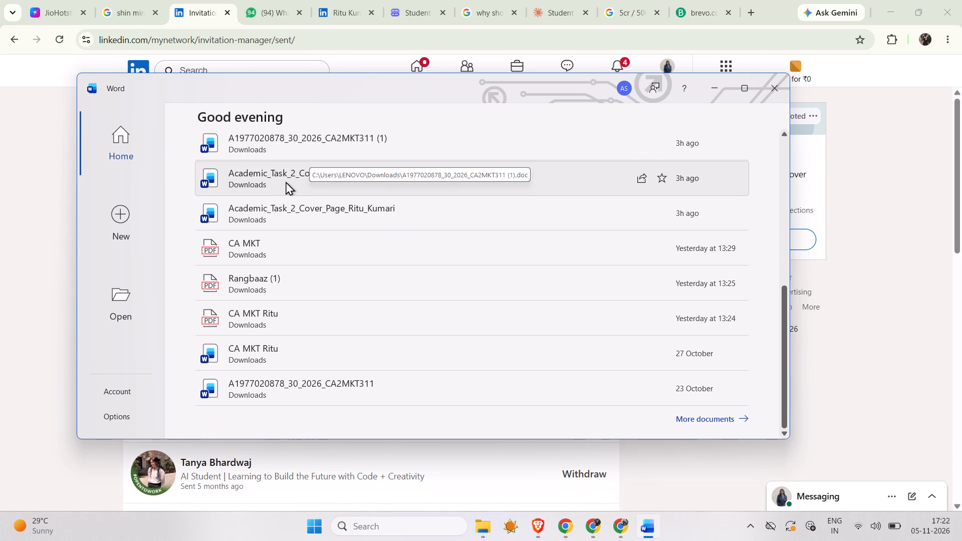
double_click(298, 149)
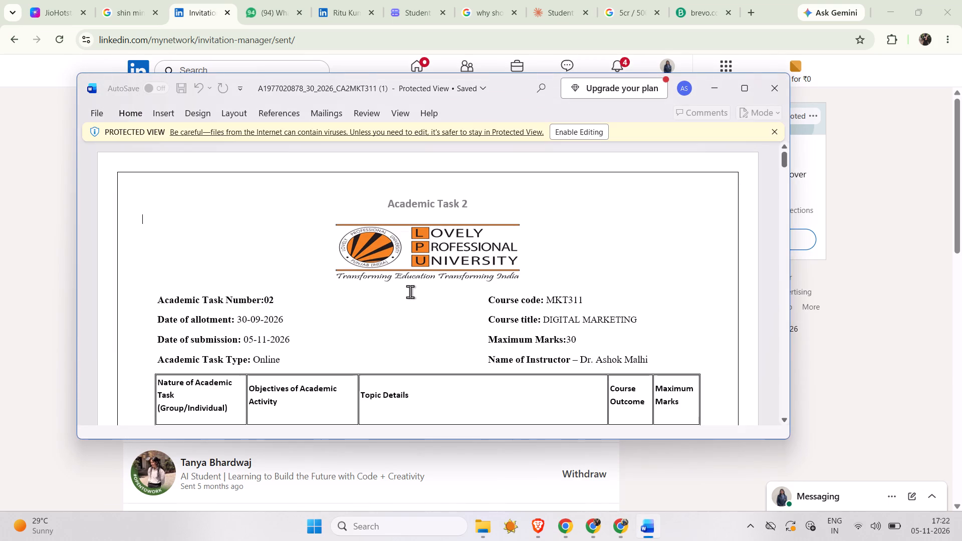
scroll(410, 292, "down", 6)
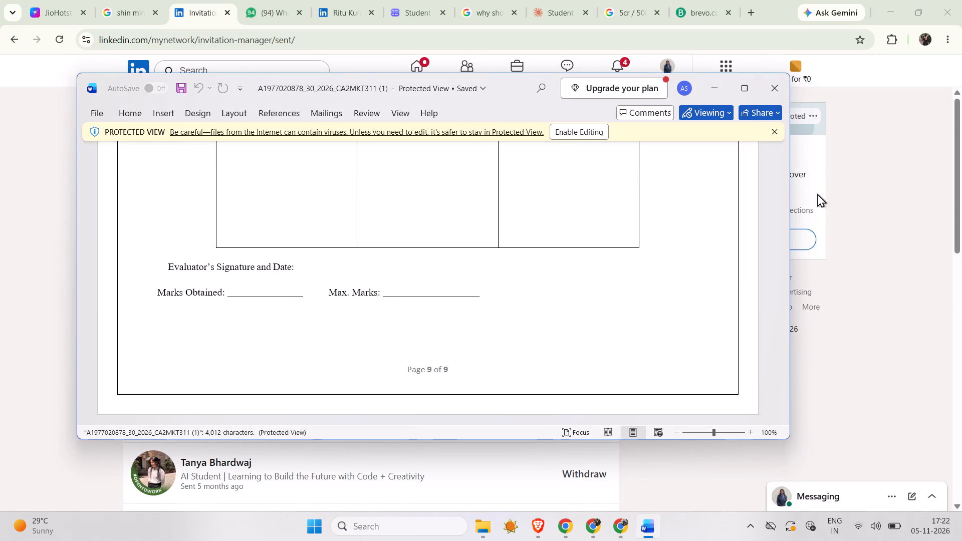
Minimize the Word and Chrome windows and open the Academic_Task_2_Cover_and_Contents (1) report from the Downloads folder.
left_click(719, 86)
left_click(889, 7)
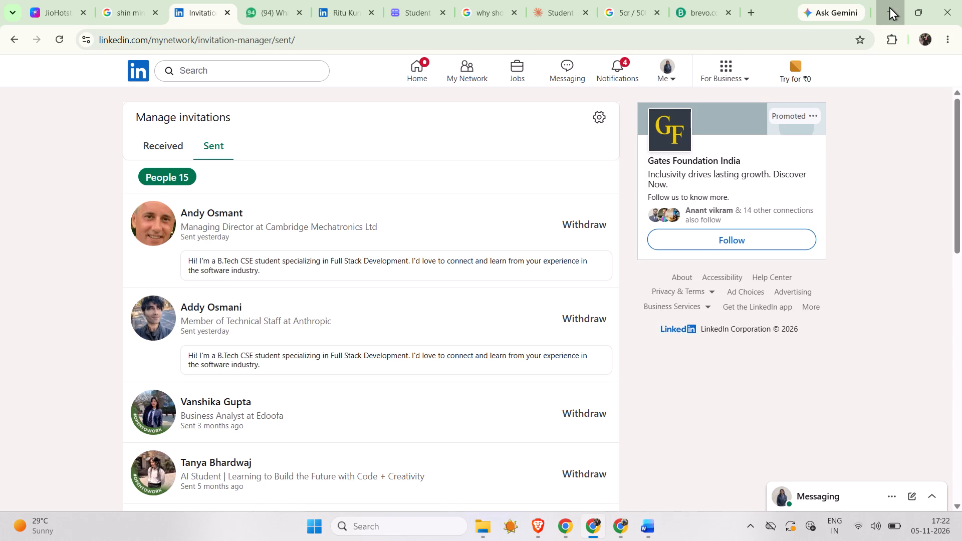
left_click(893, 2)
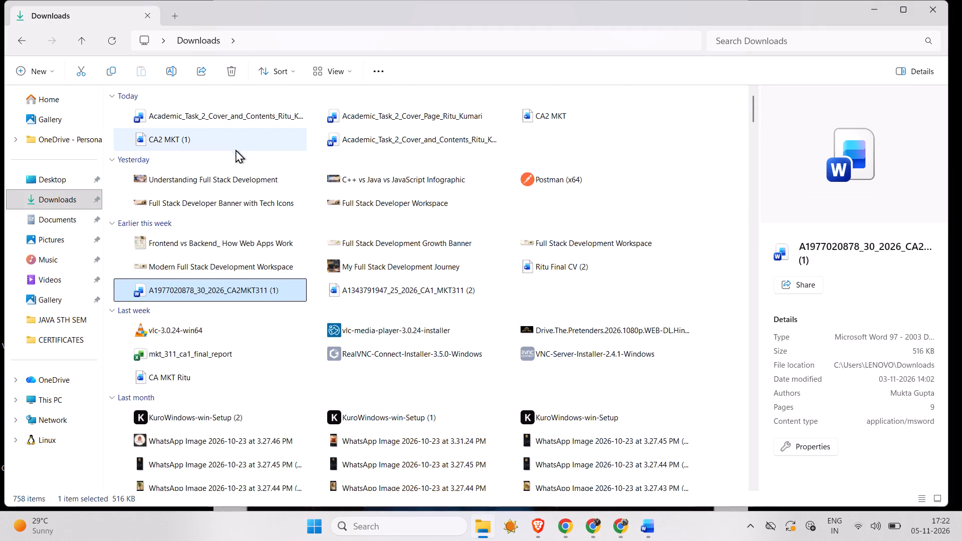
left_click(70, 219)
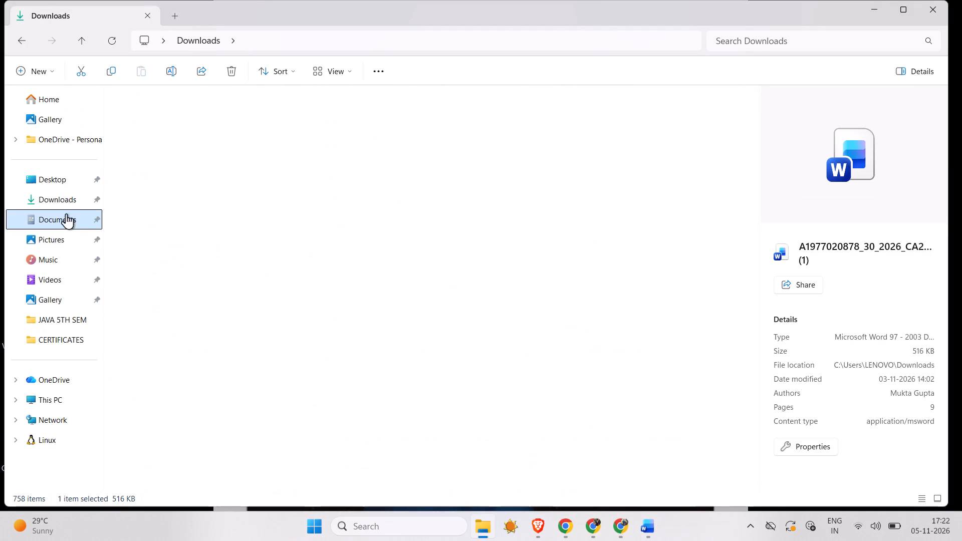
left_click(61, 202)
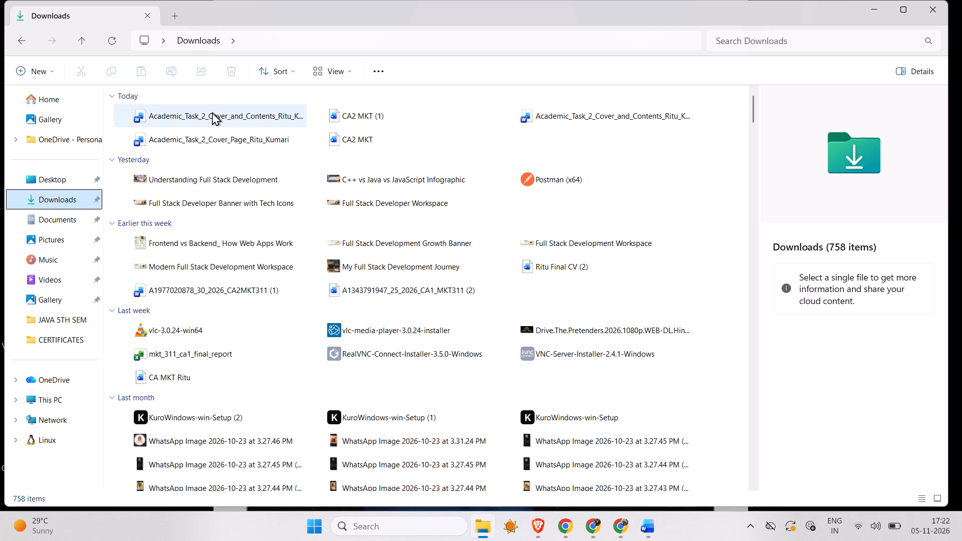
double_click(212, 112)
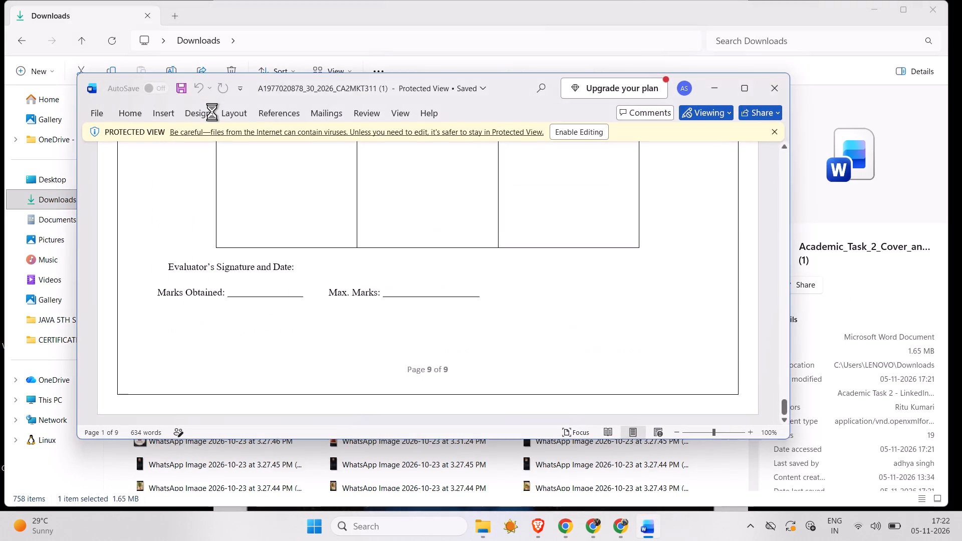
Look through the report's contents table, LinkedIn profile optimization sections and Part B personal branding strategy.
scroll(476, 281, "down", 1)
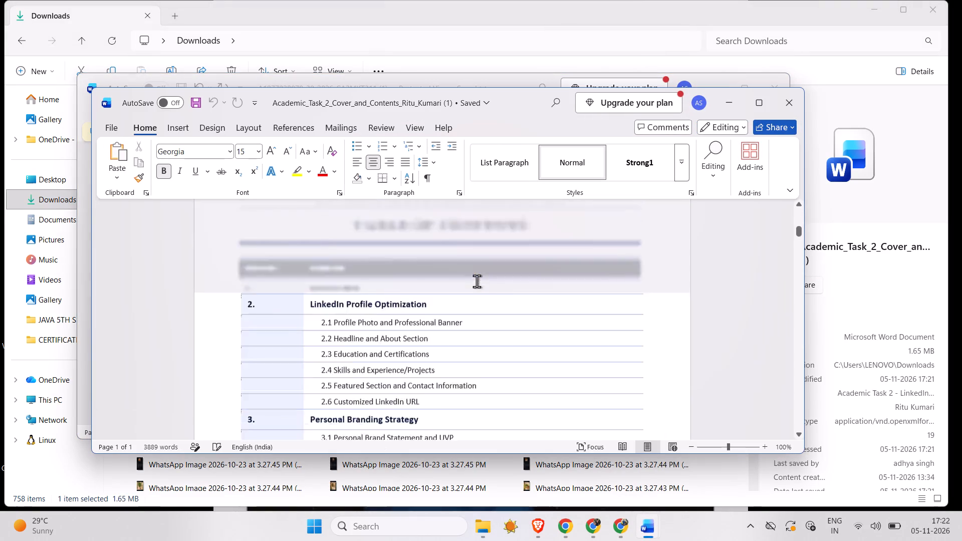
scroll(476, 281, "down", 3)
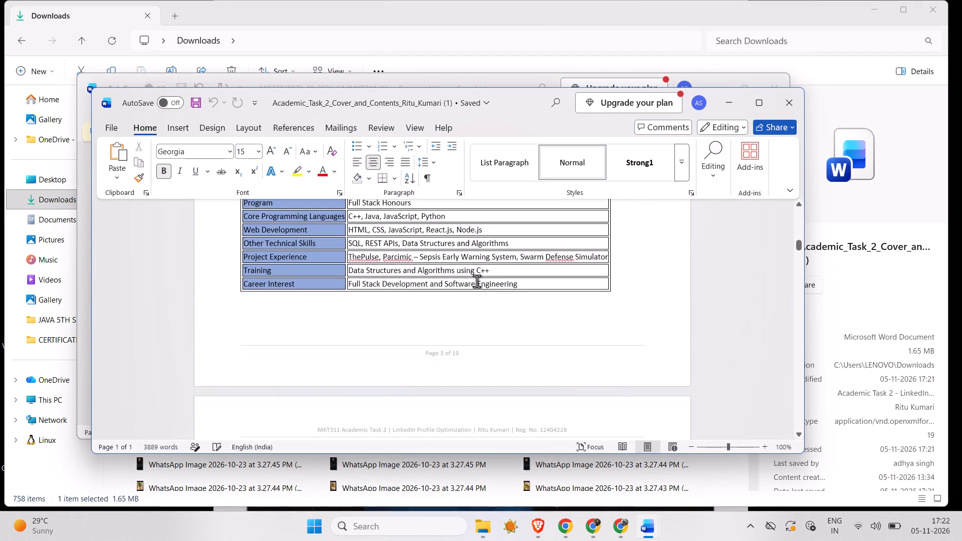
scroll(476, 281, "down", 2)
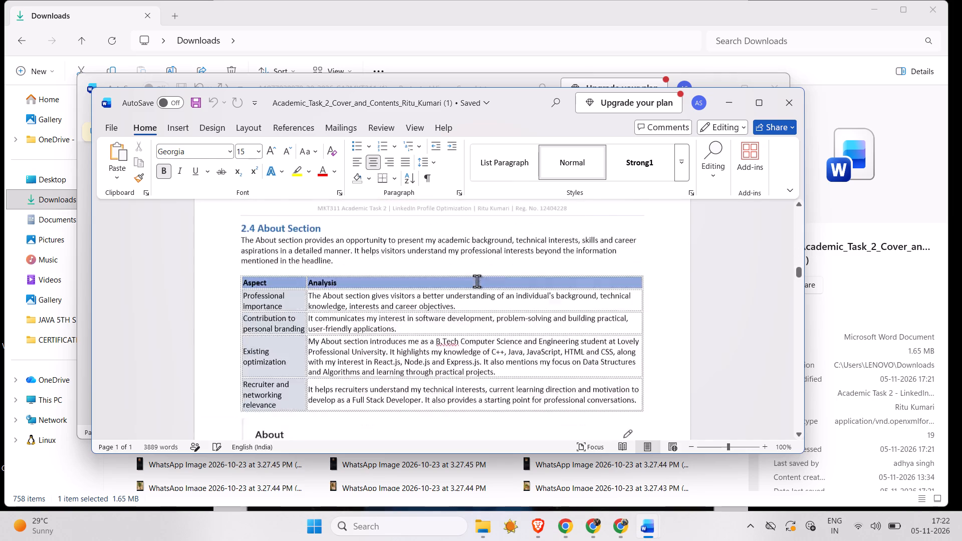
scroll(476, 281, "down", 4)
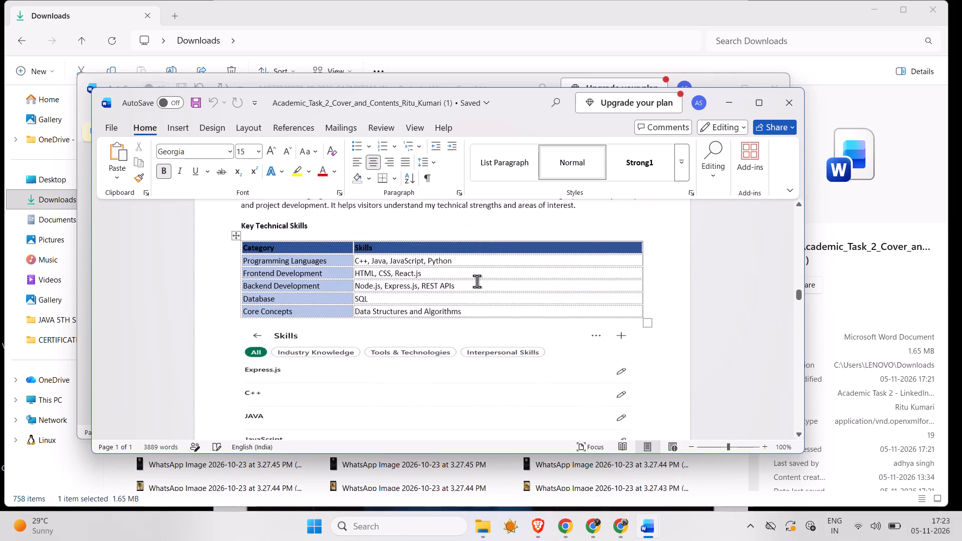
scroll(476, 281, "right", 2)
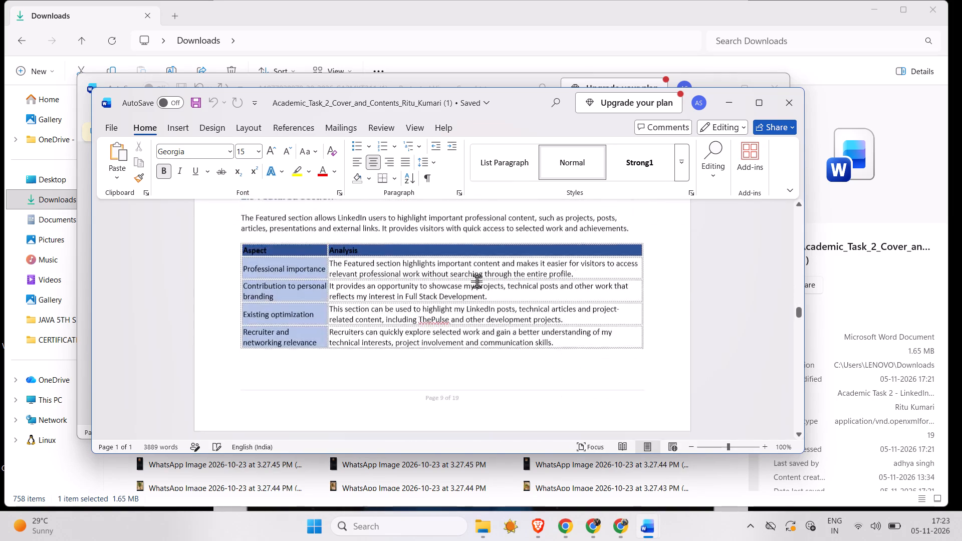
scroll(476, 281, "right", 3)
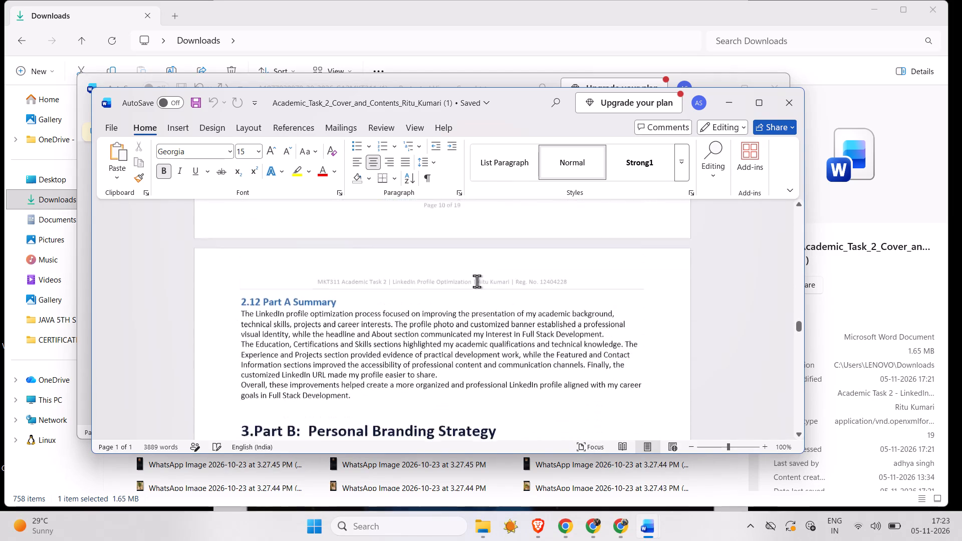
scroll(476, 281, "right", 1)
scroll(476, 281, "down", 1)
scroll(476, 281, "right", 1)
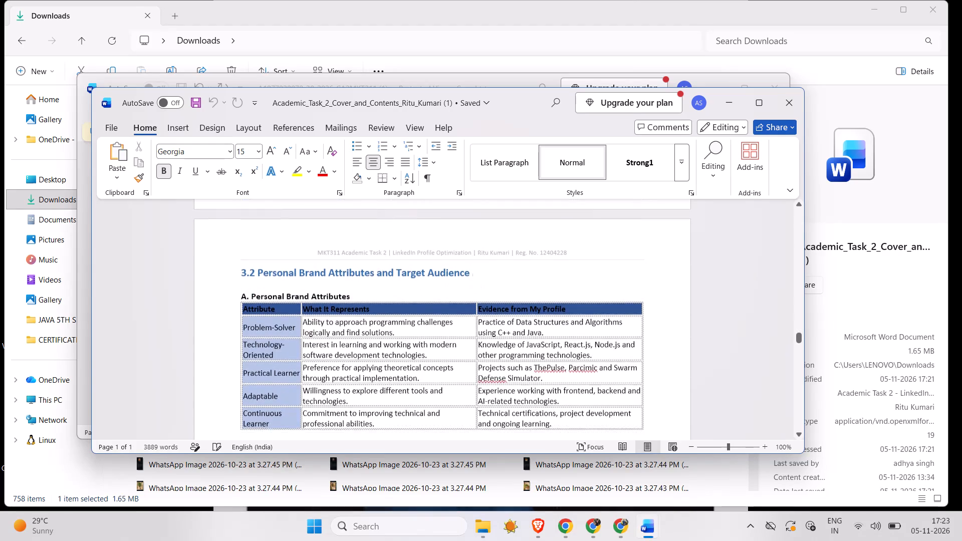
scroll(476, 281, "right", 2)
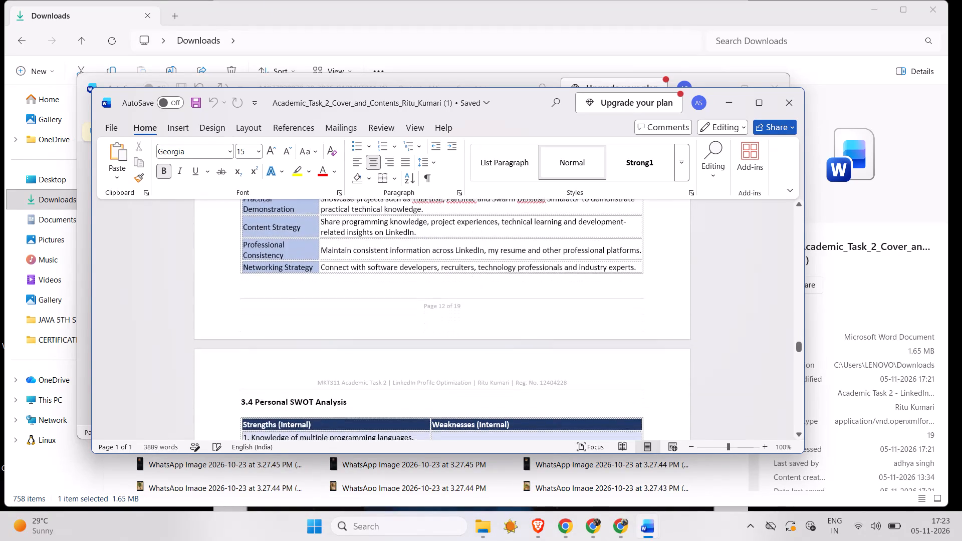
scroll(476, 281, "right", 1)
Review the report's networking pages, from the LinkedIn groups through section 4.2 and the Figure 15 evidence placeholder to the pages beyond.
scroll(476, 281, "down", 1)
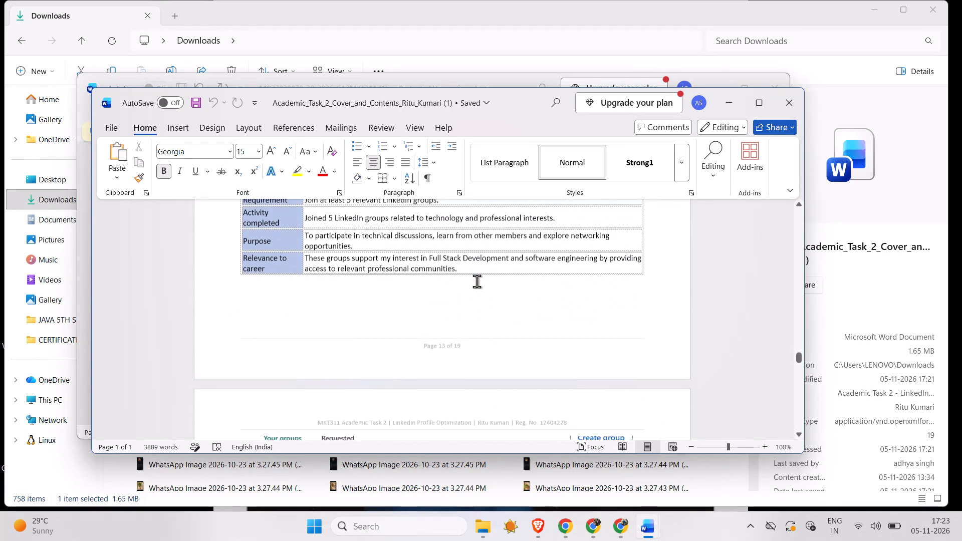
scroll(476, 281, "down", 2)
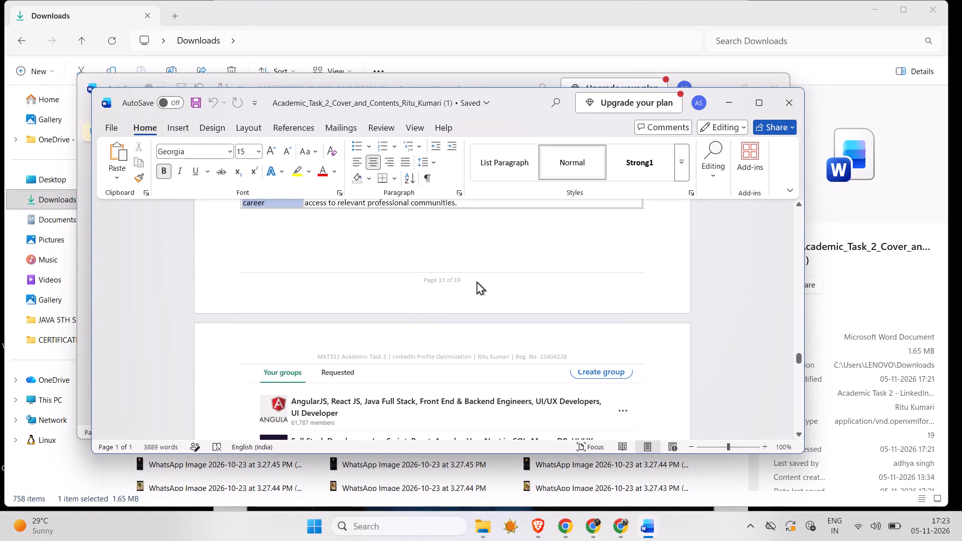
scroll(476, 281, "down", 1)
scroll(425, 301, "down", 1)
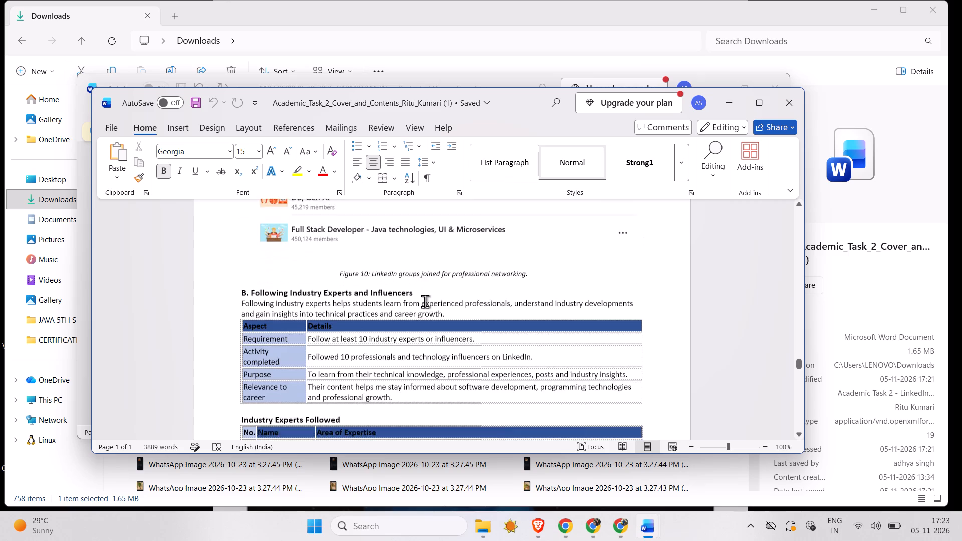
scroll(425, 301, "down", 2)
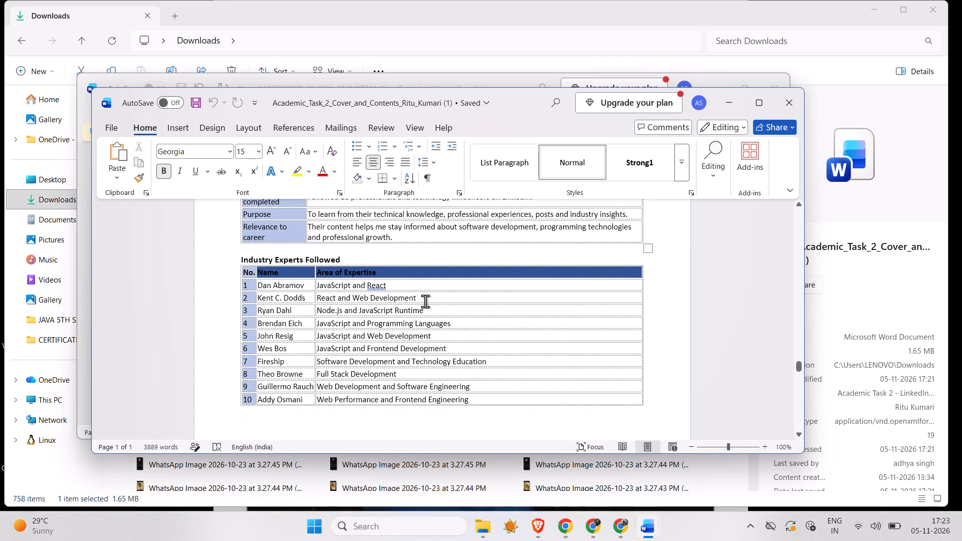
scroll(425, 301, "down", 1)
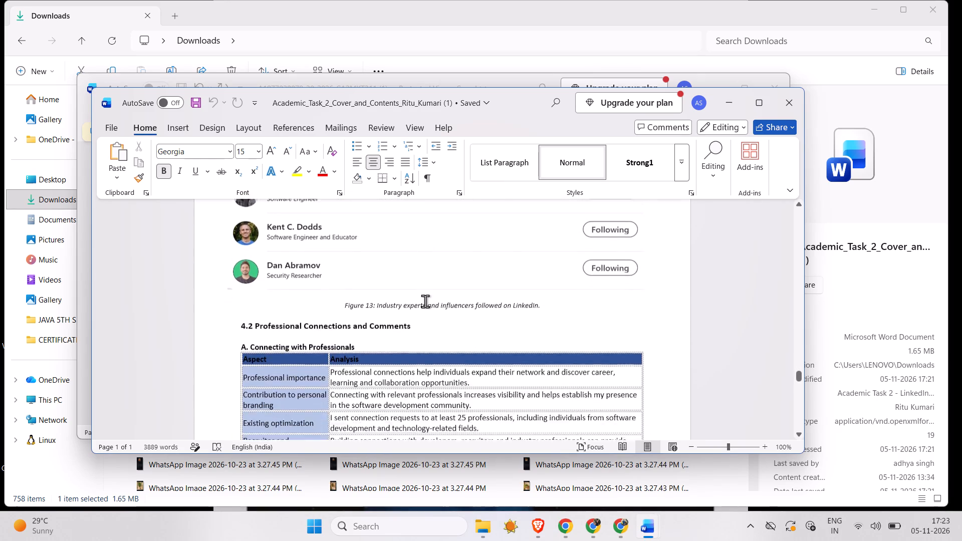
scroll(425, 301, "down", 2)
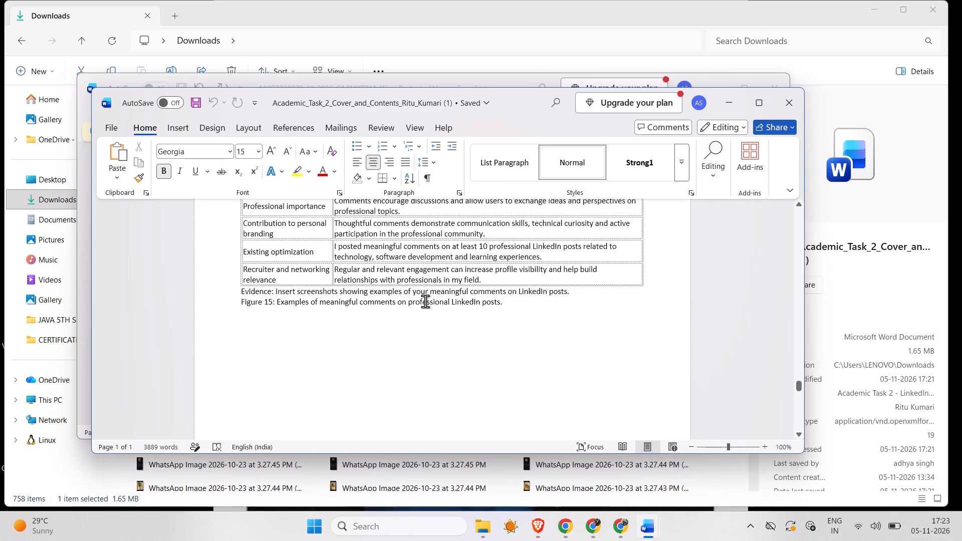
scroll(425, 301, "right", 3)
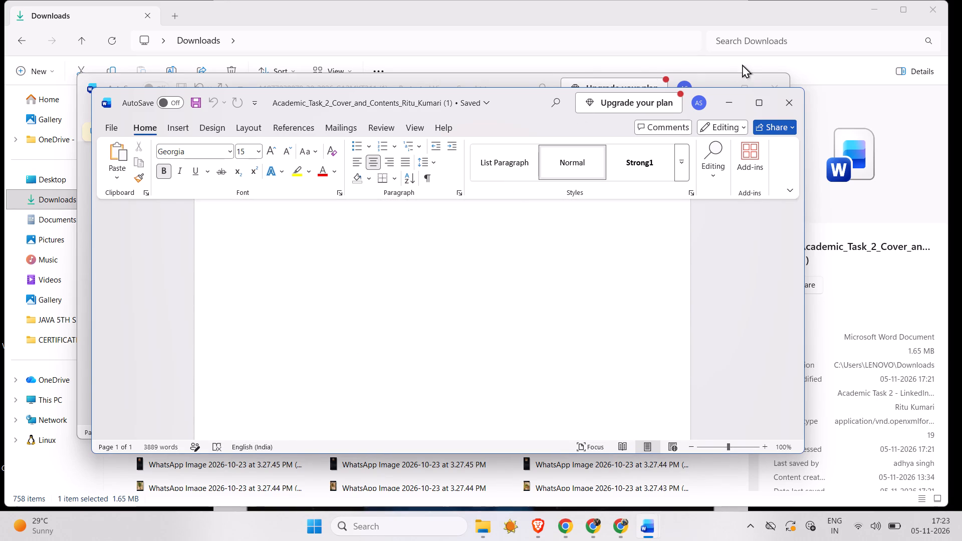
Close both open Word documents and minimize the Downloads window to reach the desktop.
left_click(777, 85)
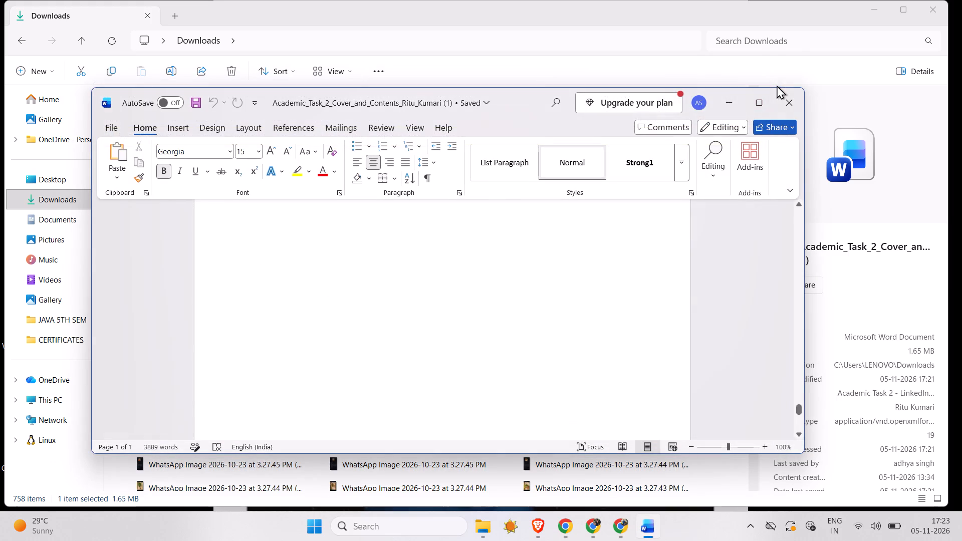
left_click(801, 97)
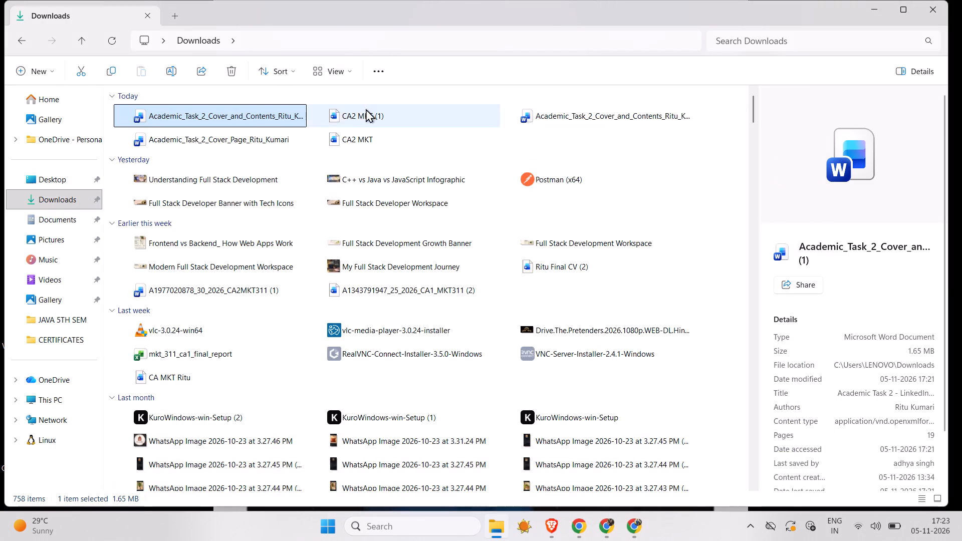
left_click(880, 10)
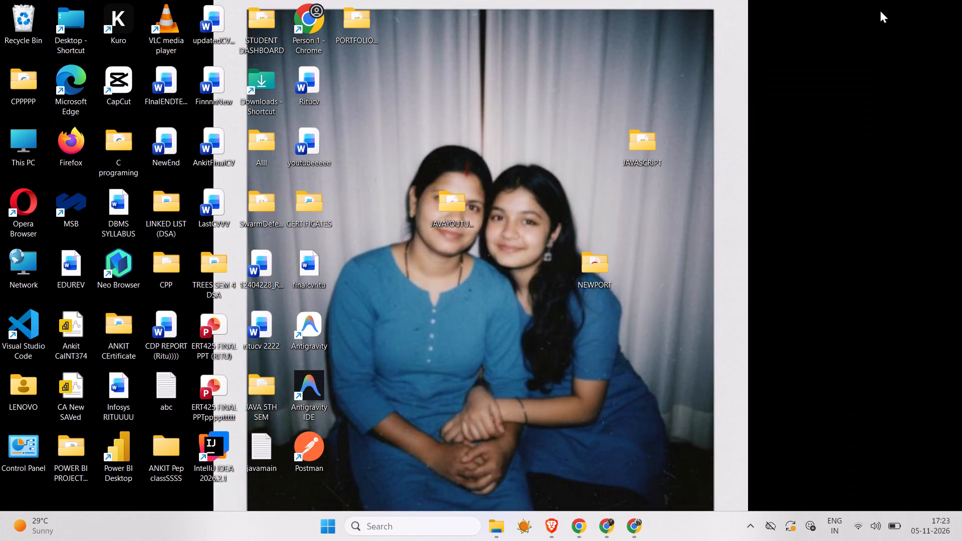